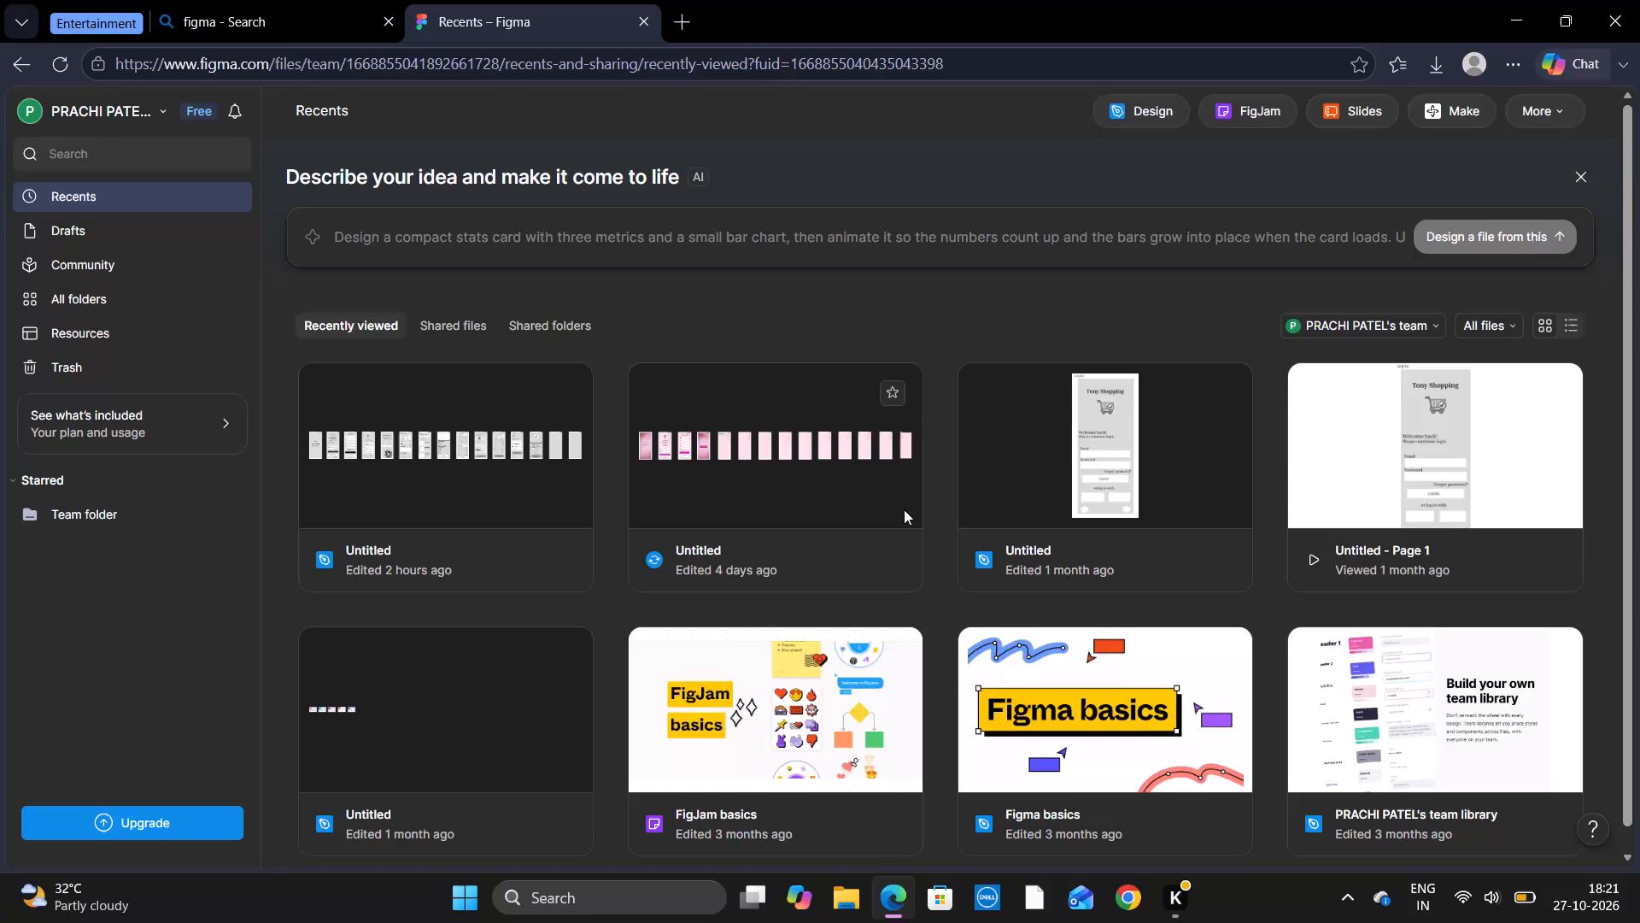
Open the most recently edited Untitled design file, the one edited 2 hours ago.
double_click(506, 423)
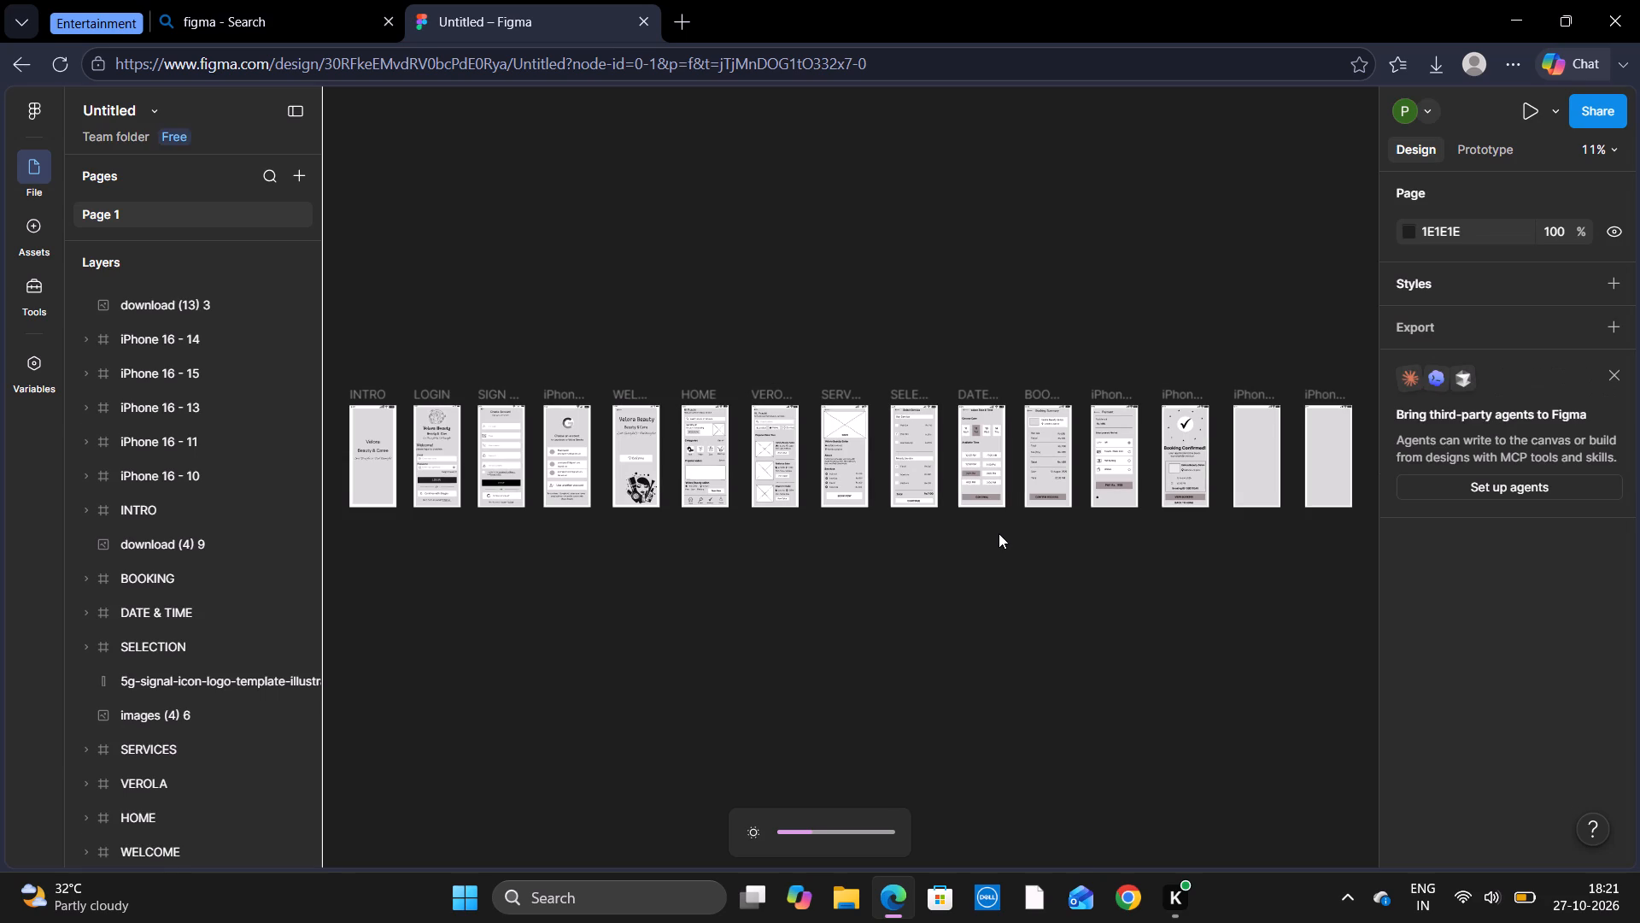
Draw a left-pointing arrow about 41 wide inside the empty iPhone 16 - 14 frame.
scroll(999, 533, left, 7)
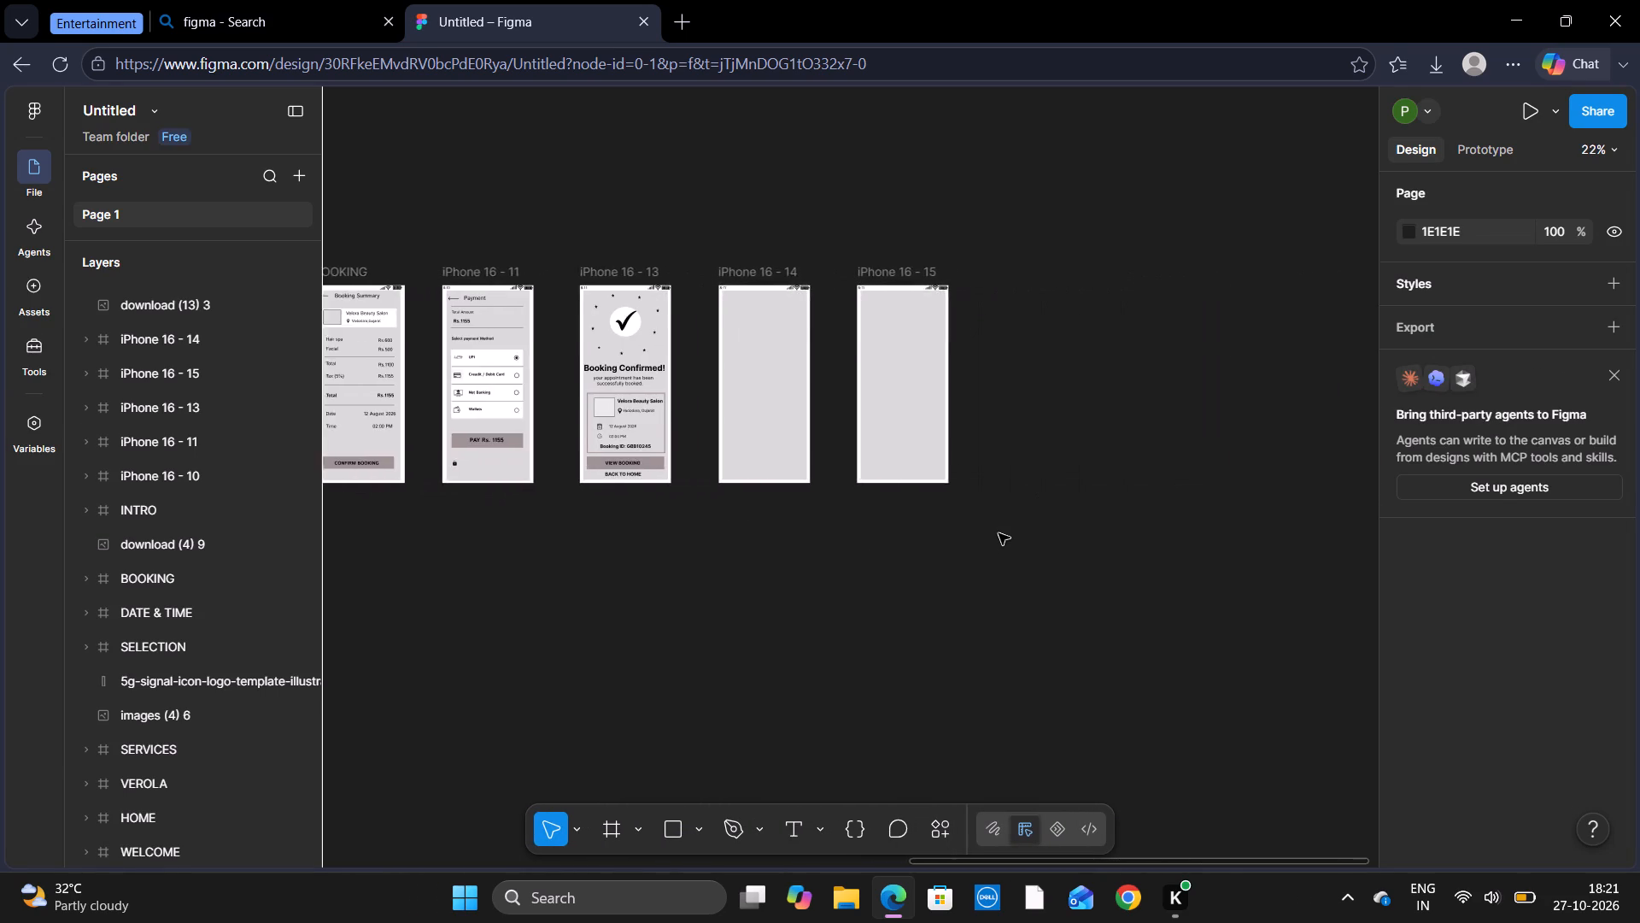
scroll(999, 533, up, 1)
scroll(999, 533, right, 2)
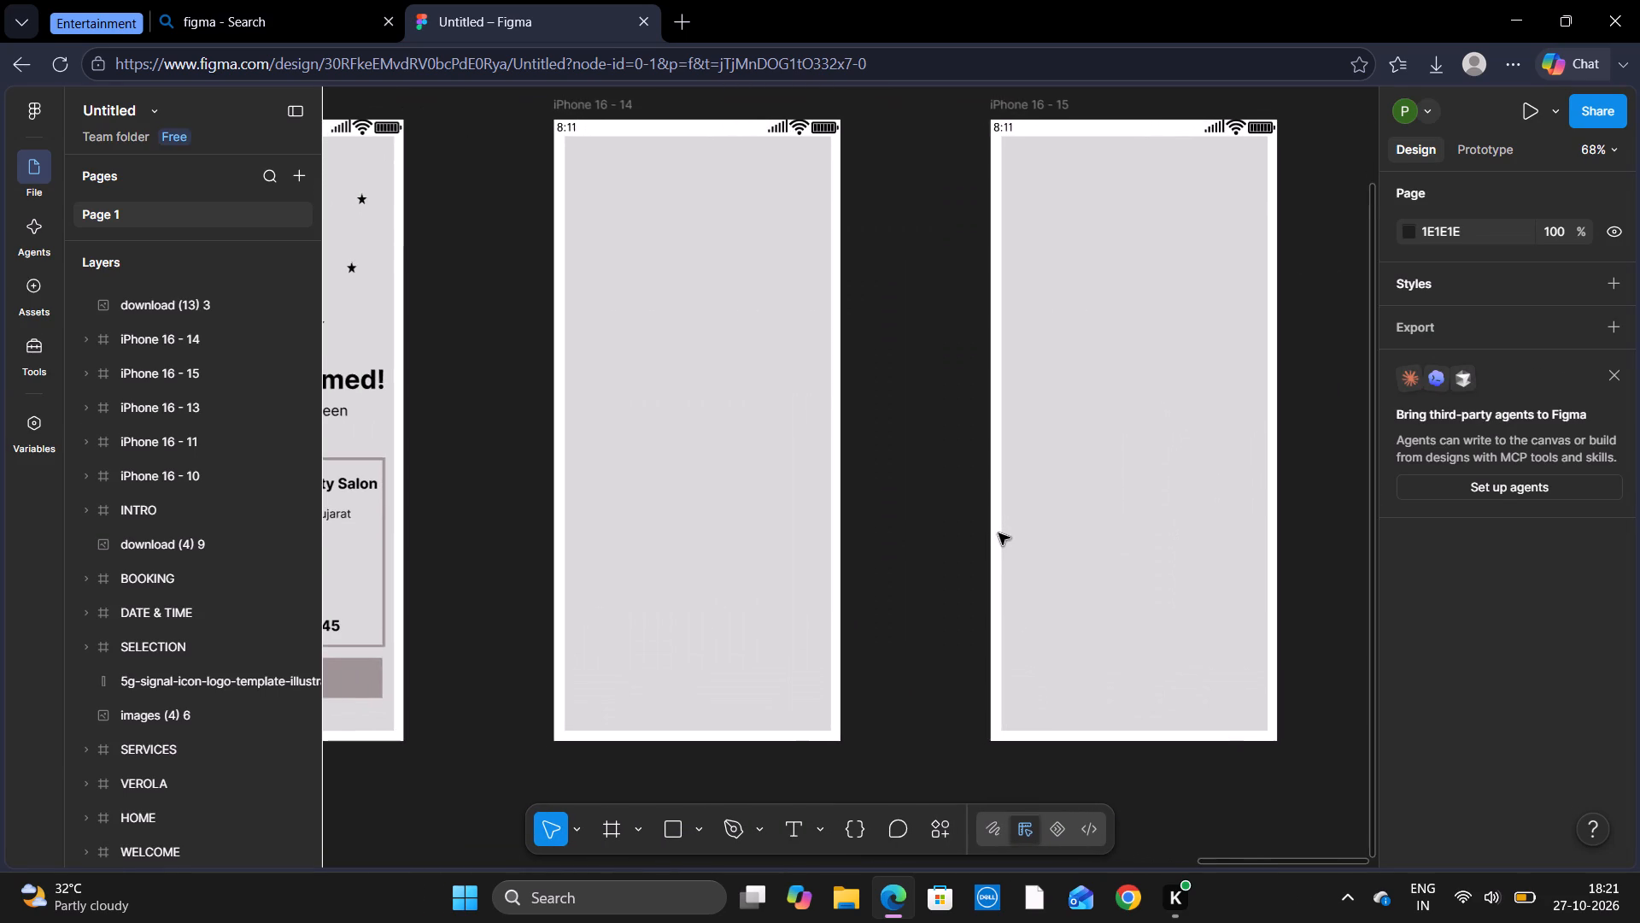
scroll(999, 533, up, 1)
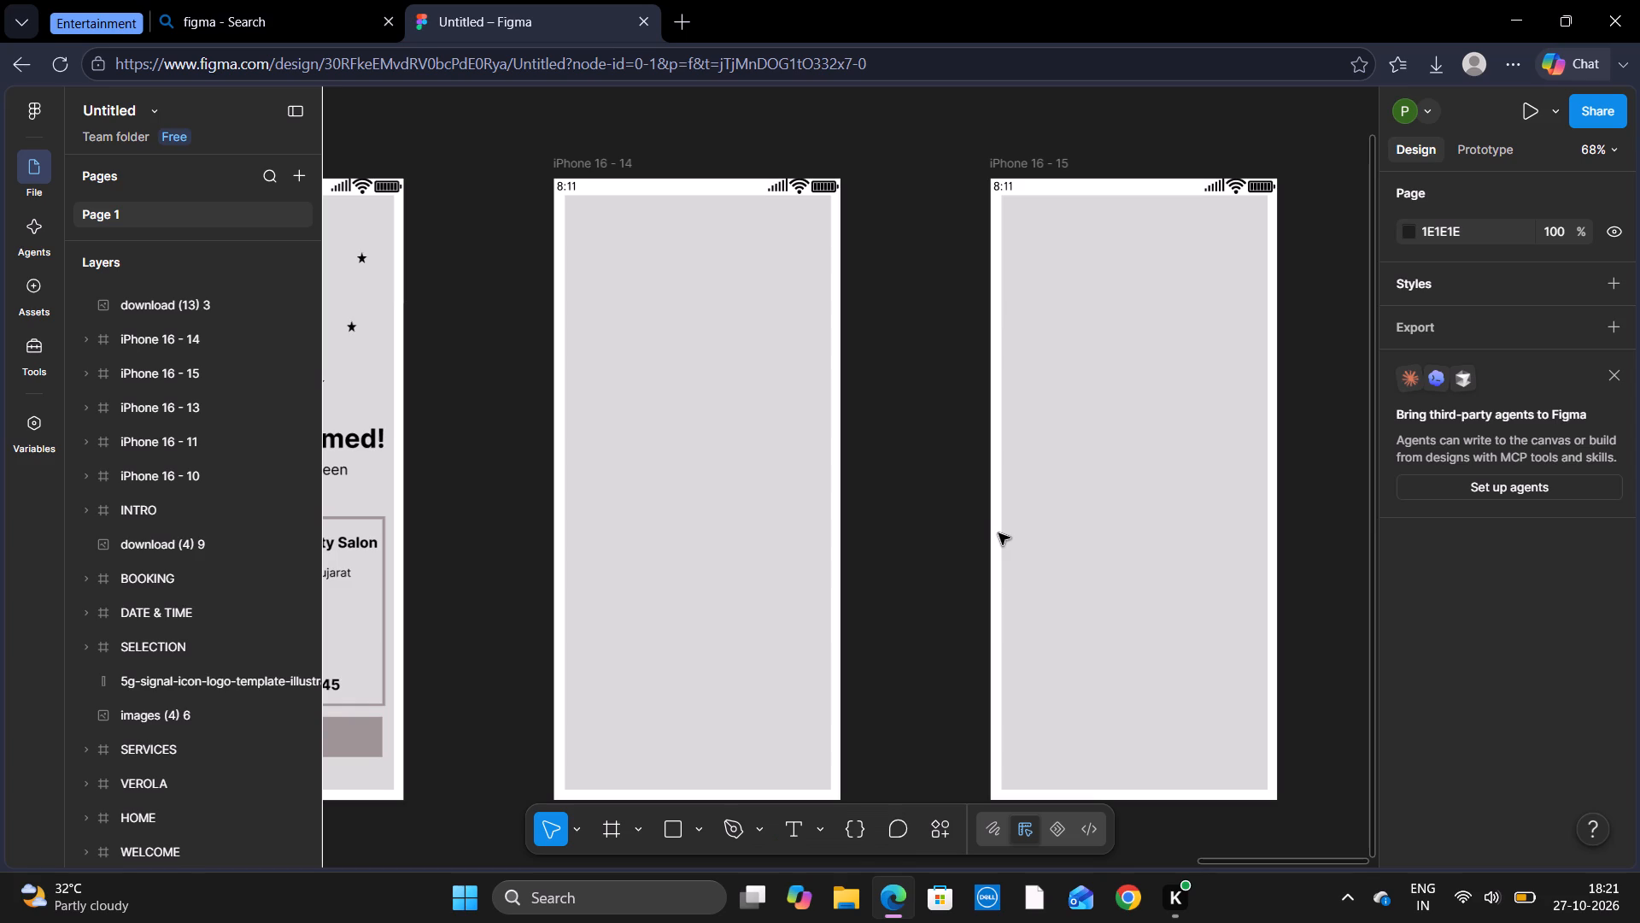
click(696, 826)
click(779, 681)
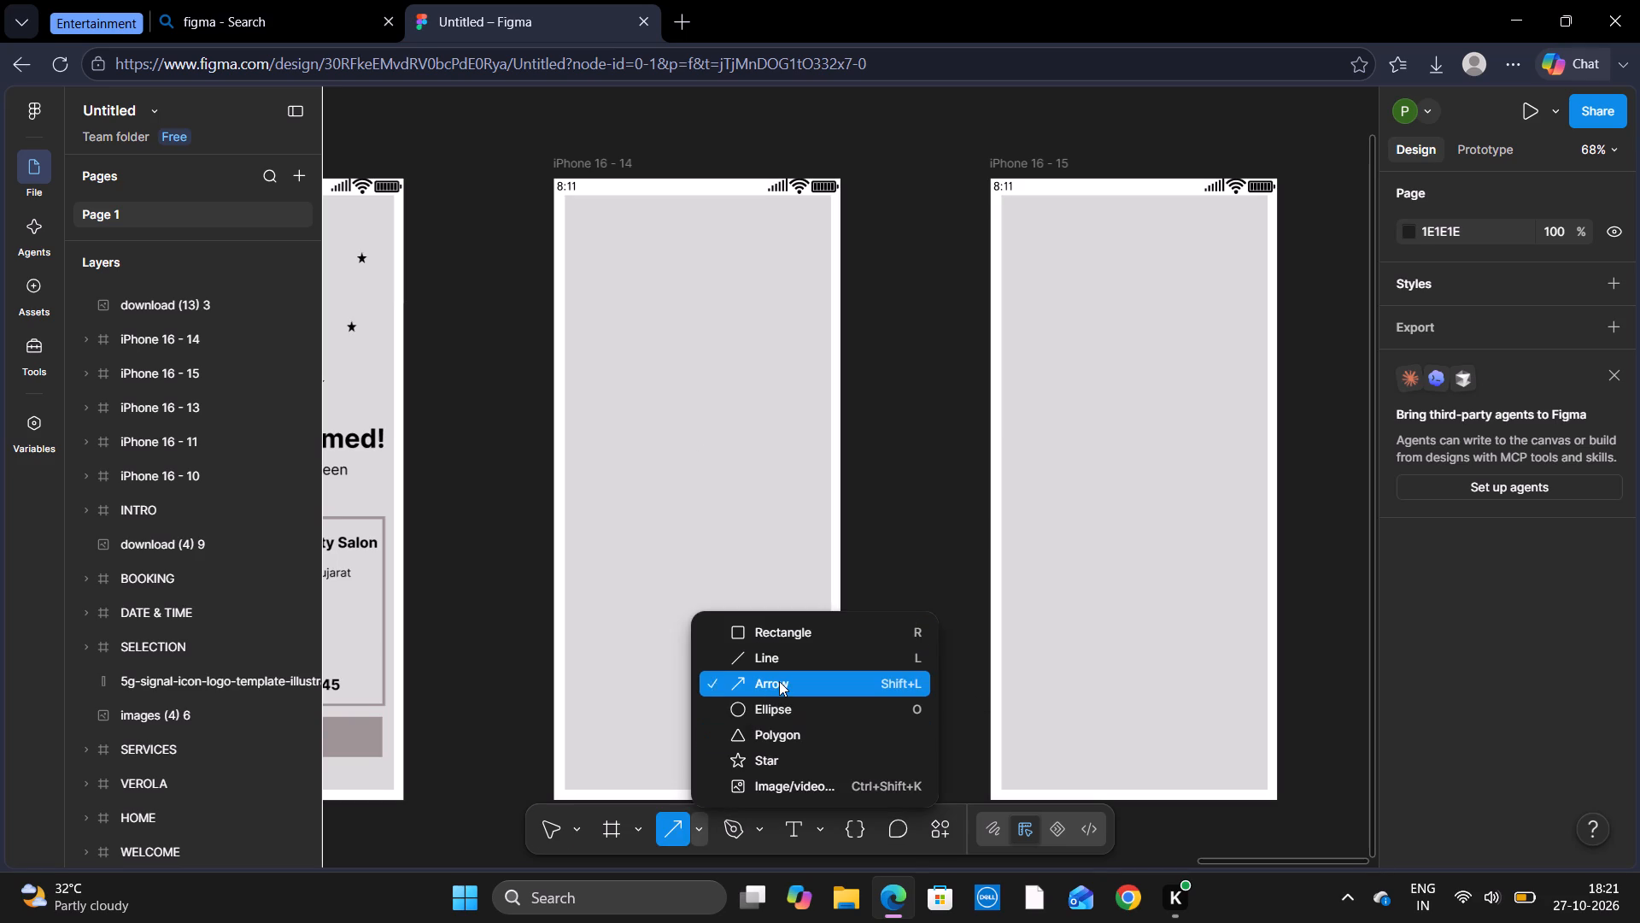
drag(750, 636, 722, 636)
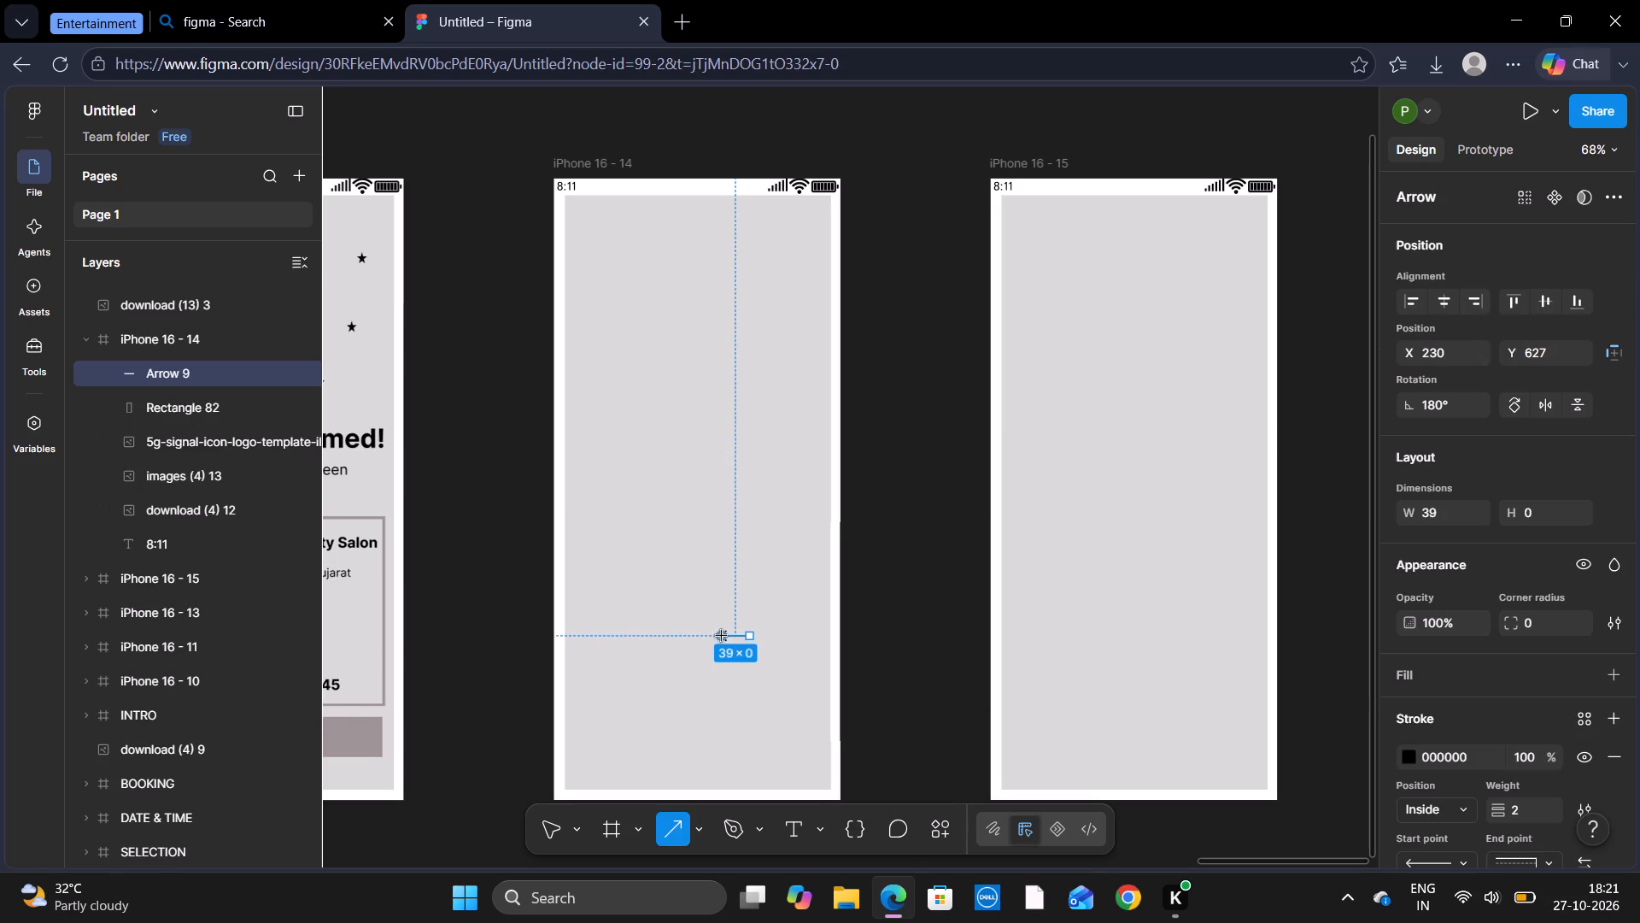
drag(722, 636, 720, 637)
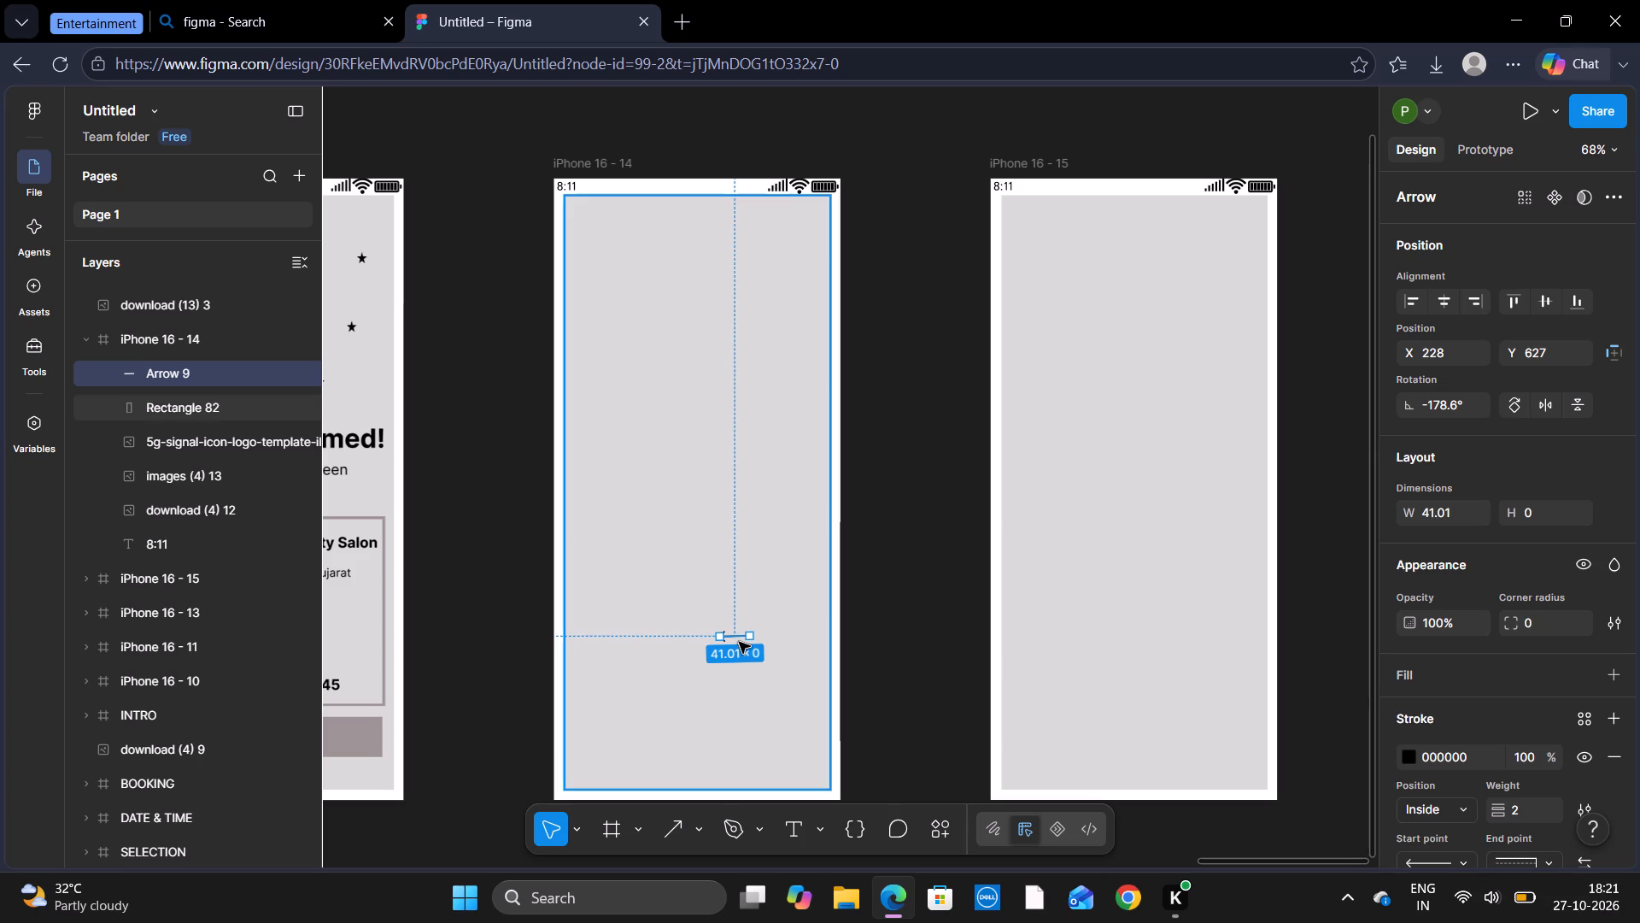
Move the arrow to the upper-left corner of the iPhone 16 - 14 screen, at about X 31, Y 46.
click(739, 642)
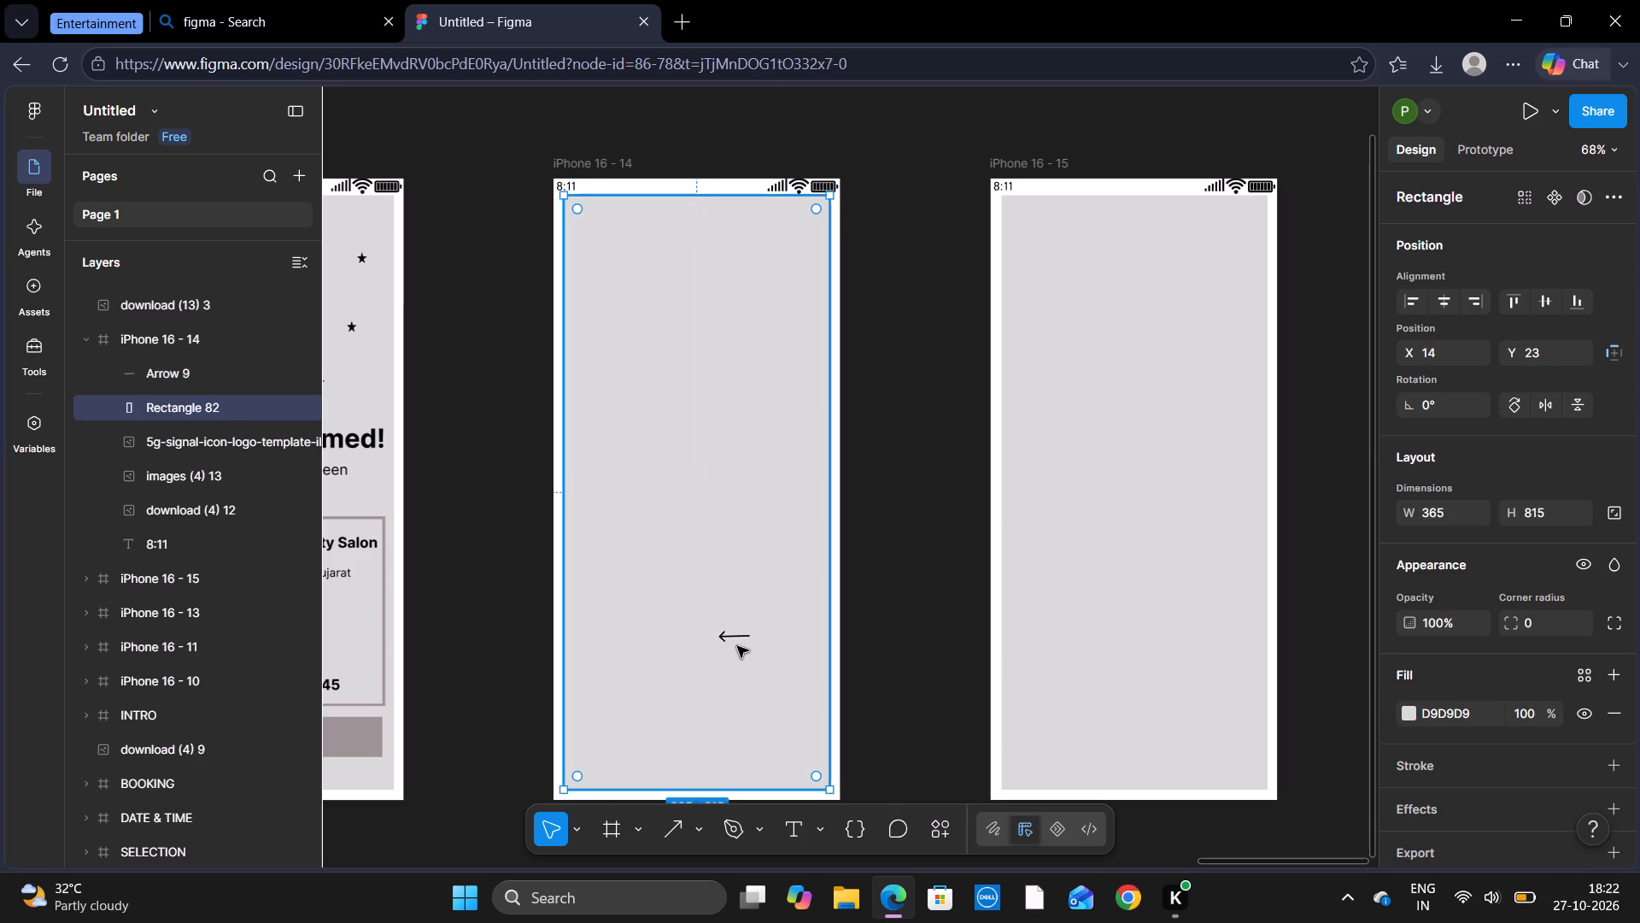
click(735, 638)
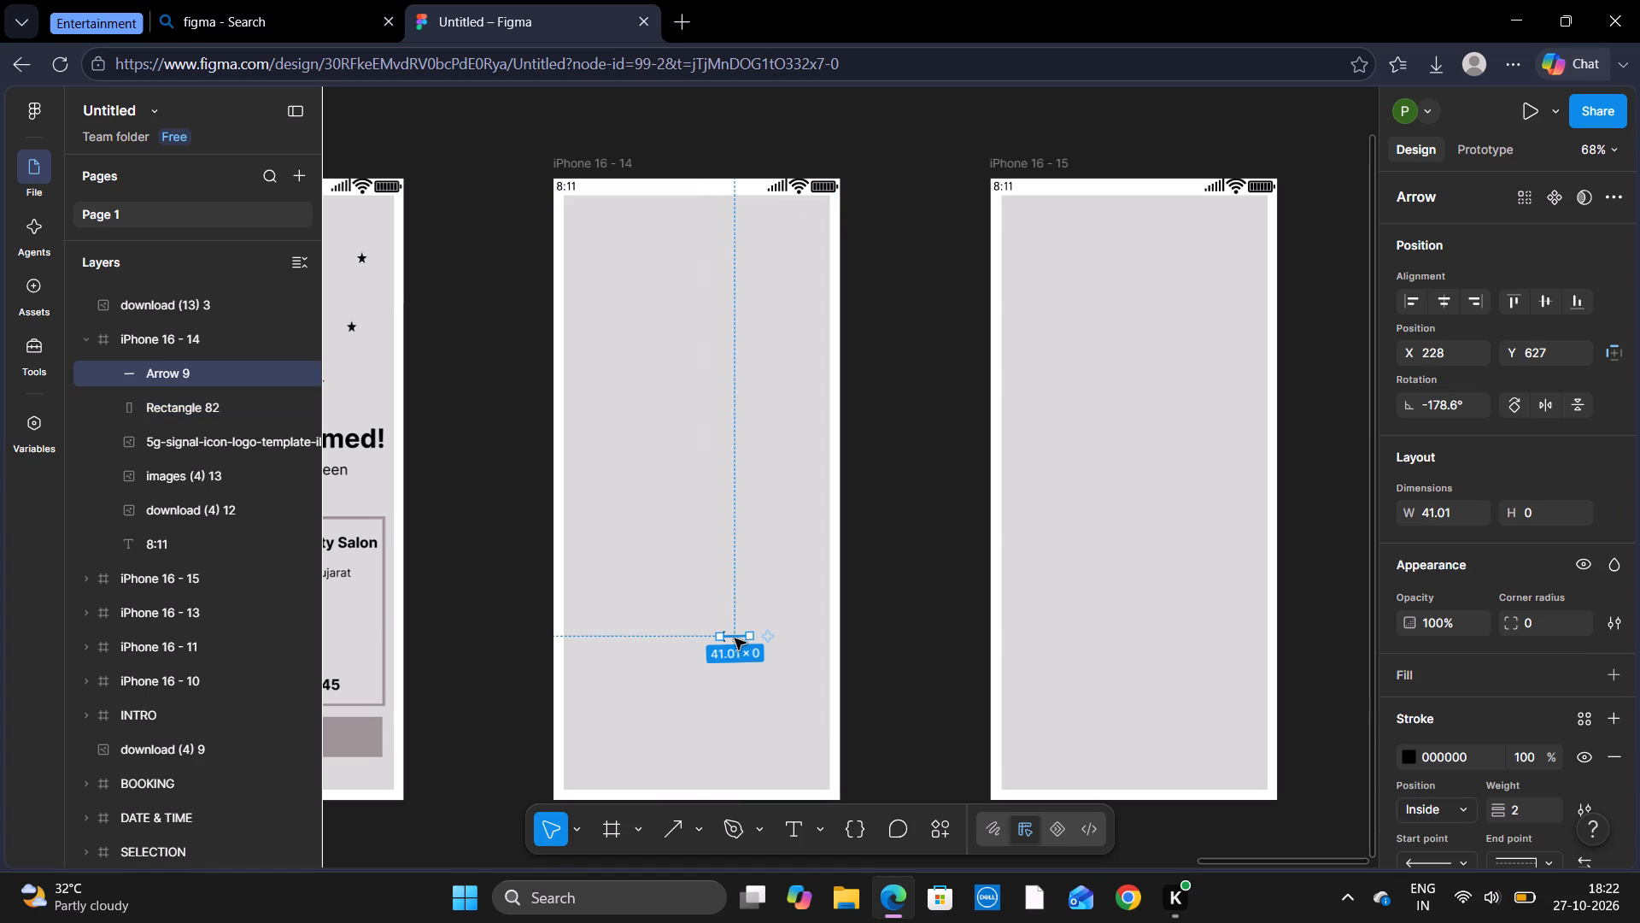
drag(735, 638, 616, 256)
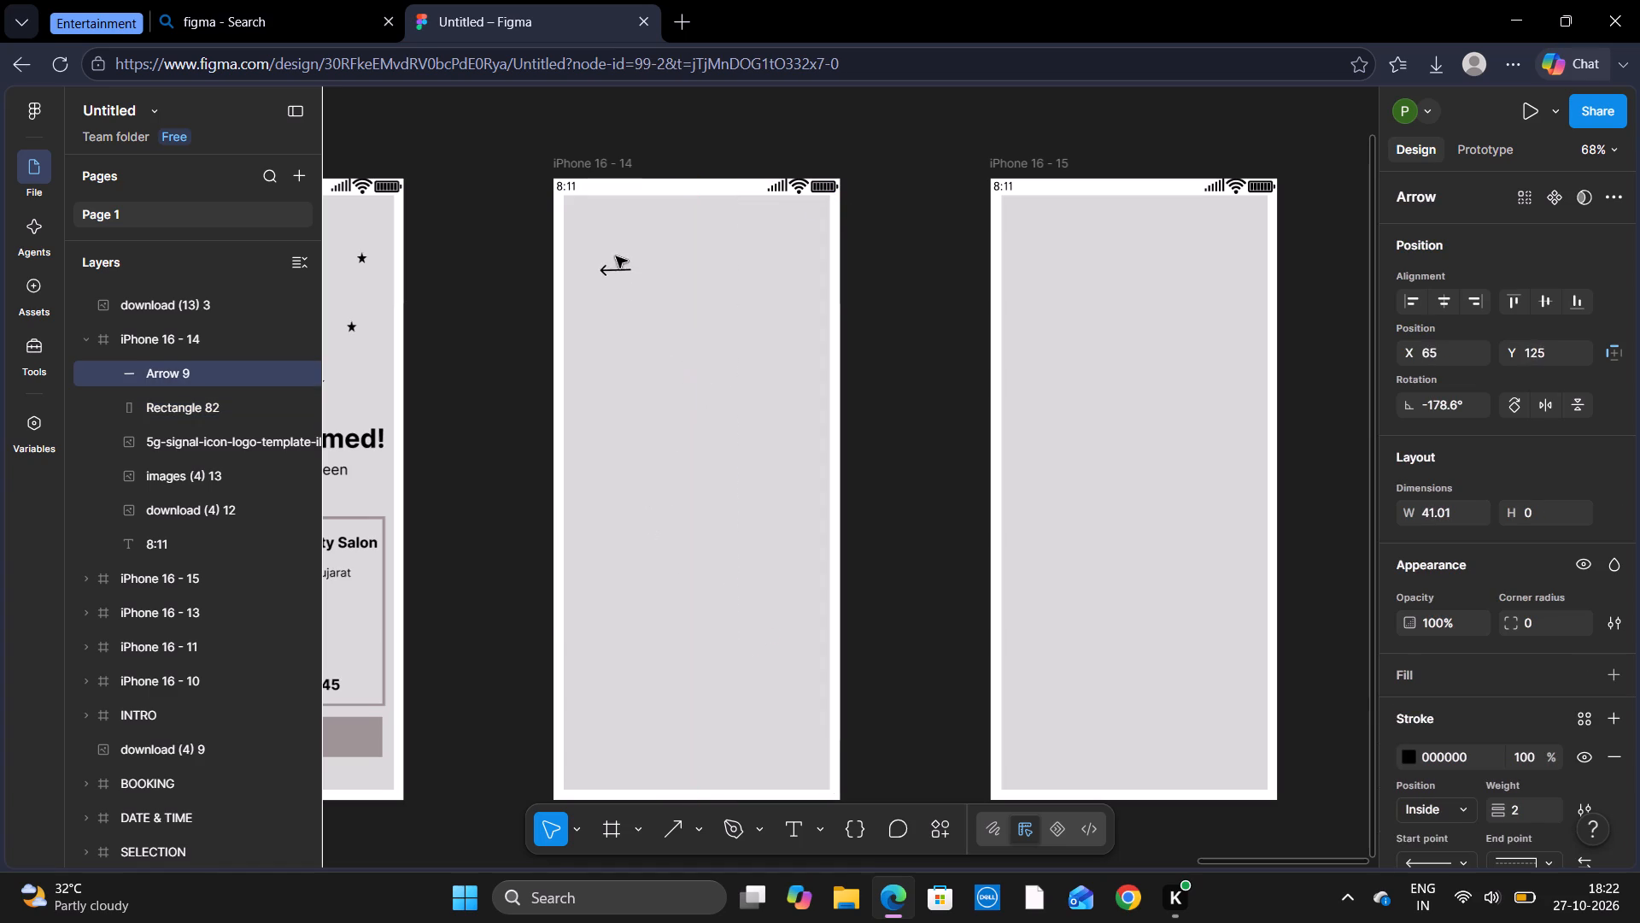
drag(616, 256, 591, 215)
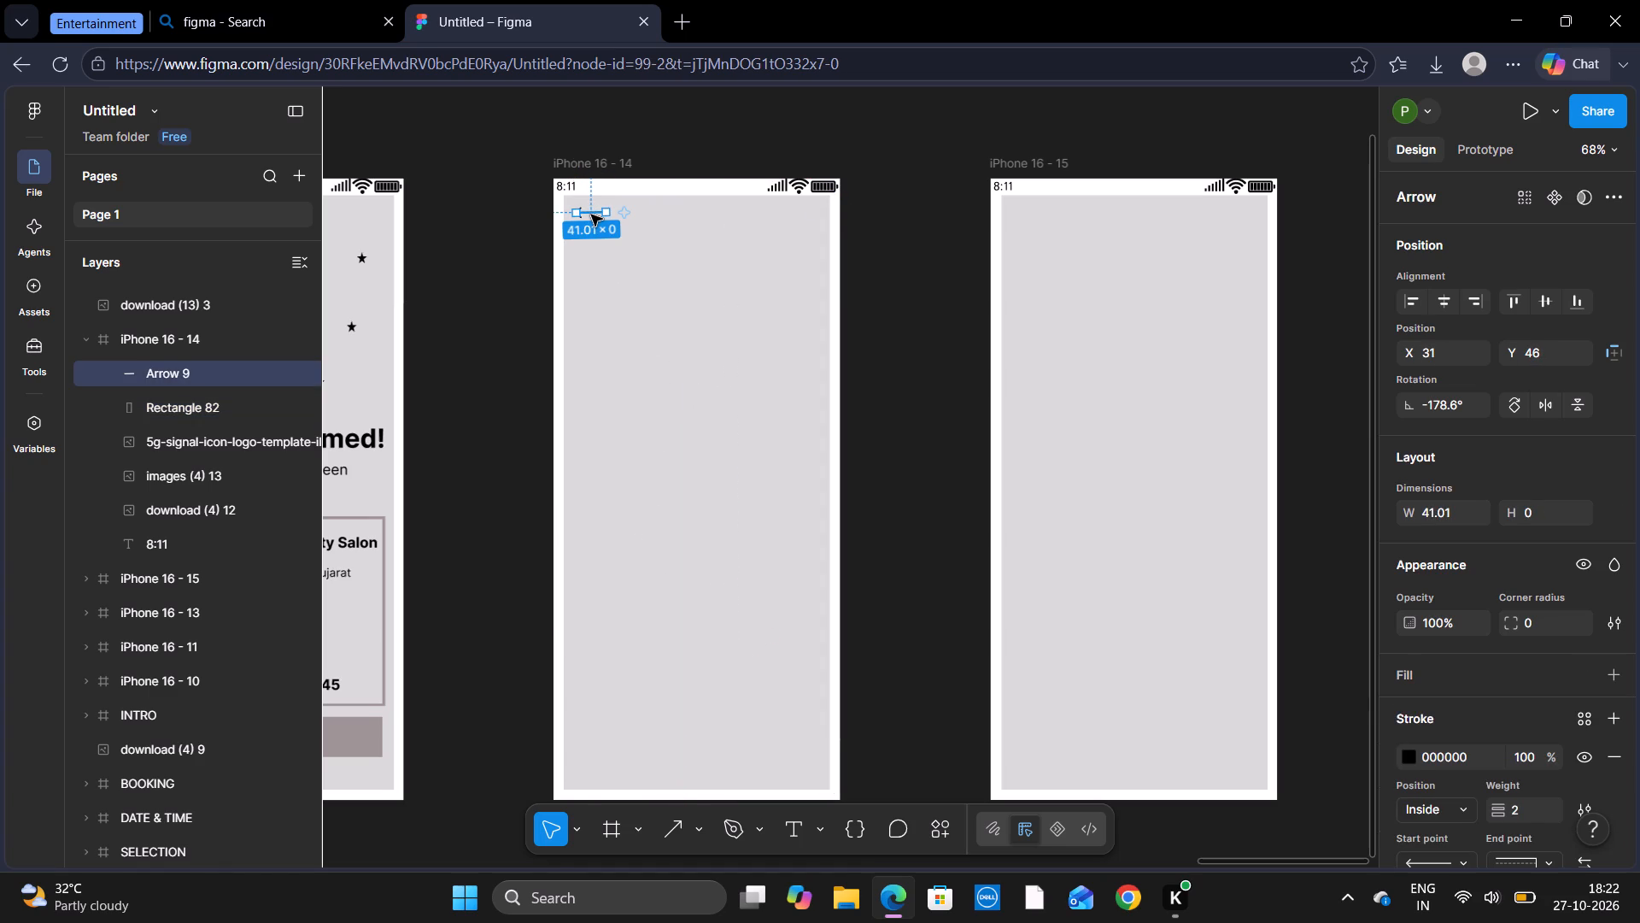
Shorten the arrow to about 35 wide by moving its tail point inward.
double_click(586, 215)
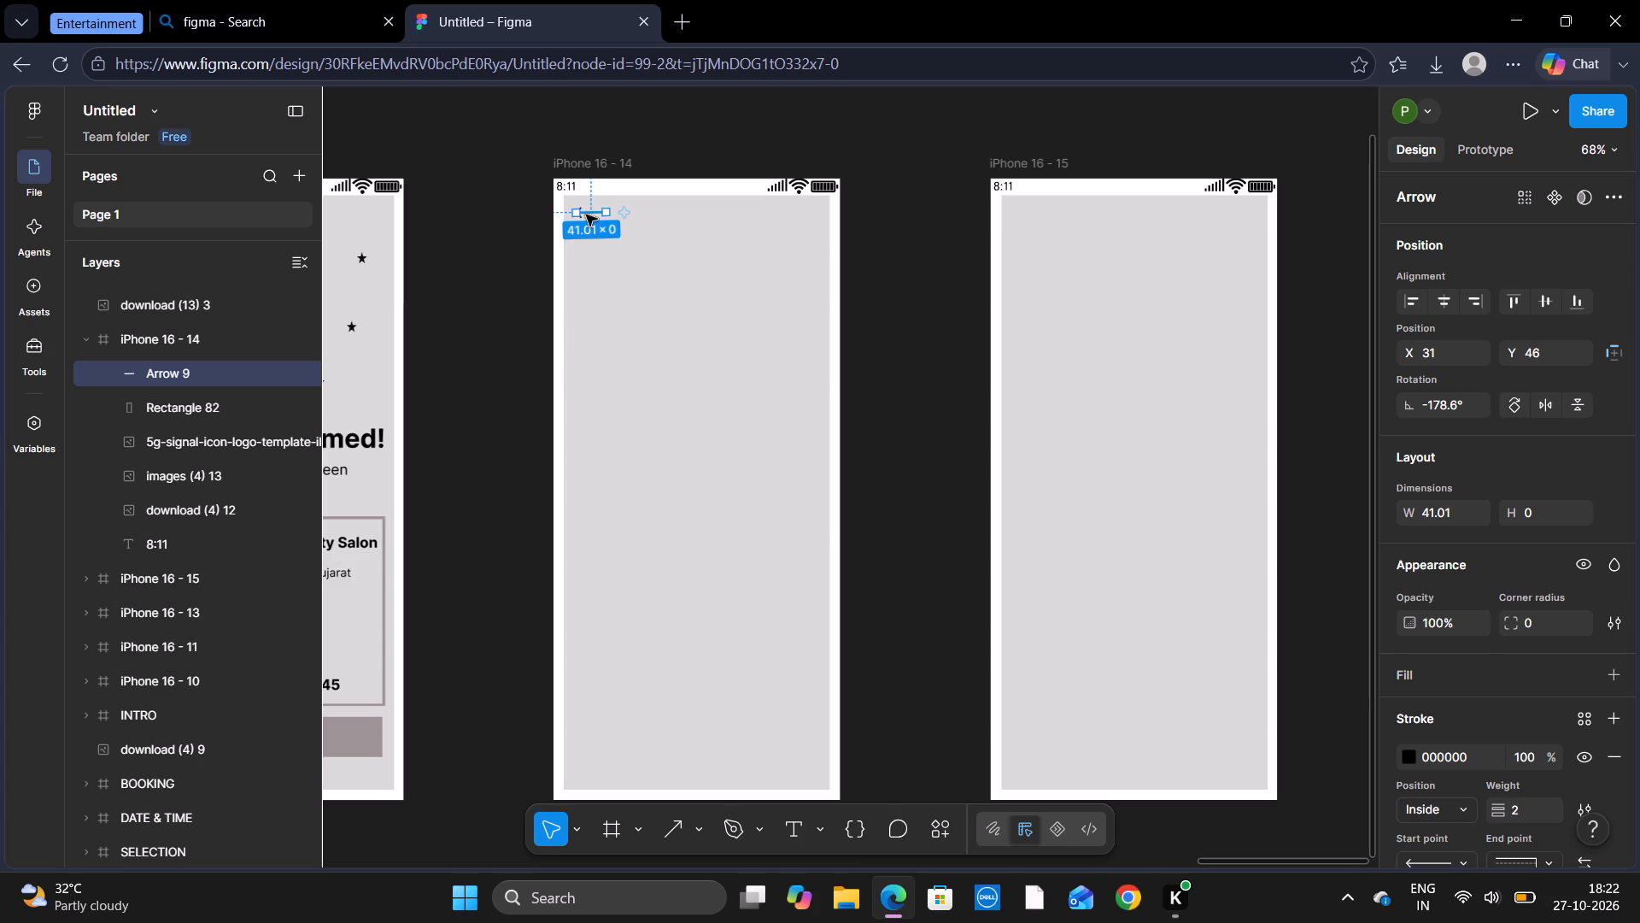
click(605, 212)
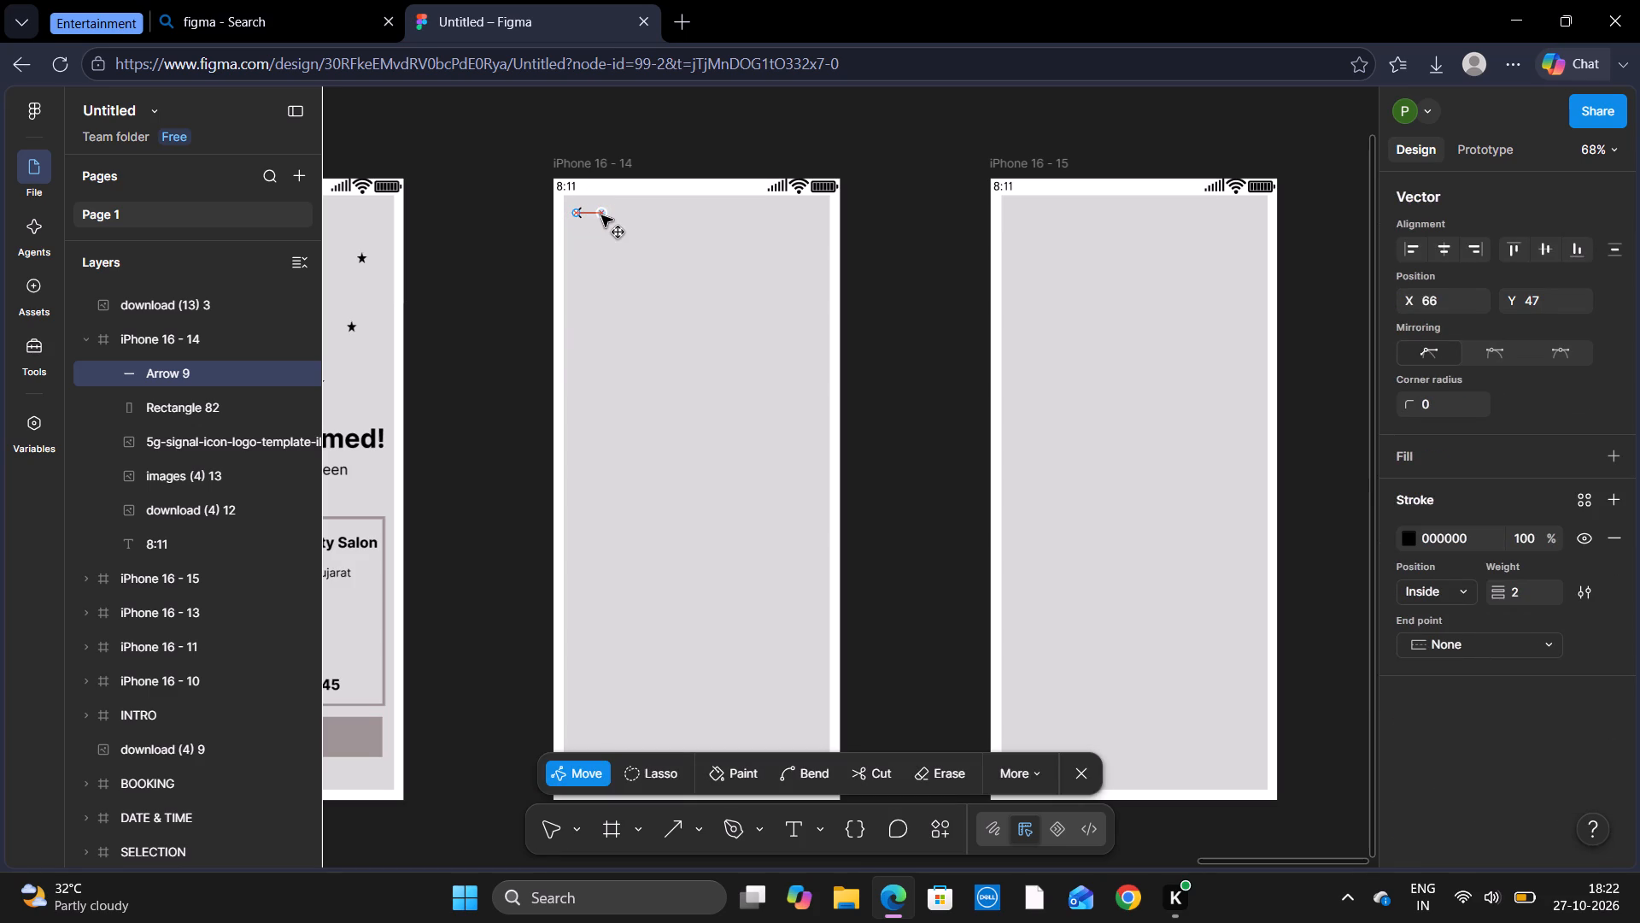
click(887, 240)
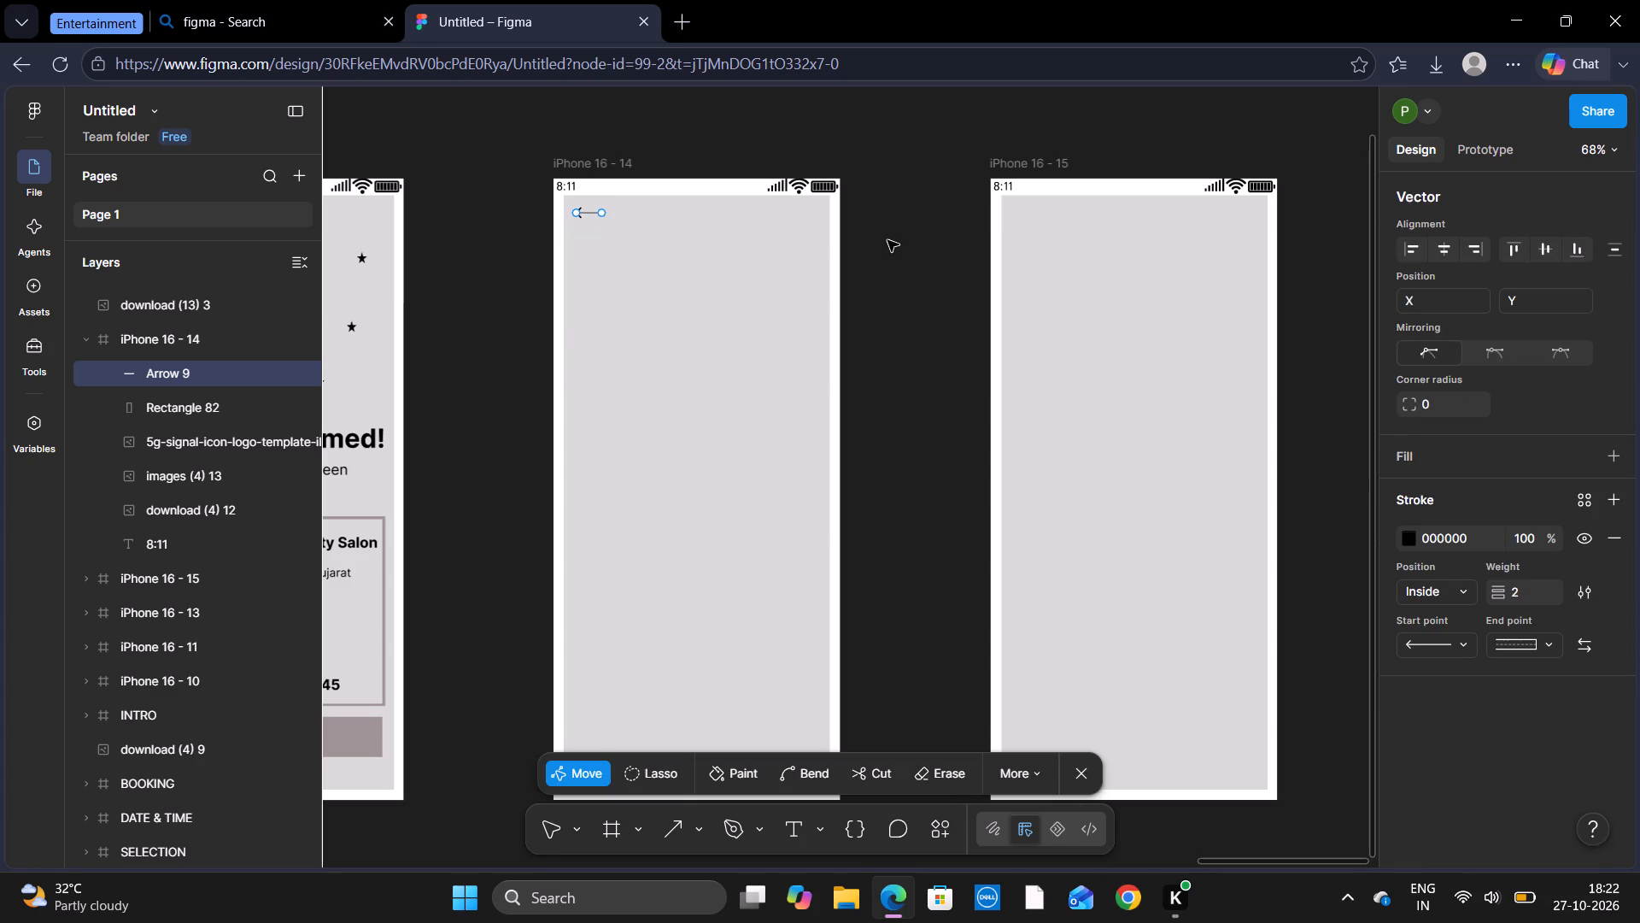
click(887, 240)
click(1086, 773)
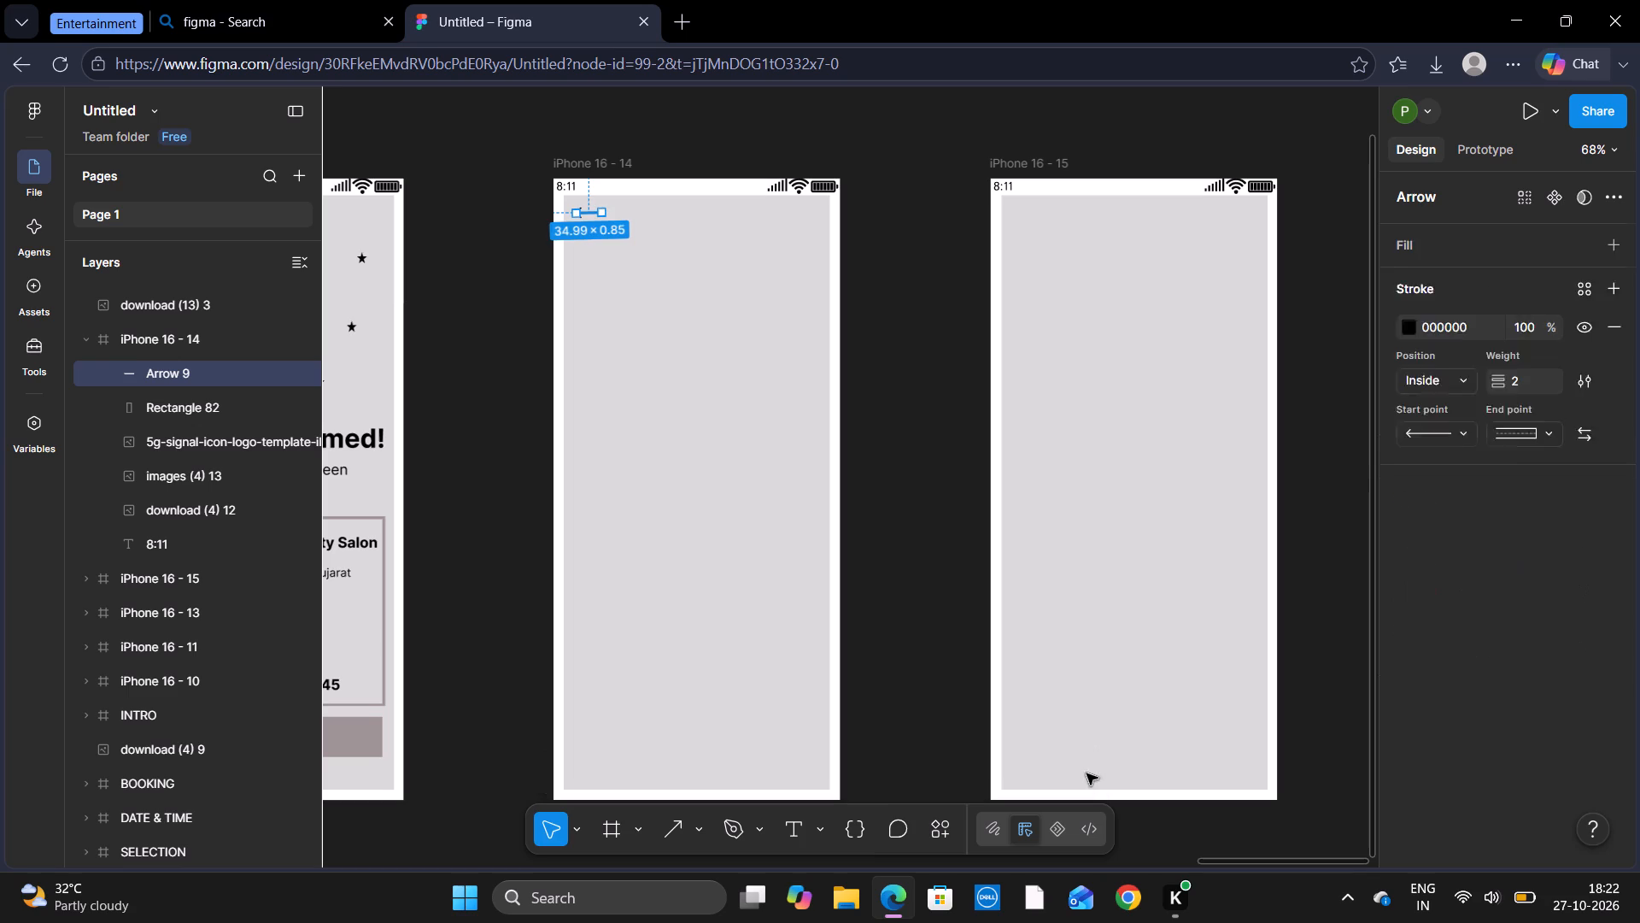
click(948, 570)
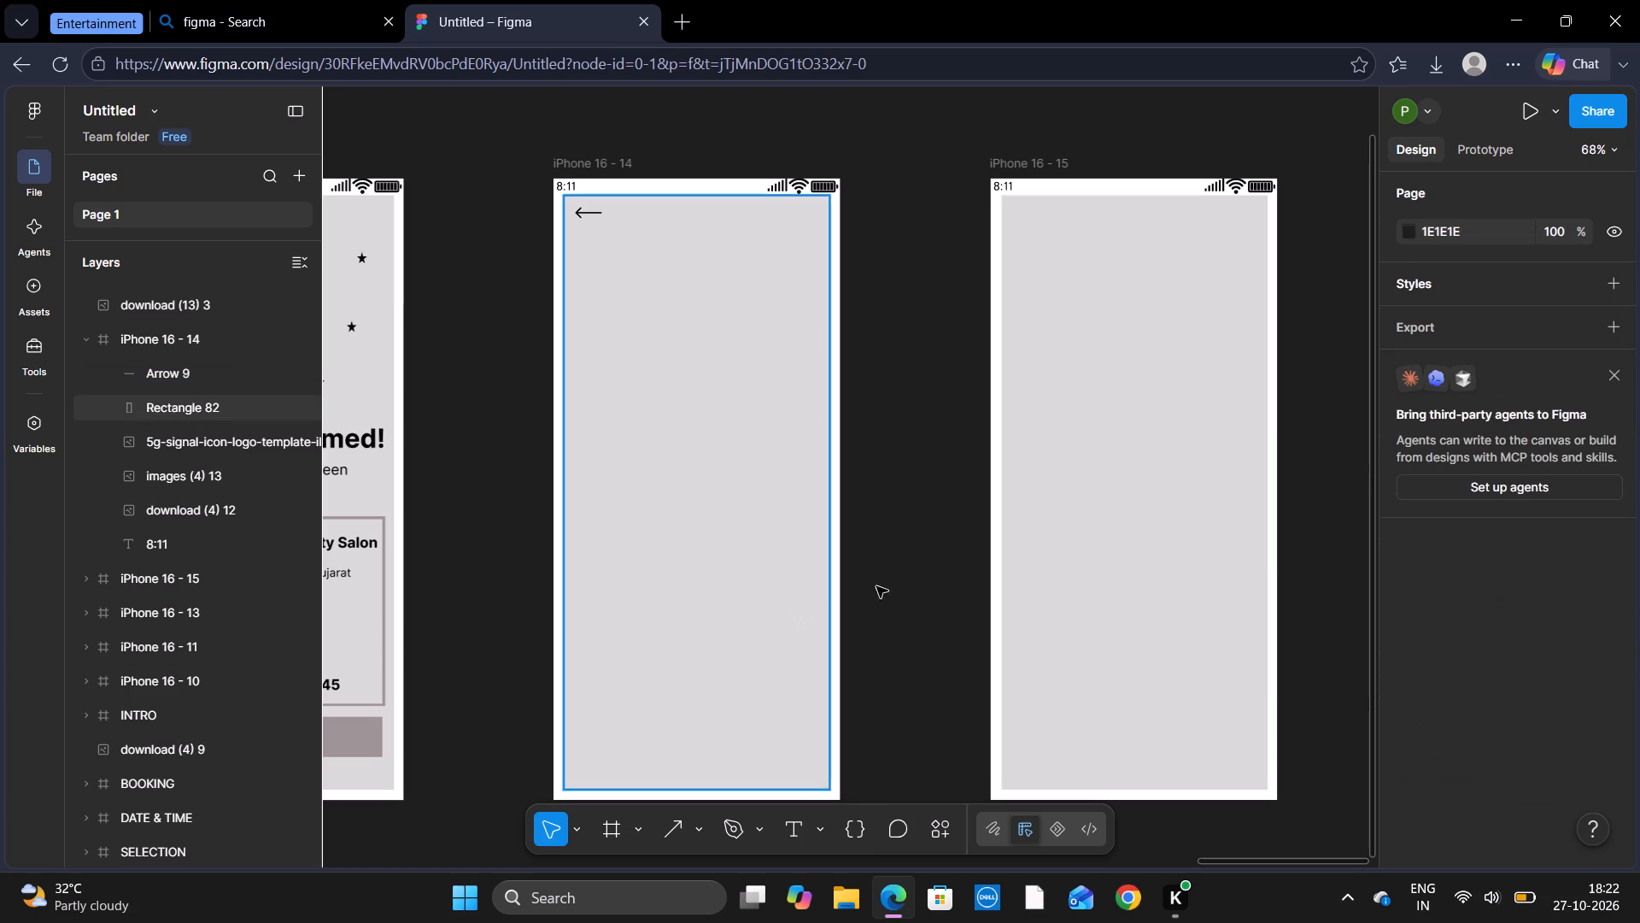
Add the heading "My Booking" beside the arrow in Inter Bold, size 20.
click(792, 829)
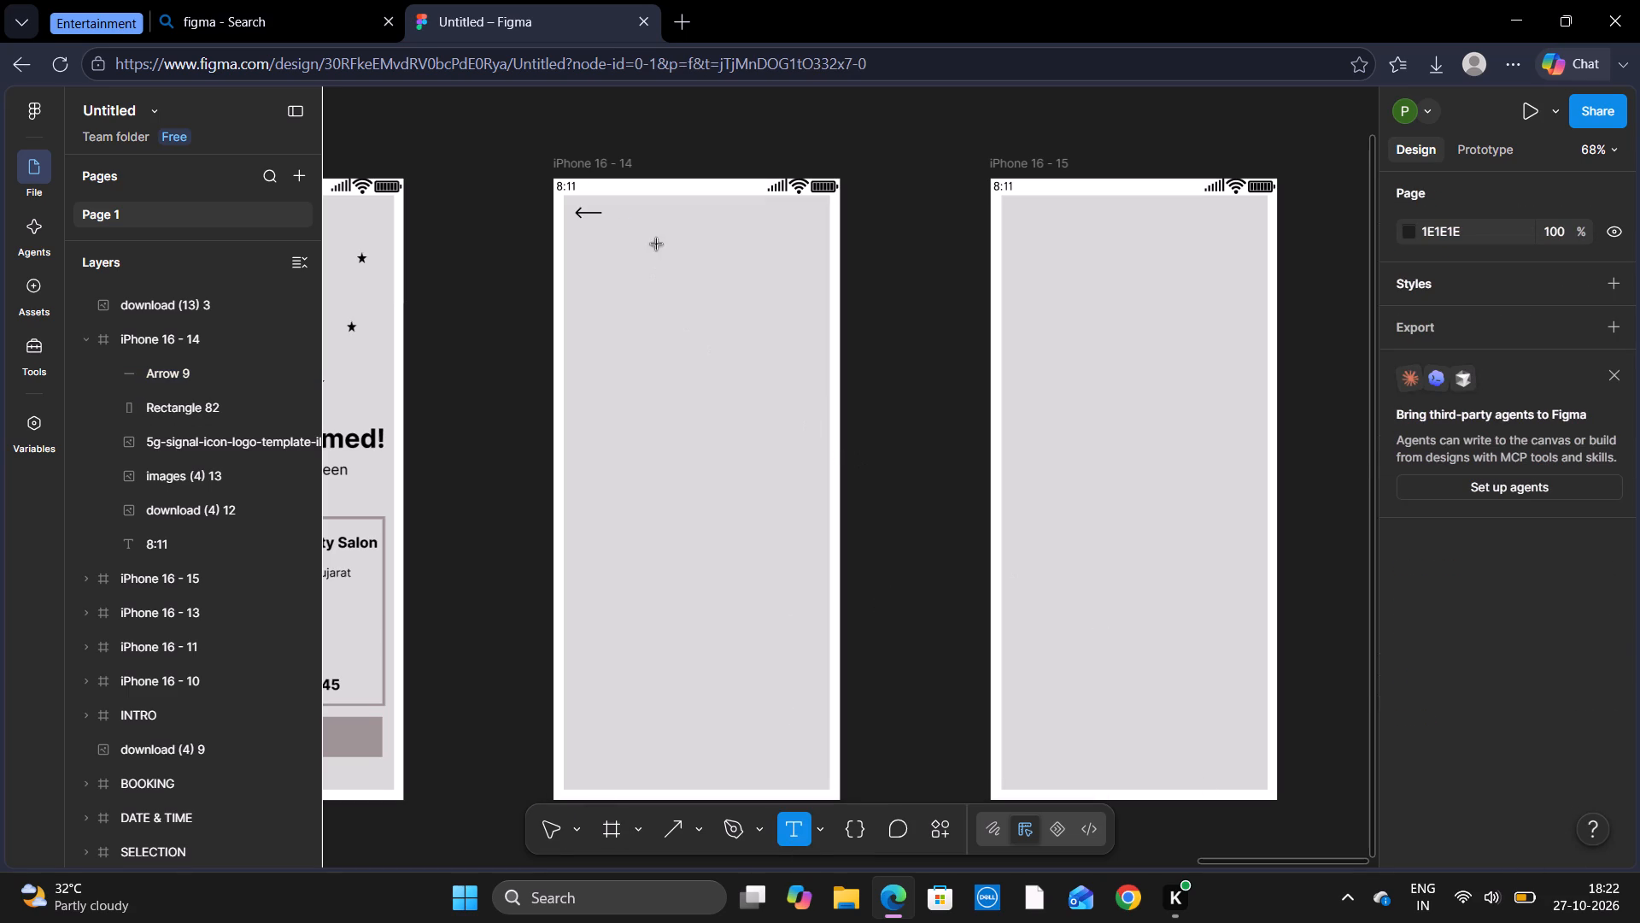
click(620, 211)
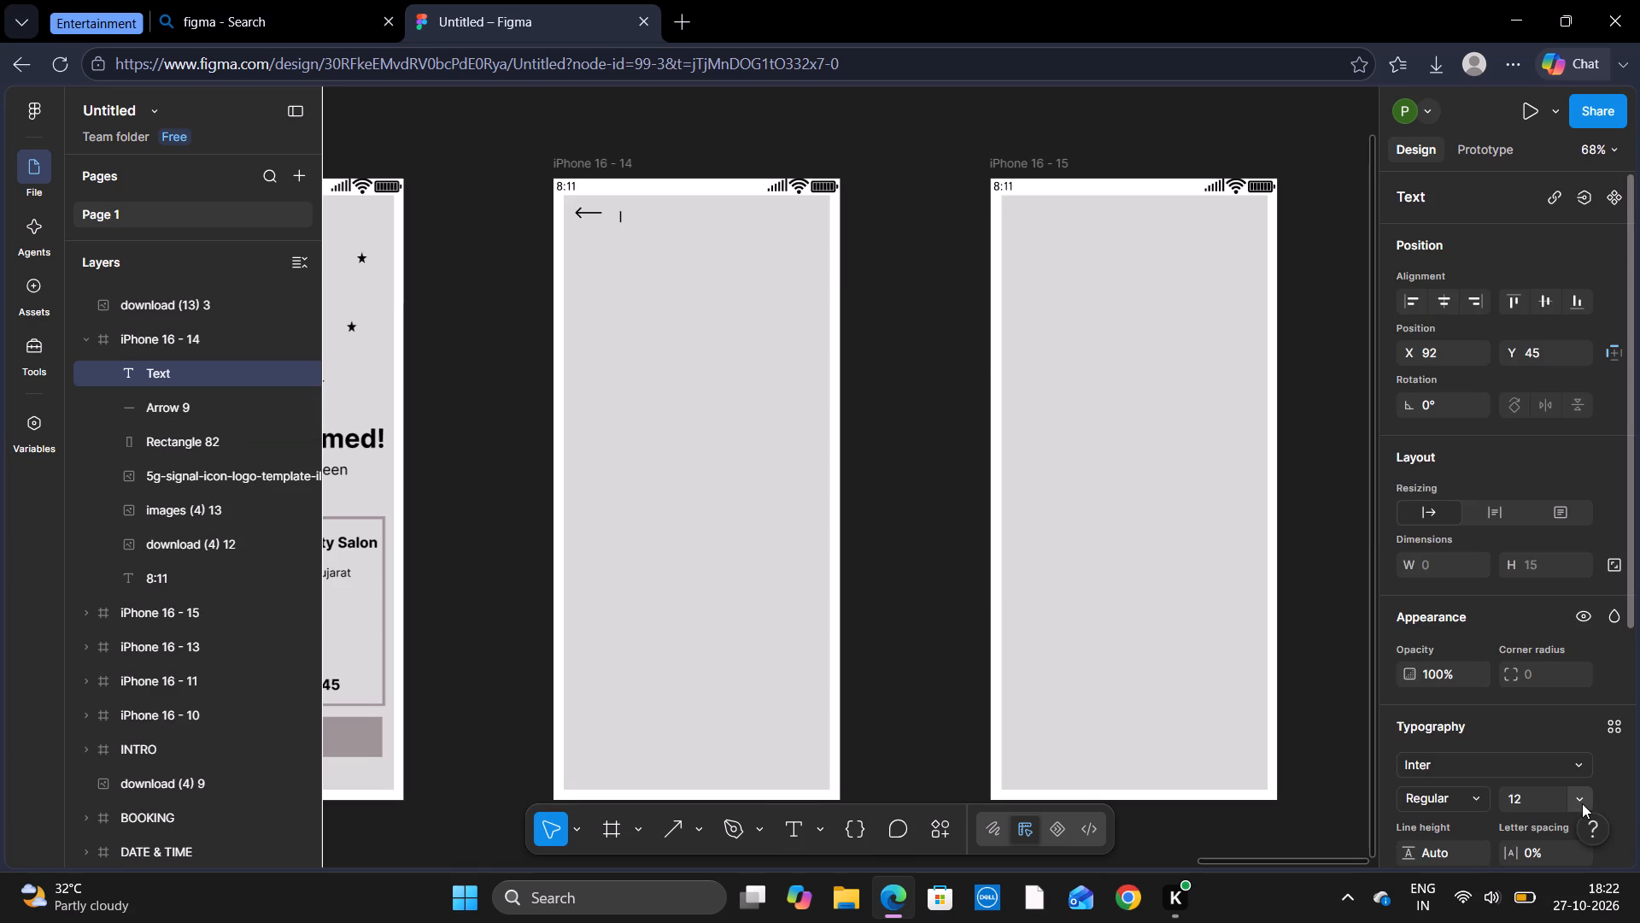
click(1582, 803)
click(1556, 580)
click(1478, 796)
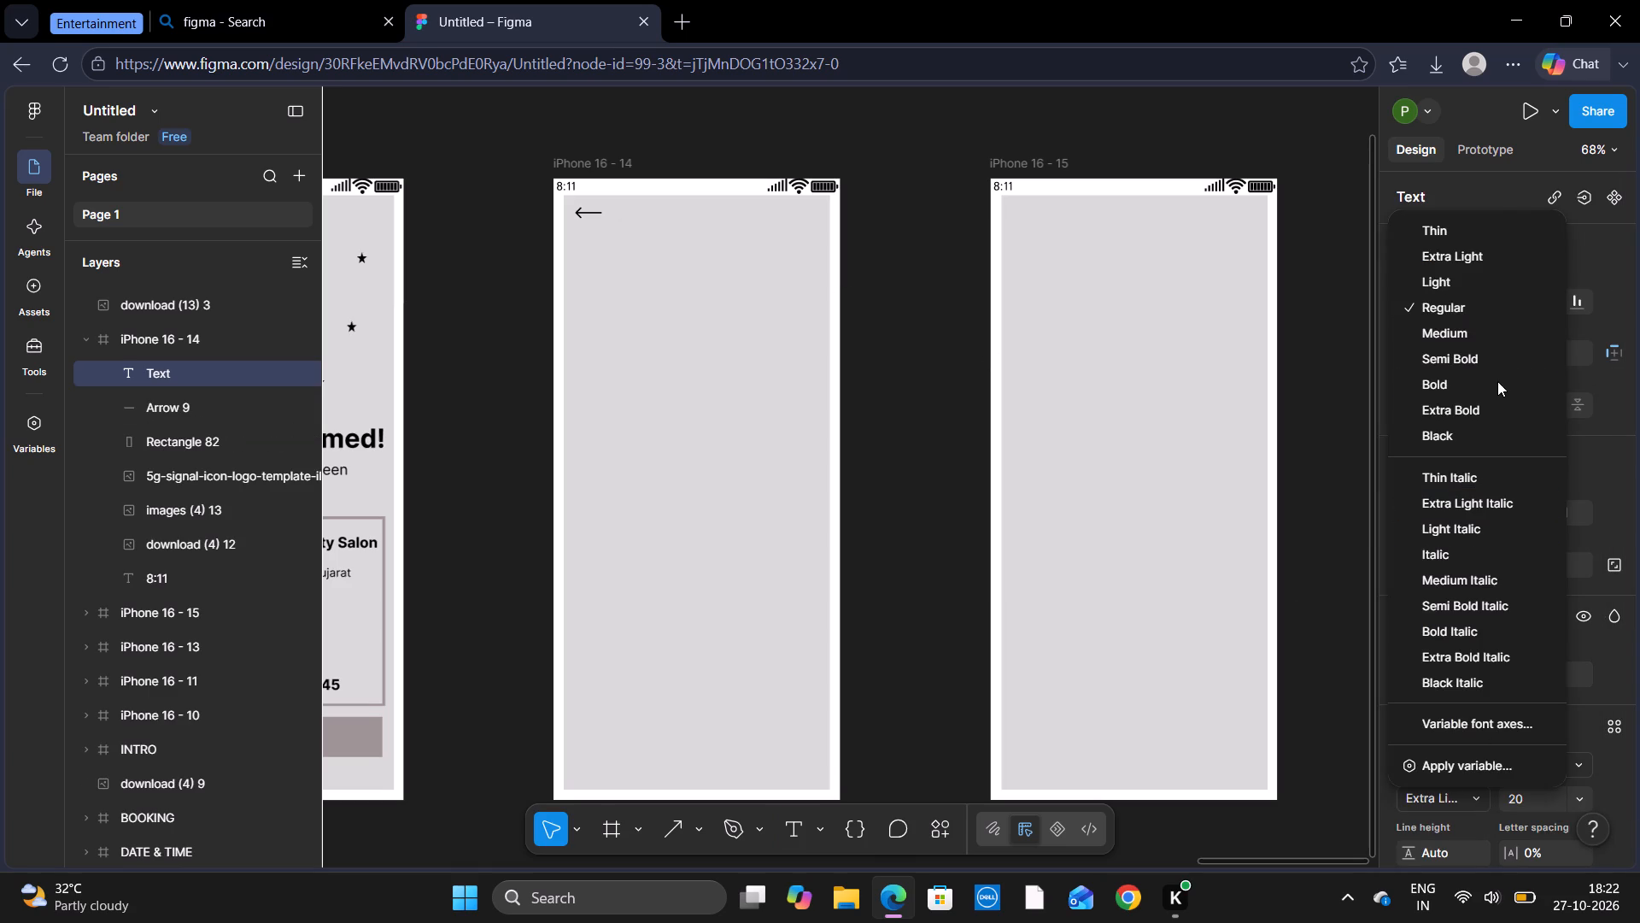
click(1491, 393)
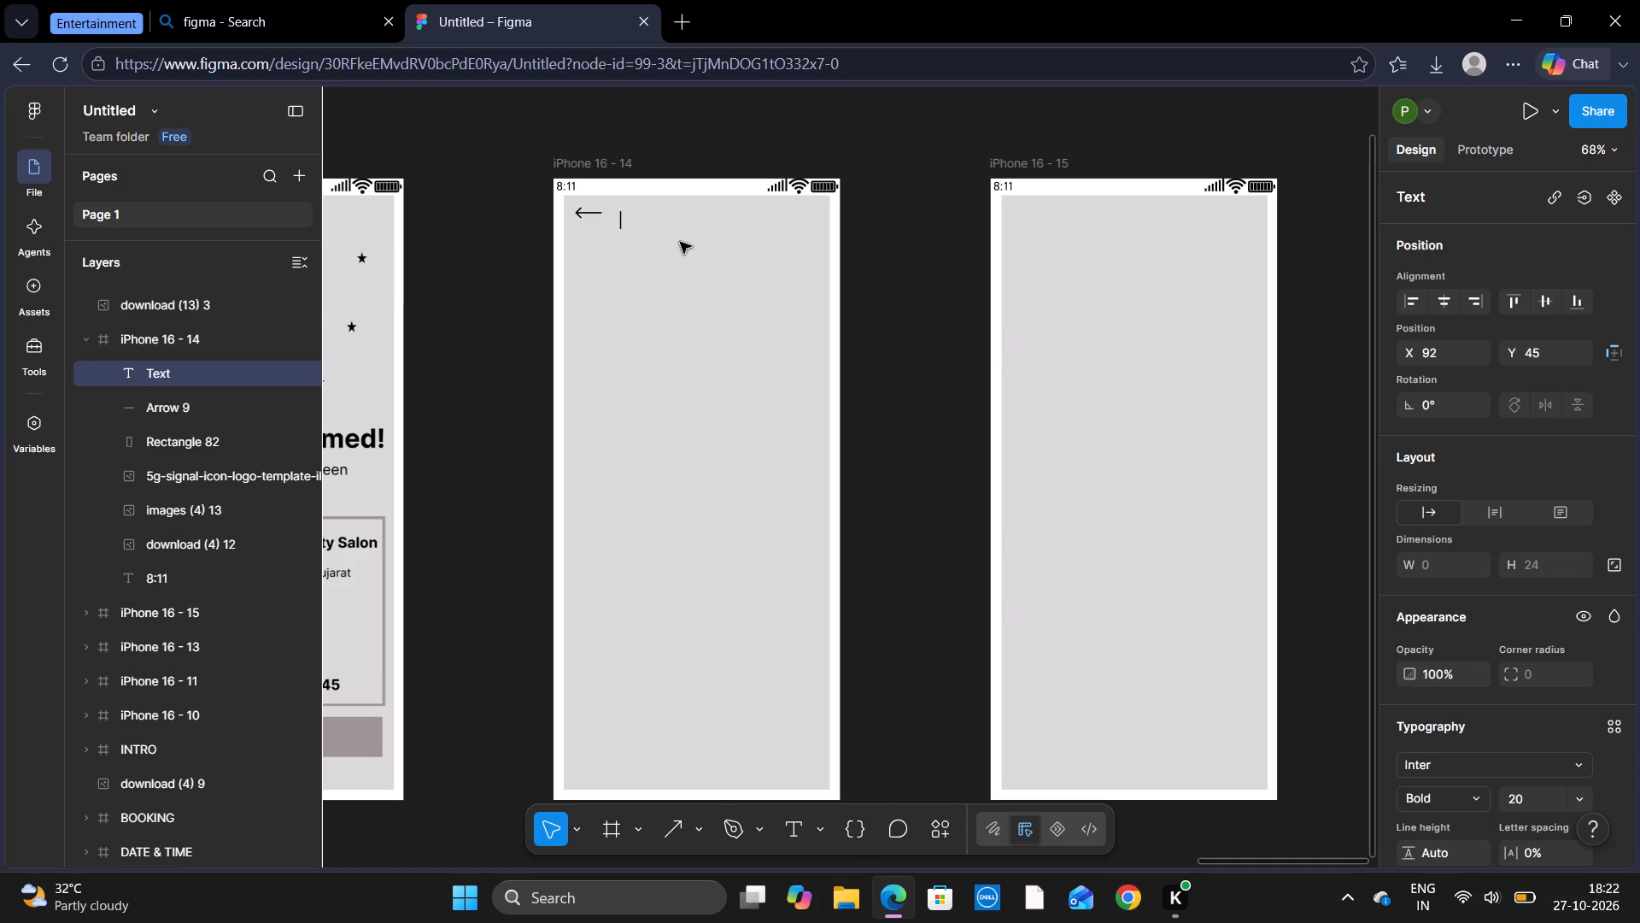
key(m)
key(BackSpace)
key(shift+m)
text(y)
key(space)
text(Booking)
click(714, 278)
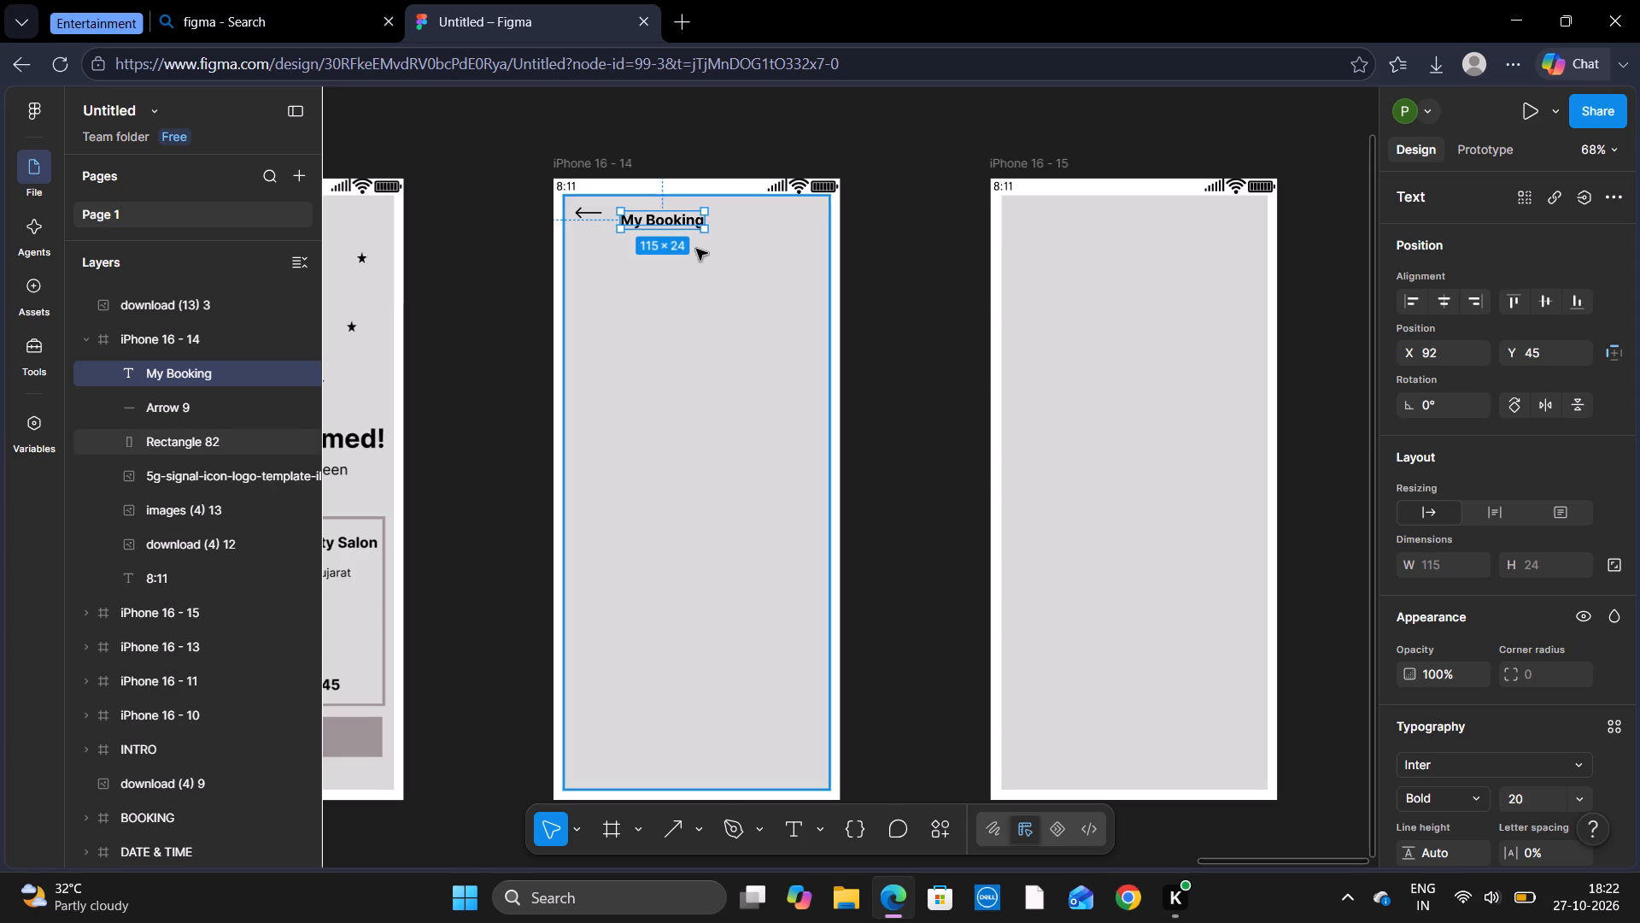
Move the "My Booking" heading closer to the arrow and level with it, at about X 81, Y 34.
drag(668, 224, 660, 215)
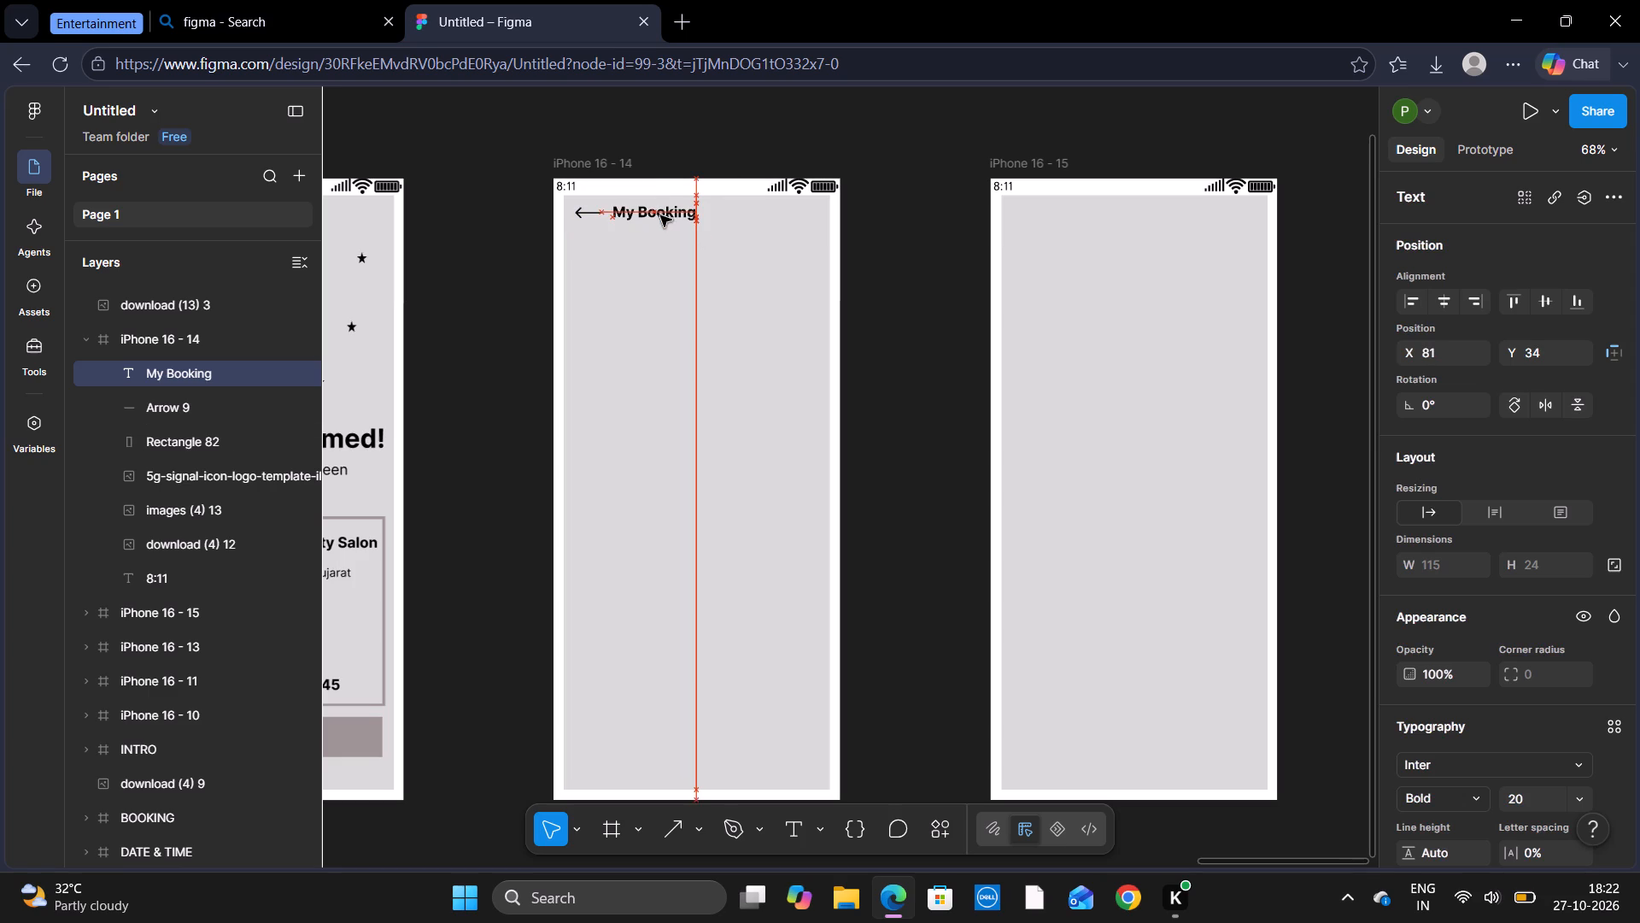
drag(660, 215, 660, 216)
click(660, 216)
click(934, 362)
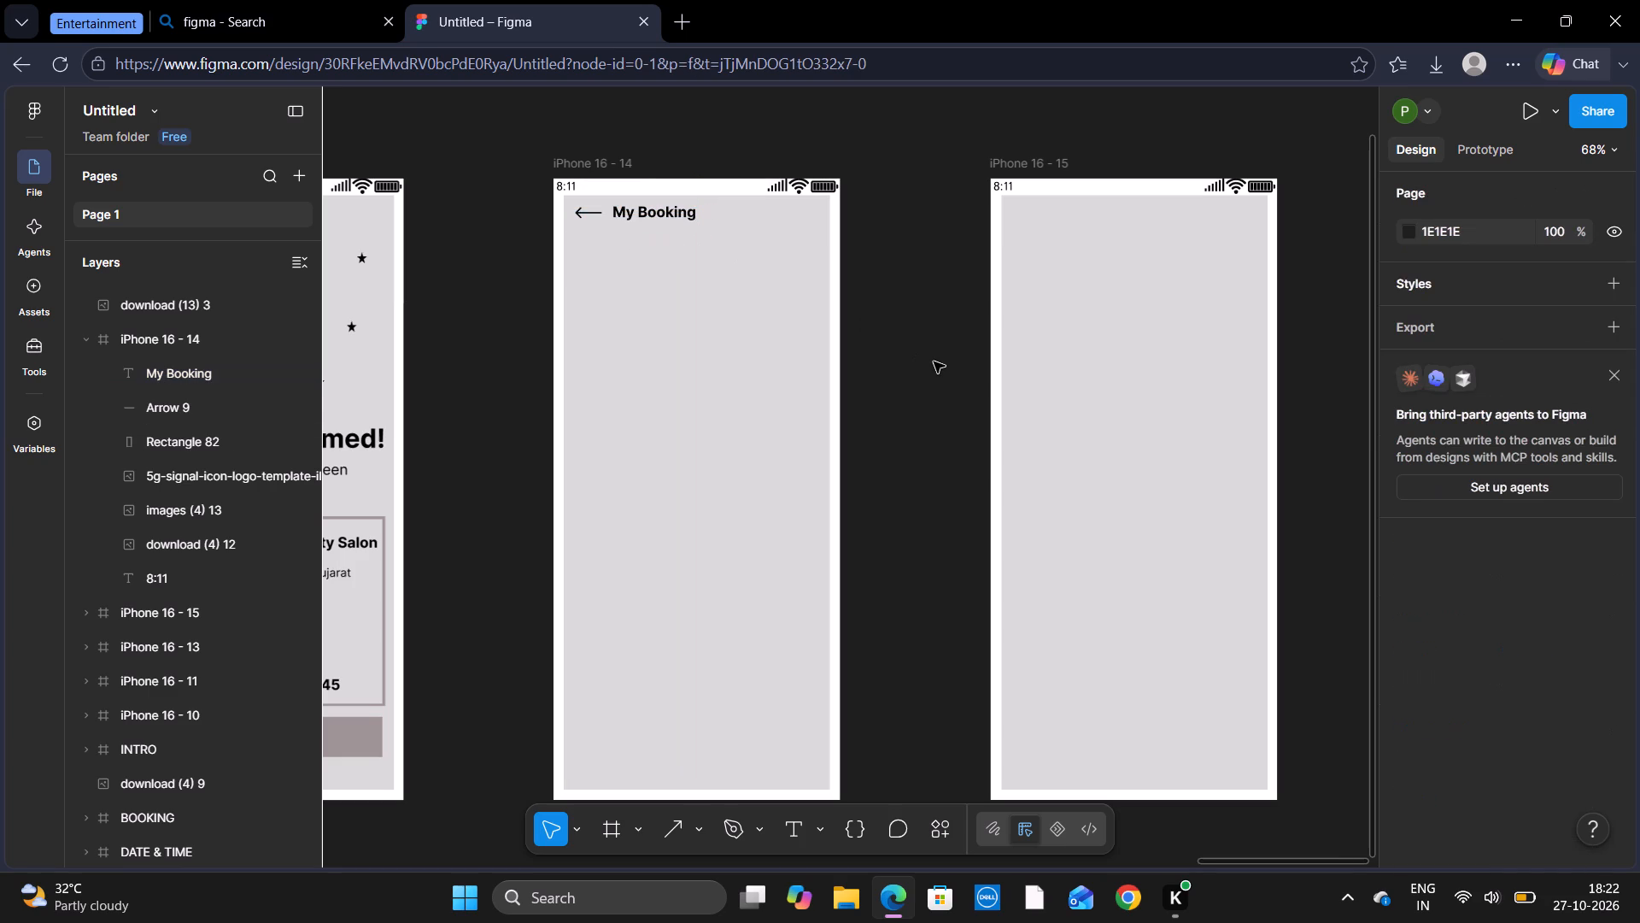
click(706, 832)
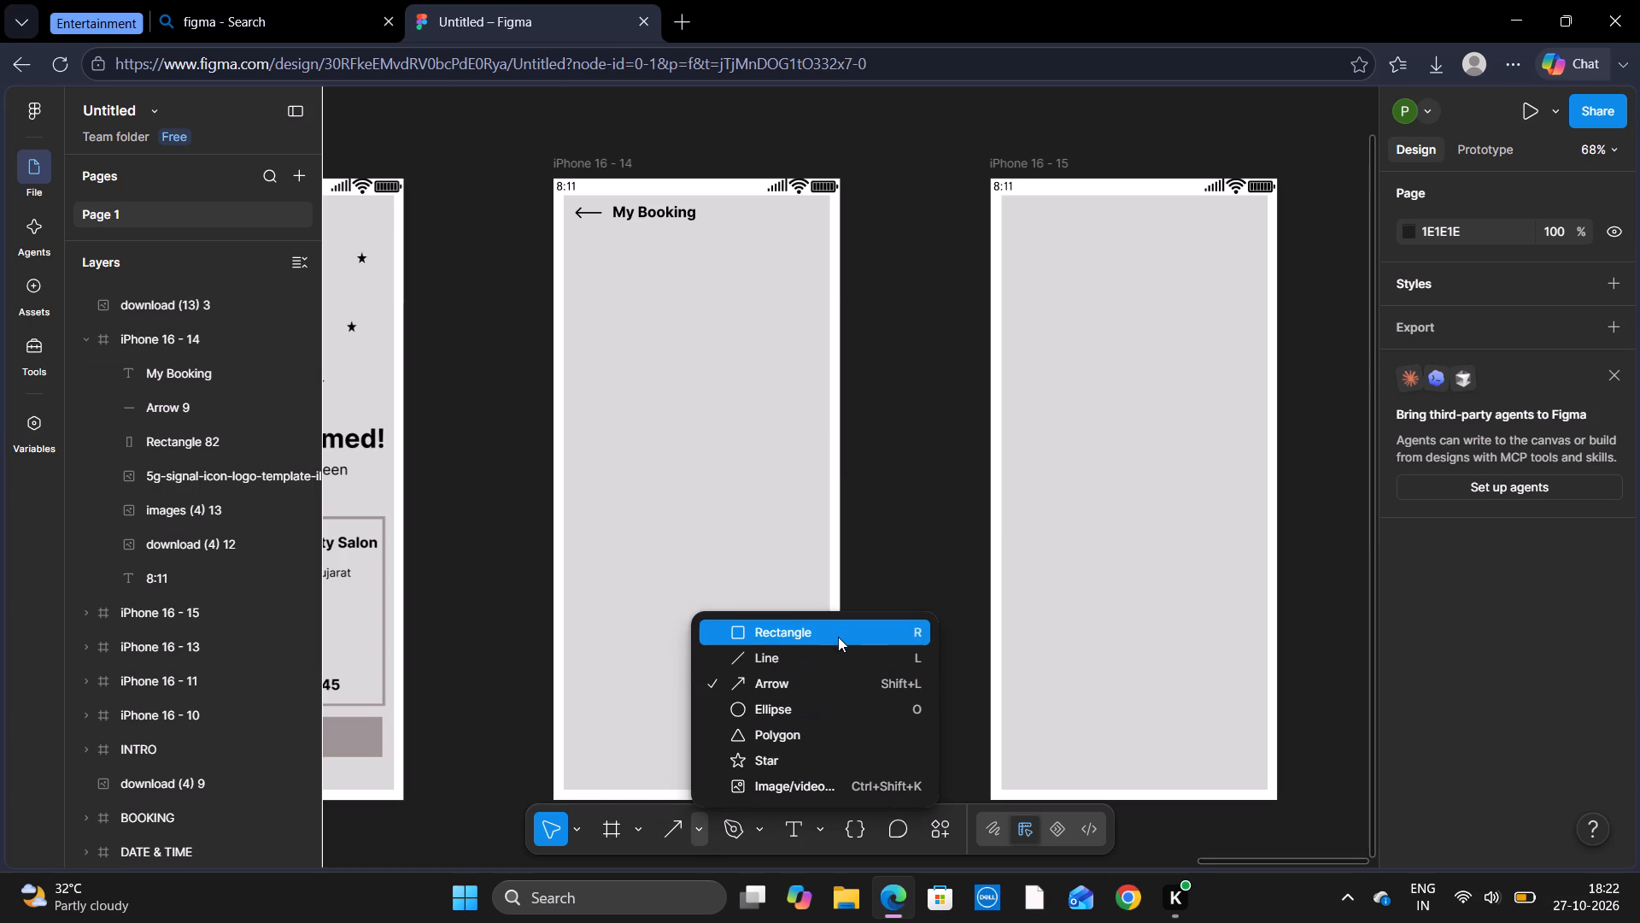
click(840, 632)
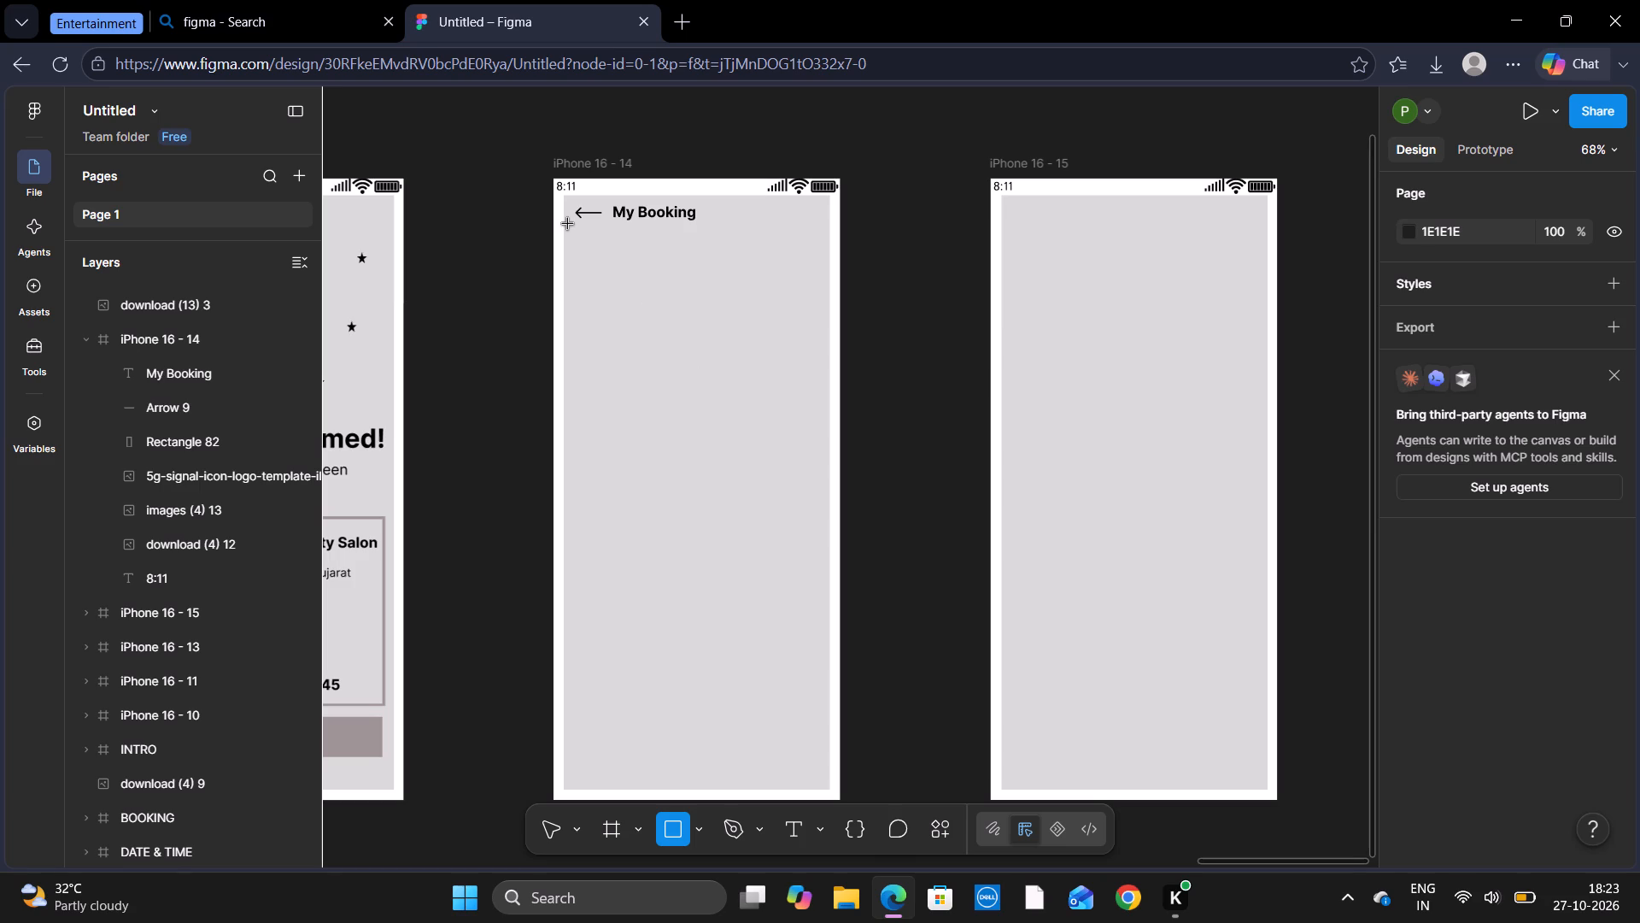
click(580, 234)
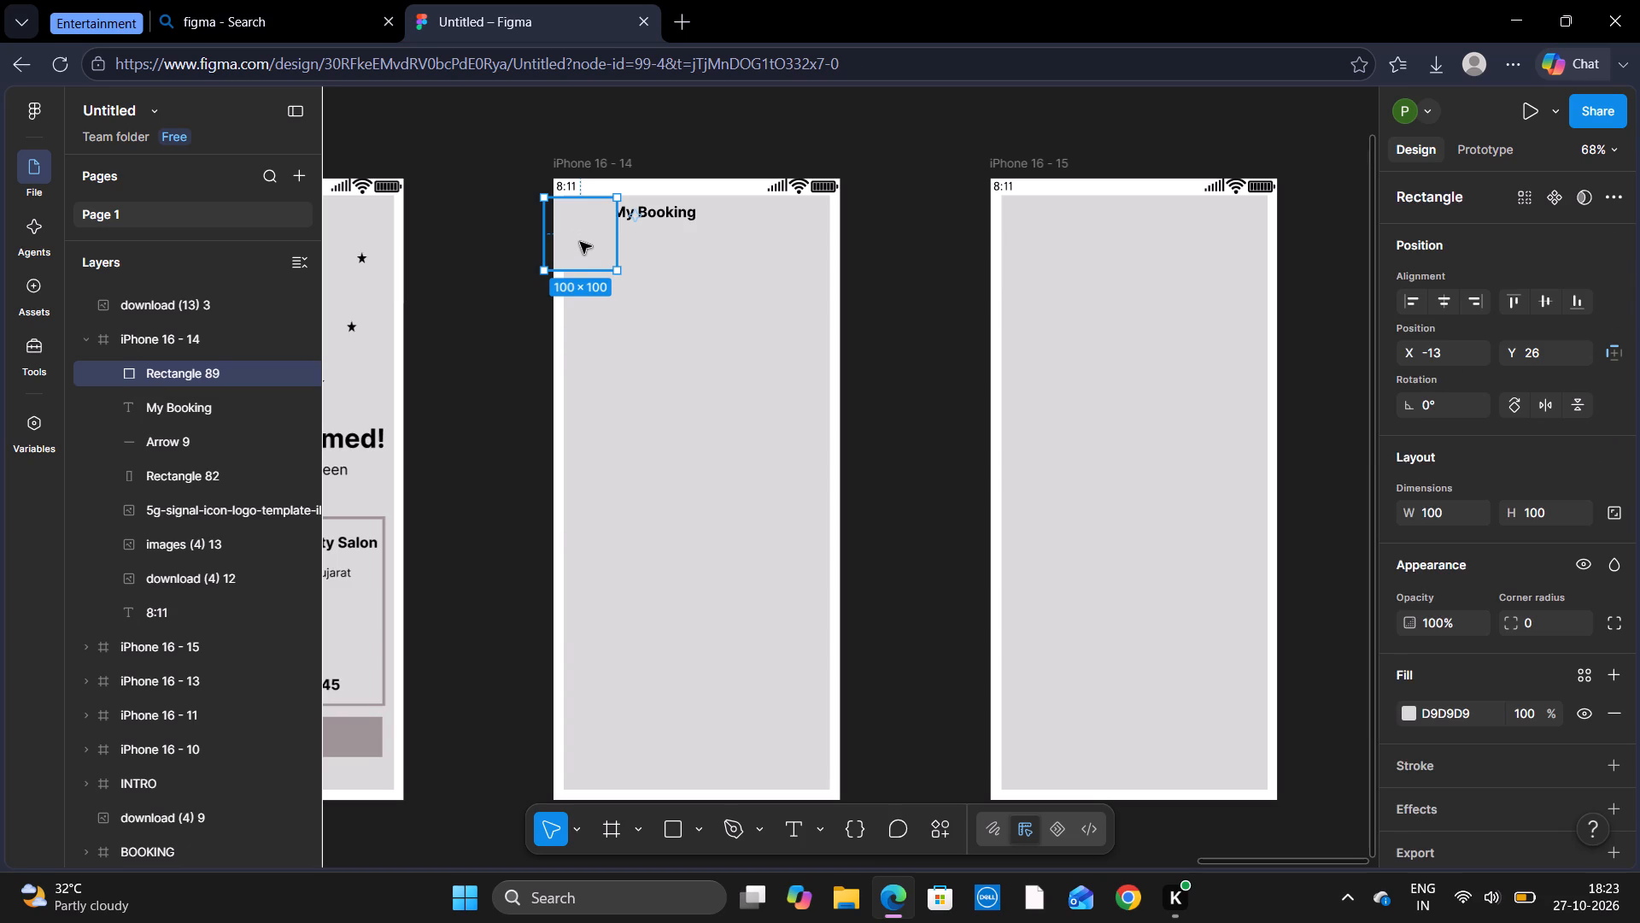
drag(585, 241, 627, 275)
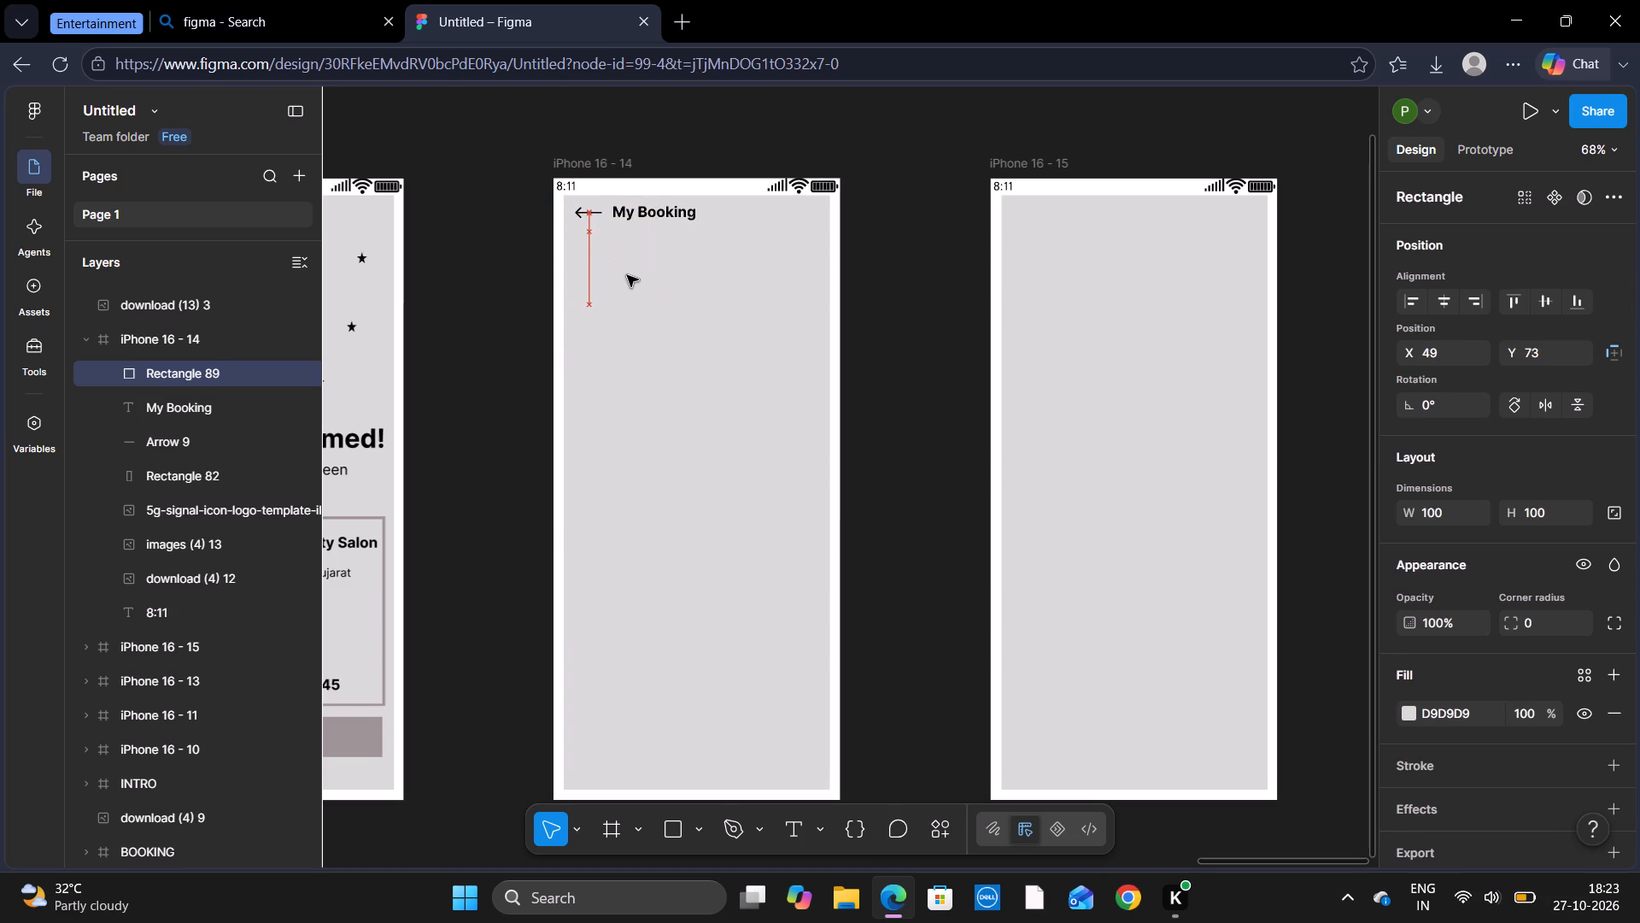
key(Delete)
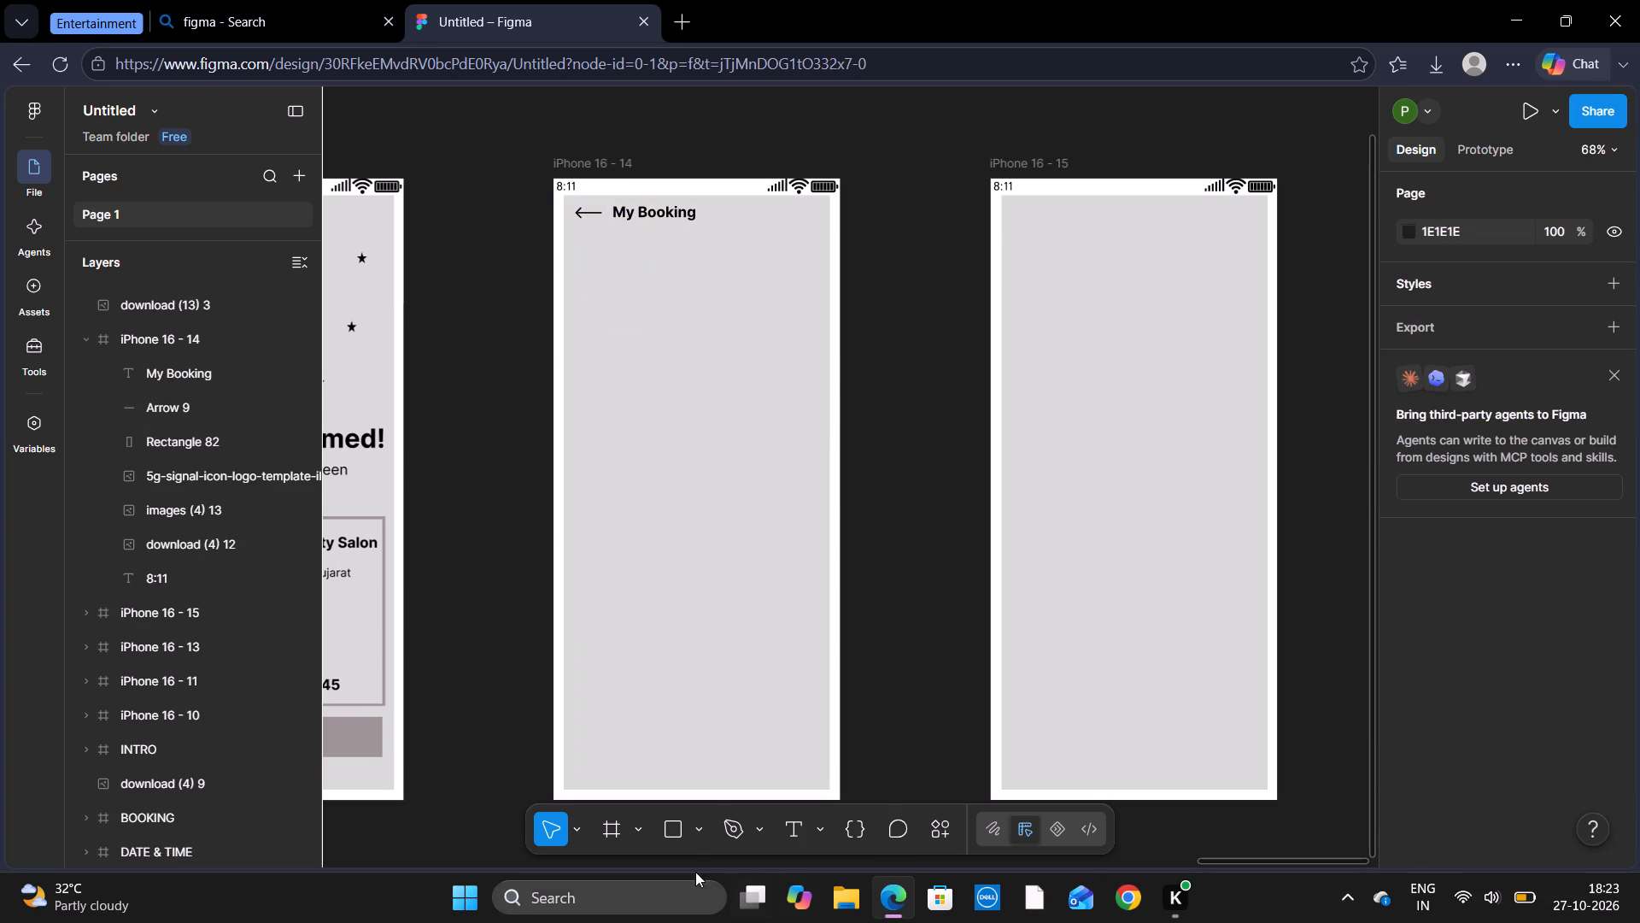
Draw a wide rectangle about 333 by 60 below the "My Booking" header, at about X 30, Y 86.
click(676, 835)
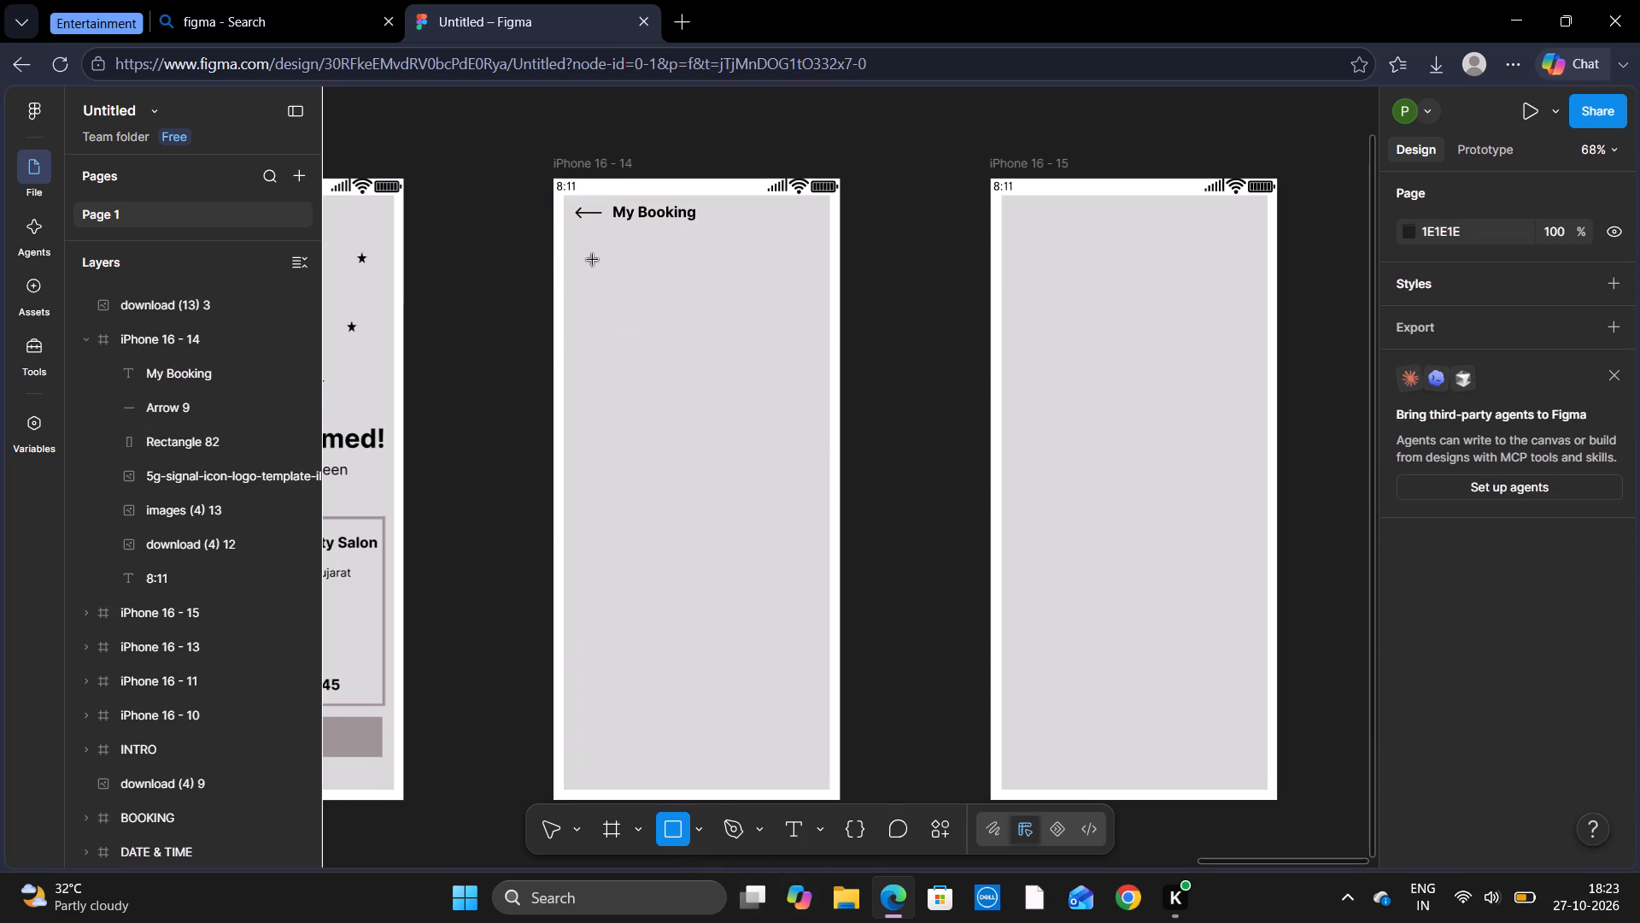
drag(579, 242, 776, 303)
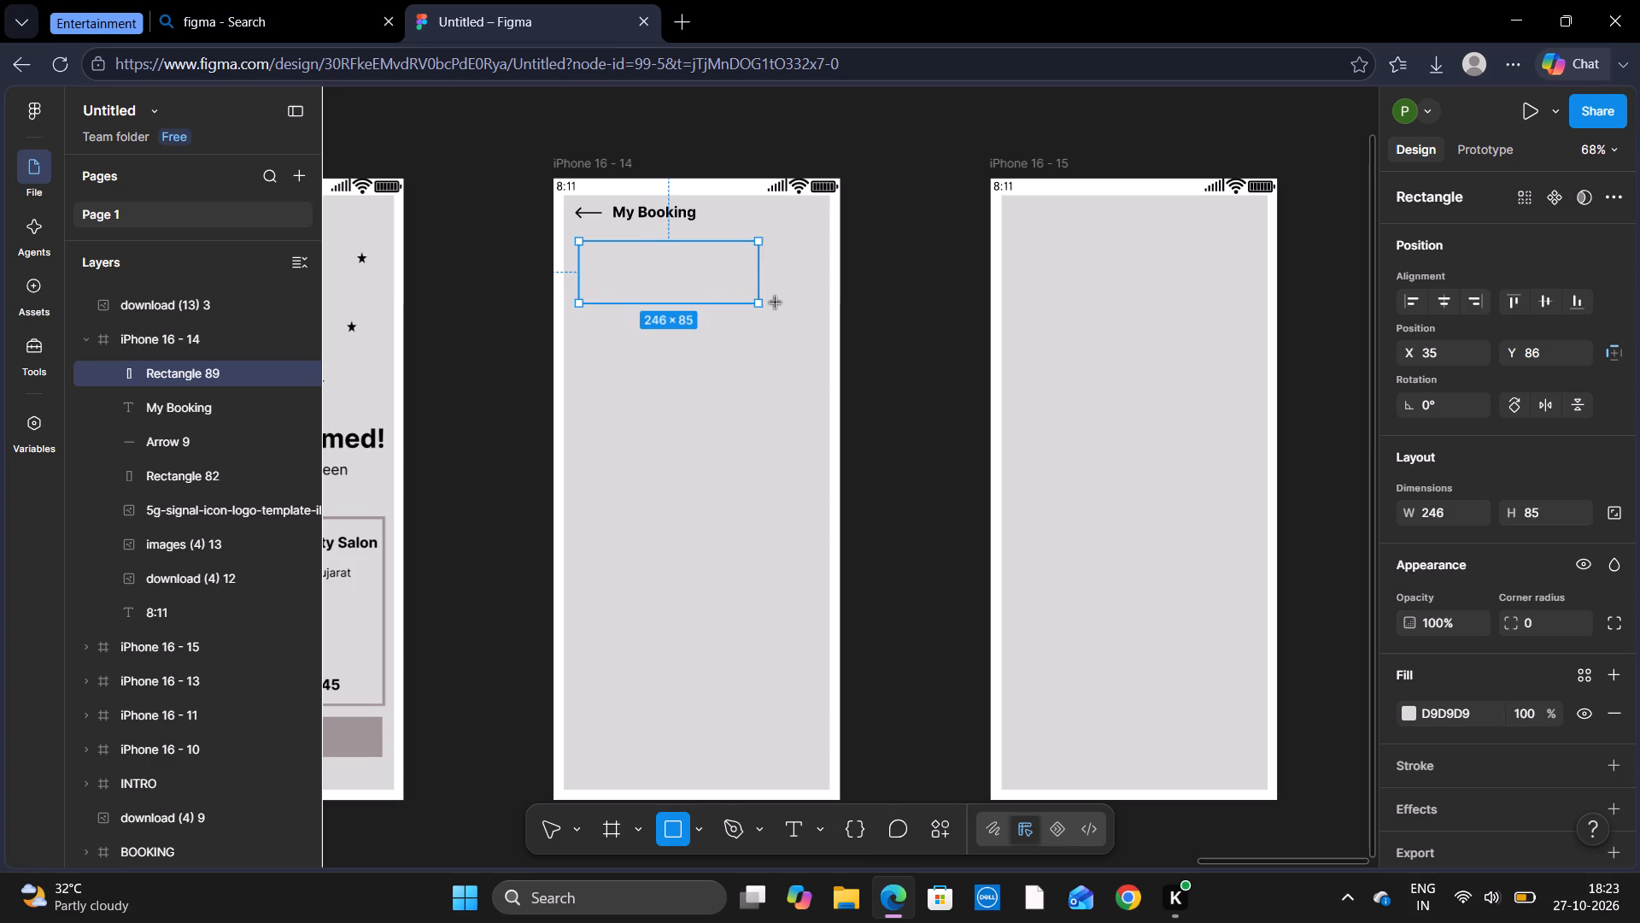
drag(776, 303, 821, 285)
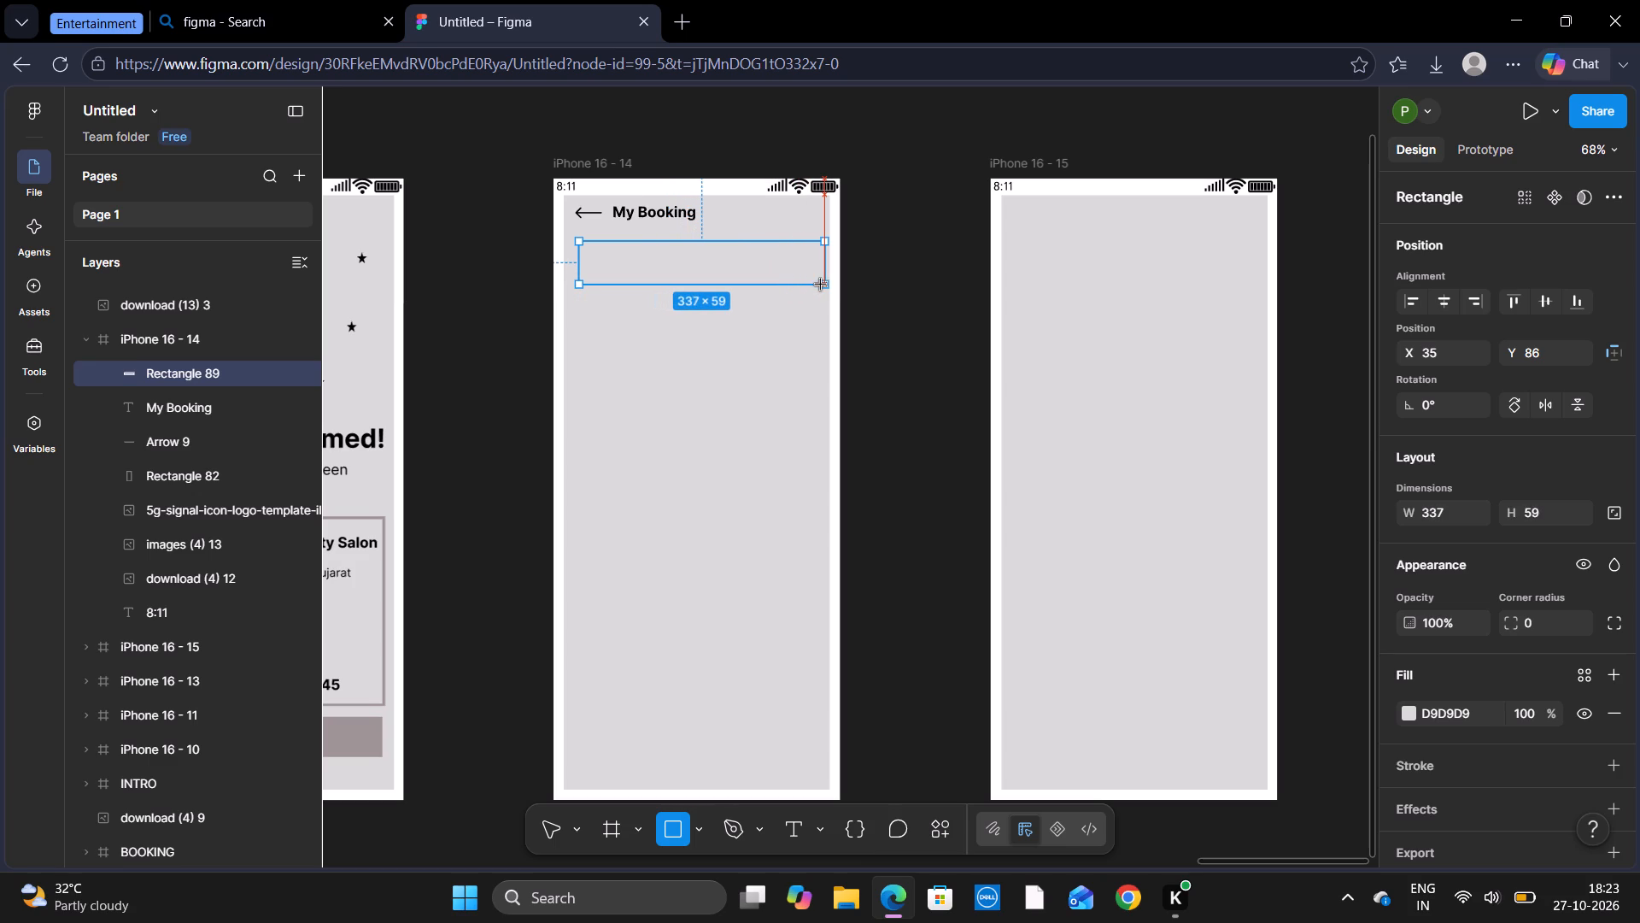
drag(821, 285, 817, 285)
click(576, 263)
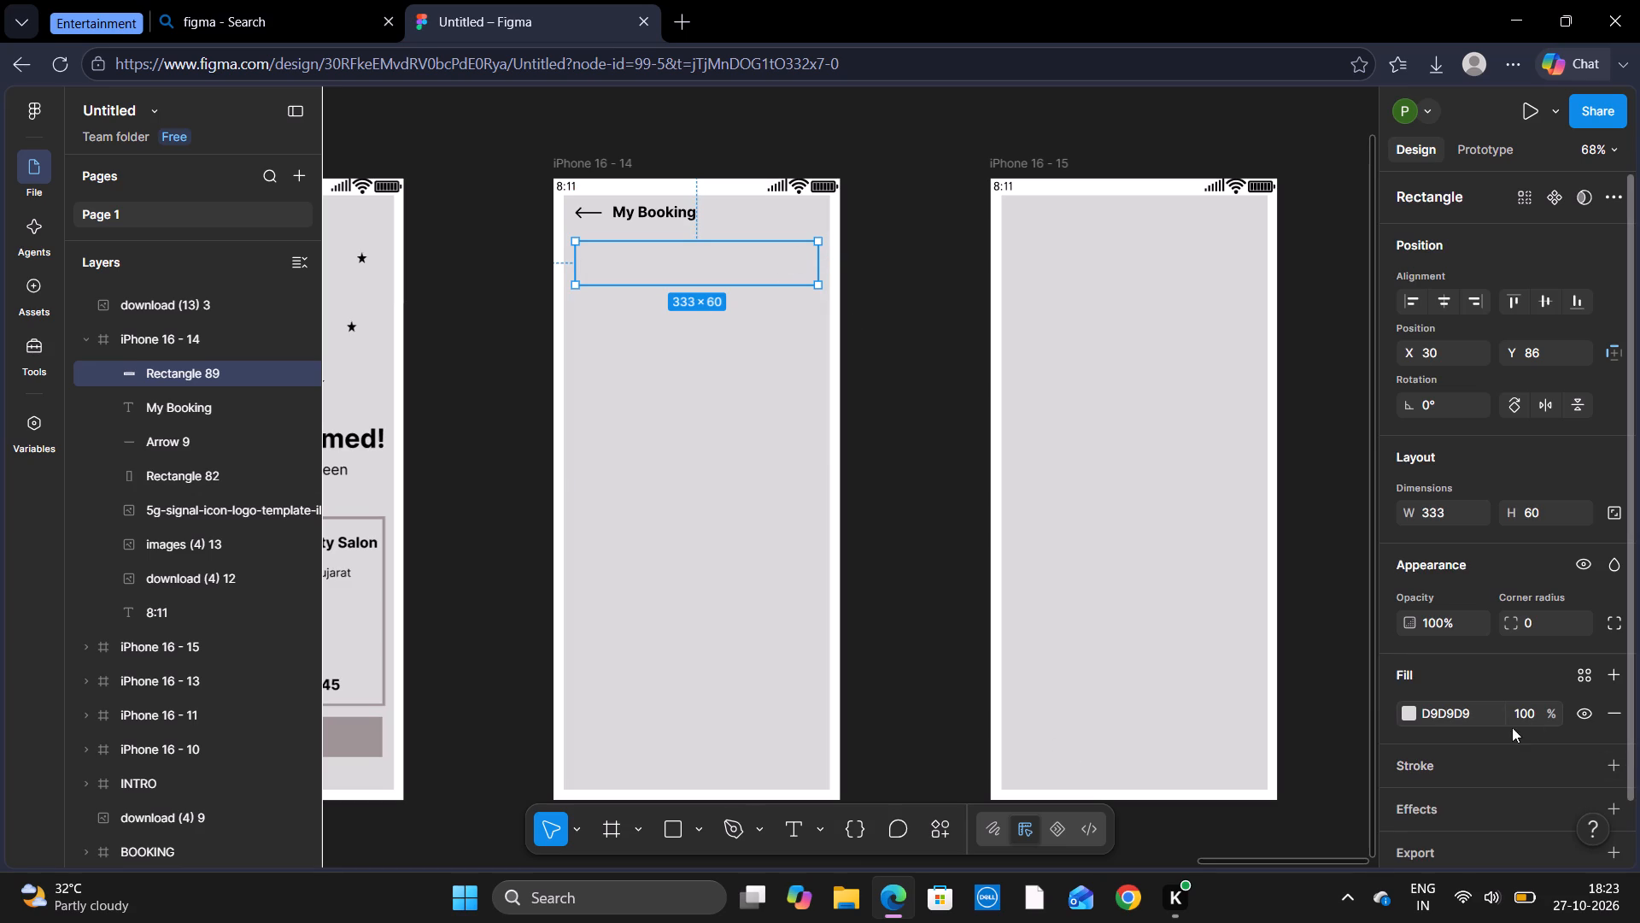
Fill the wide rectangle below the "My Booking" header with white (FFFFFF).
click(1403, 715)
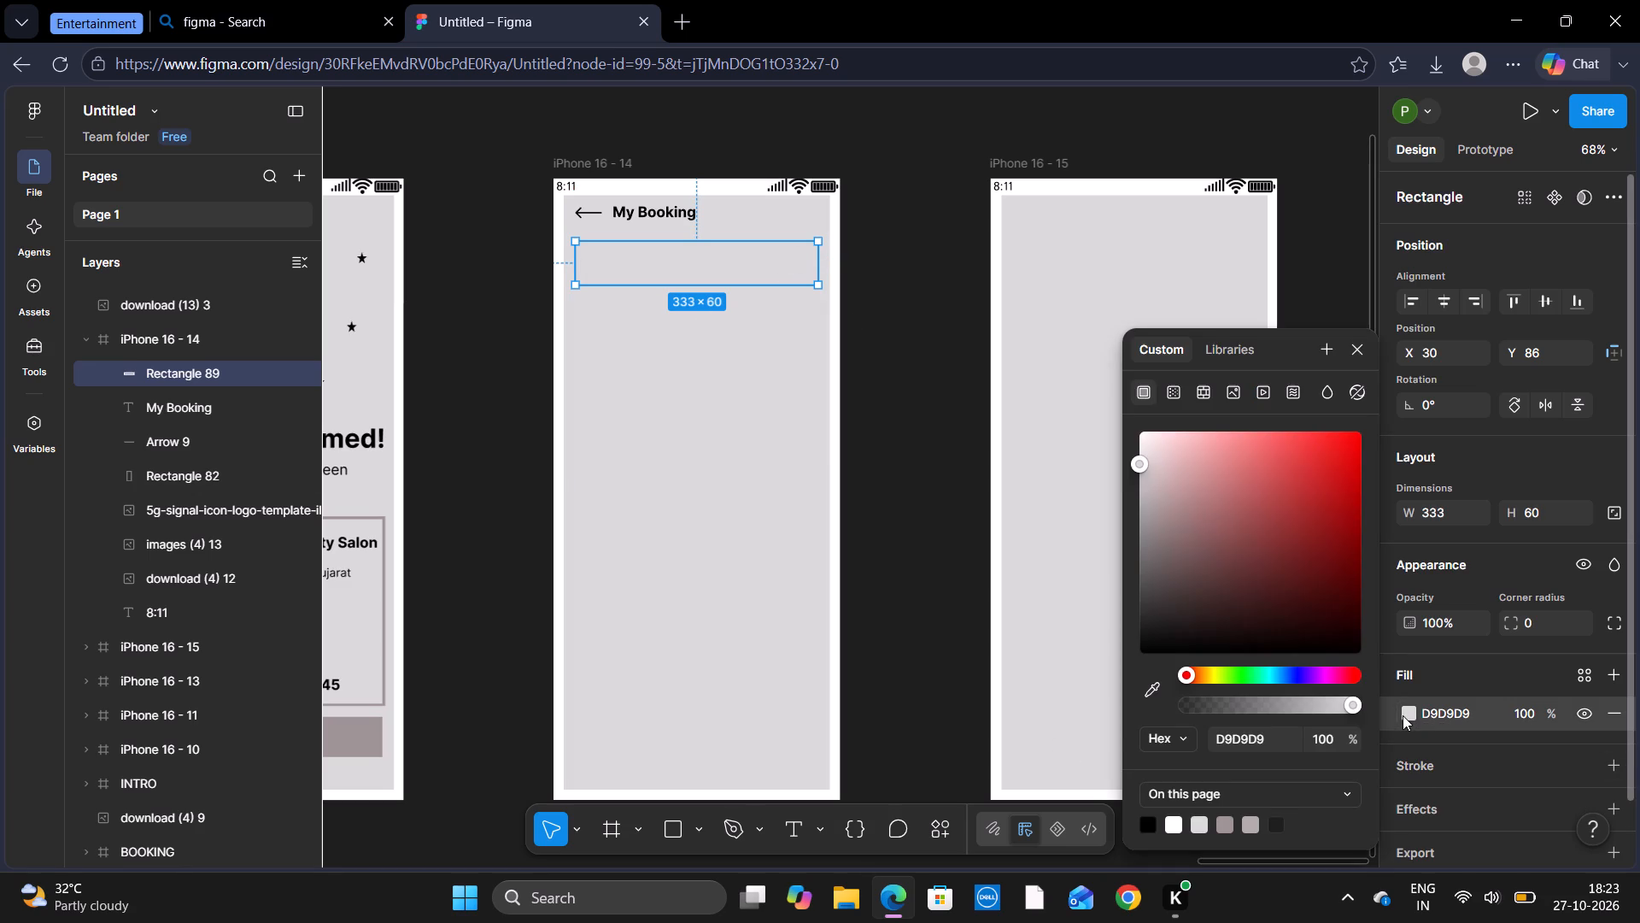
click(1168, 821)
click(1362, 353)
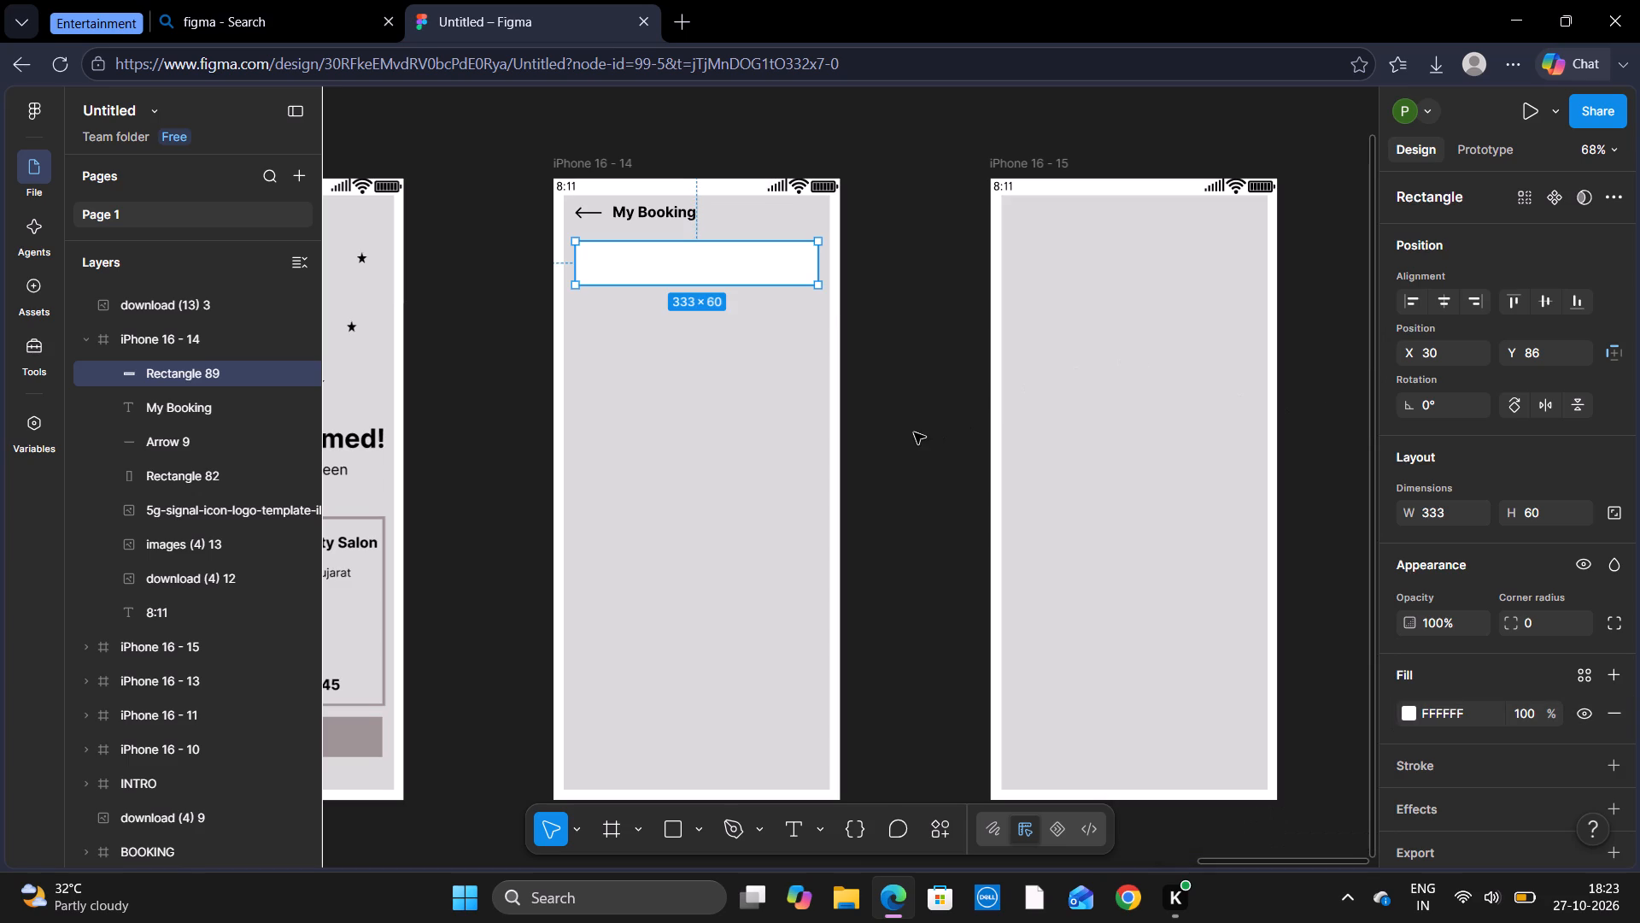
Draw a rectangle about 167 by 60 over the left half of the white bar, at about X 29, Y 86.
click(687, 823)
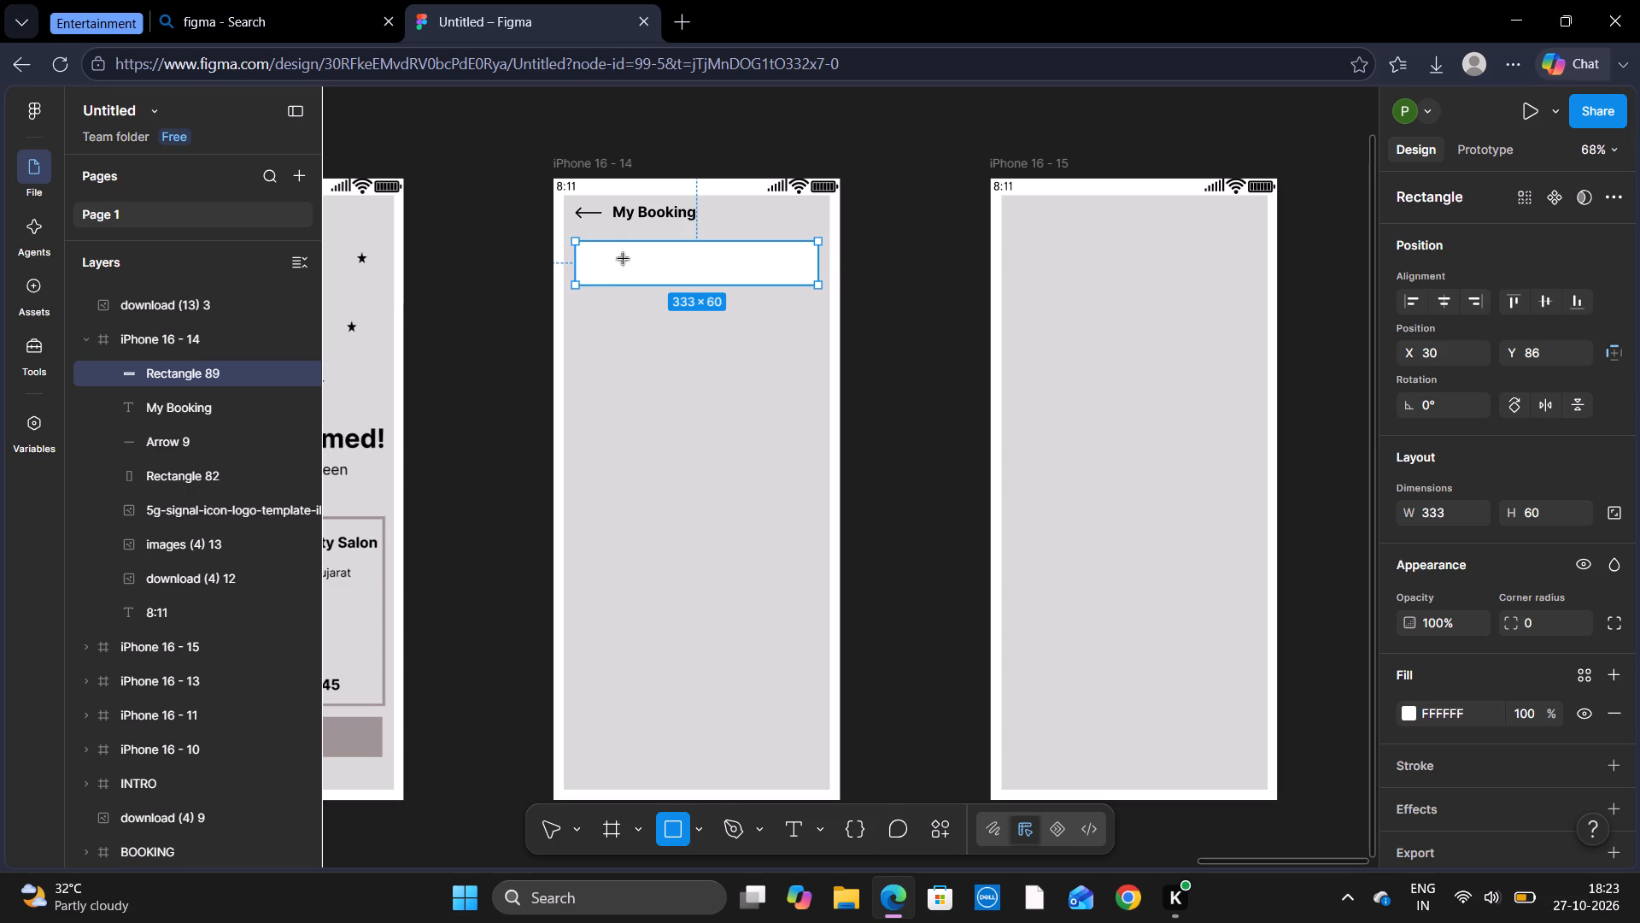
drag(574, 244, 682, 268)
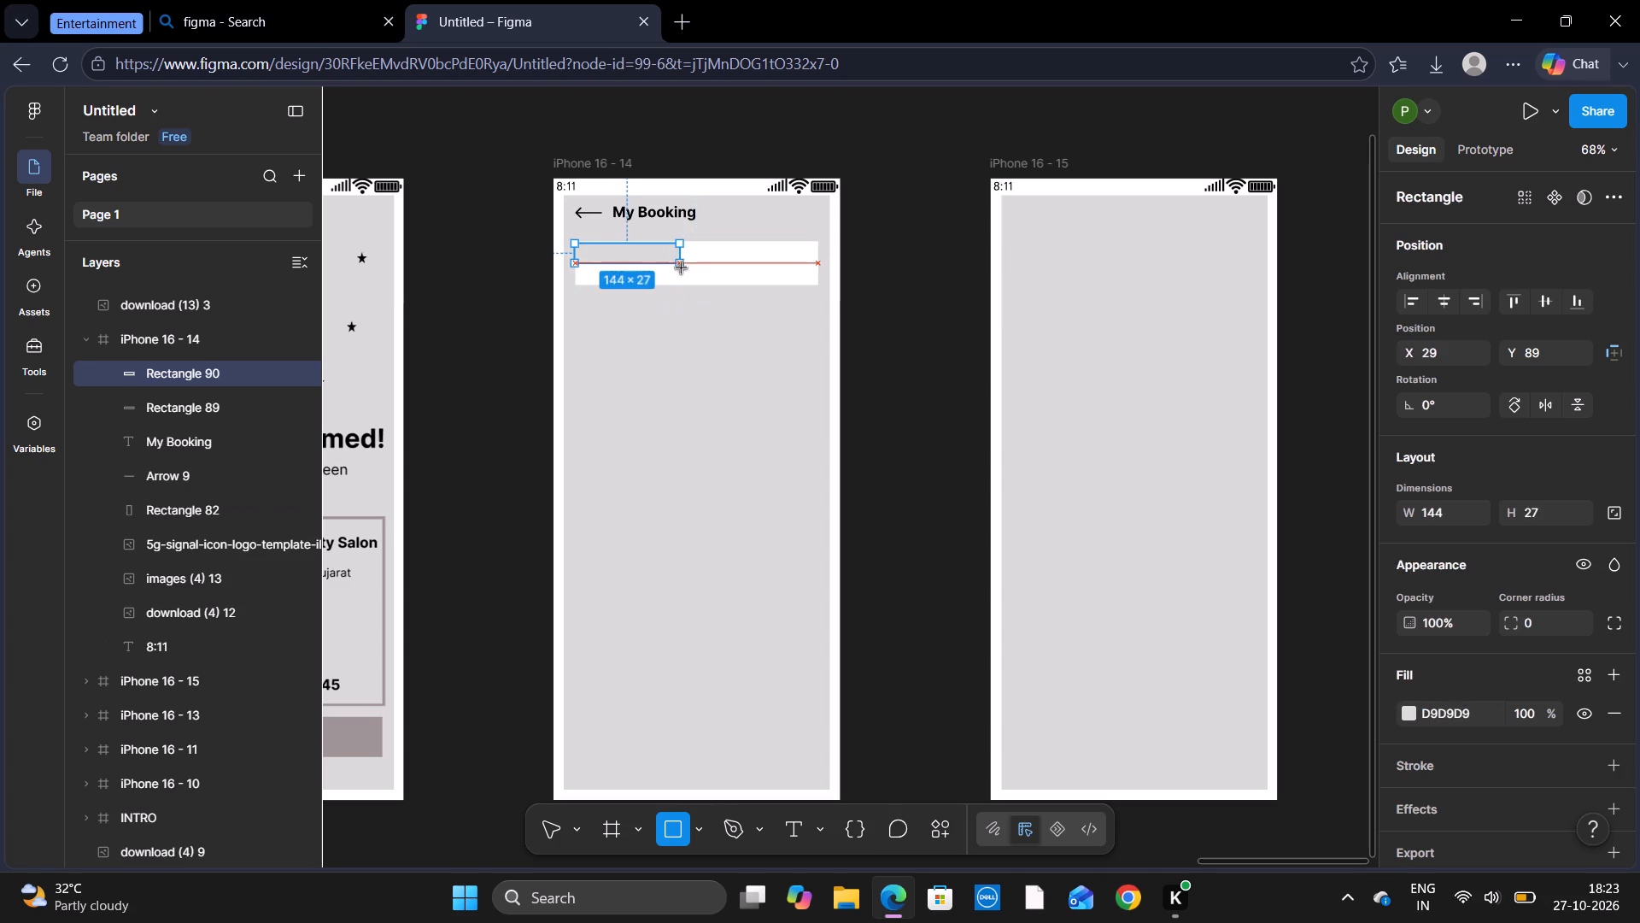
drag(682, 268, 701, 282)
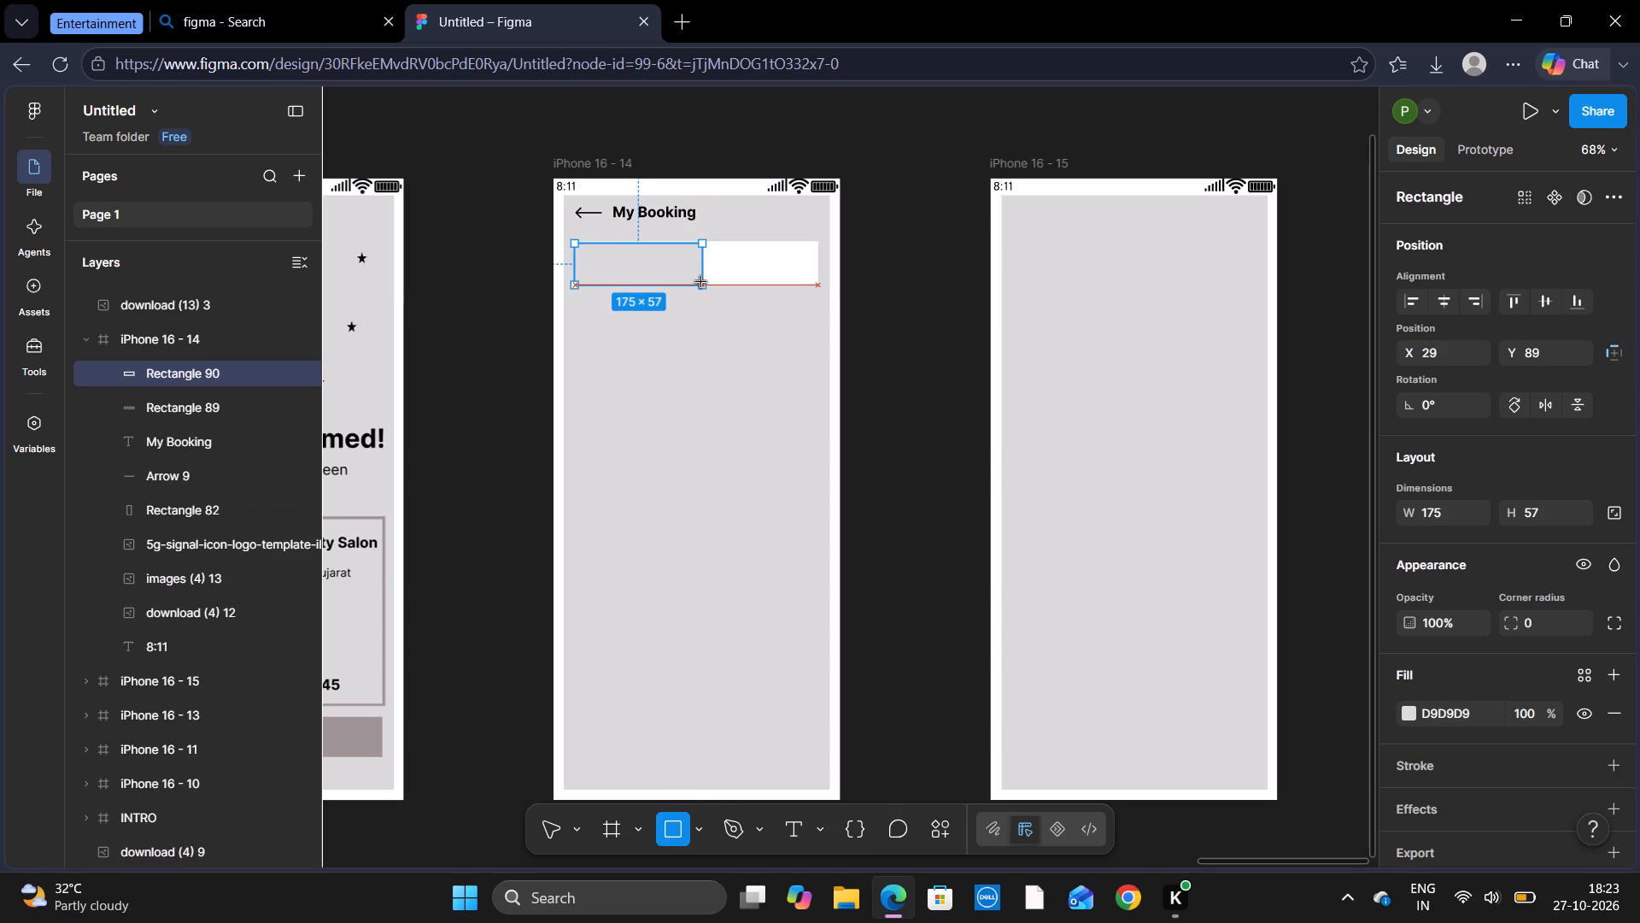
drag(701, 282, 699, 282)
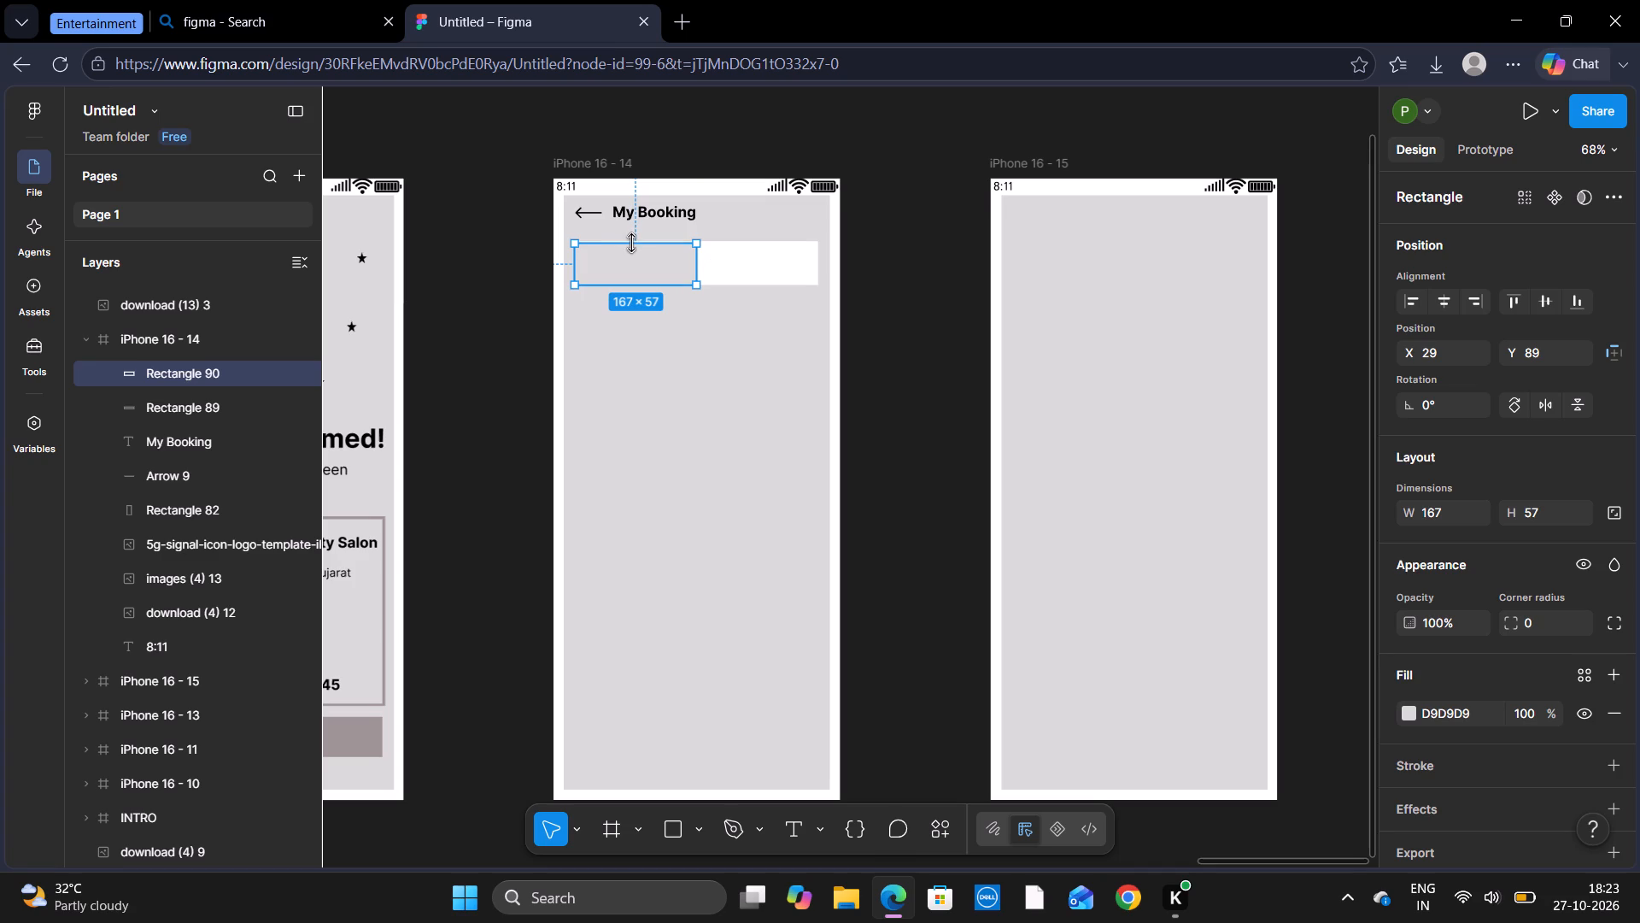
click(632, 243)
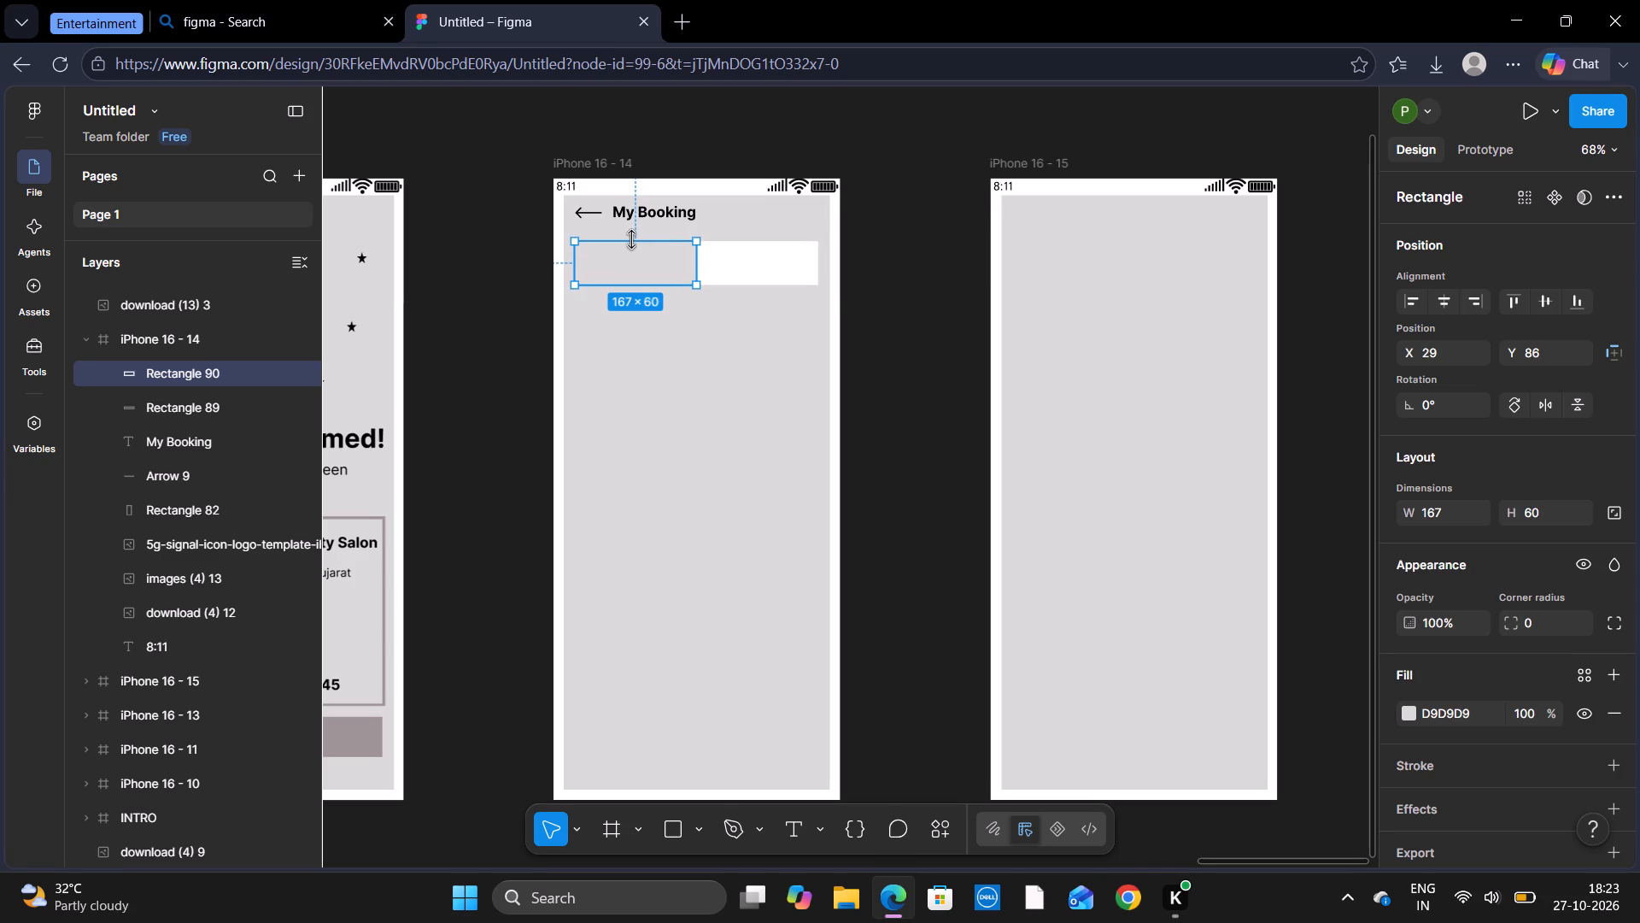
drag(665, 243, 744, 274)
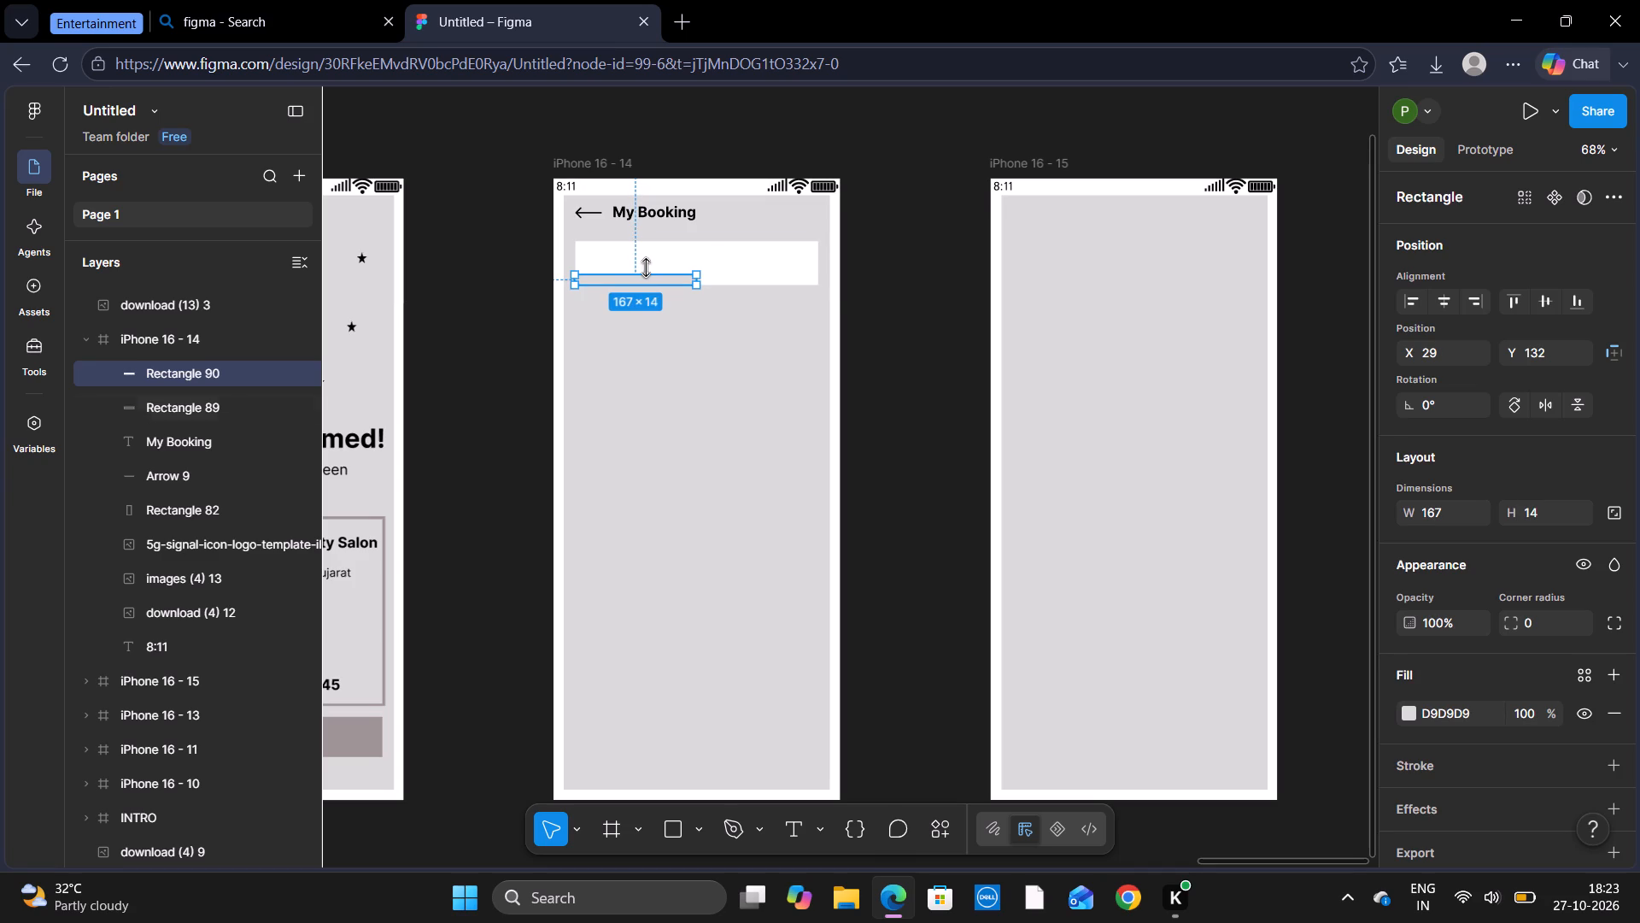
drag(643, 270, 643, 244)
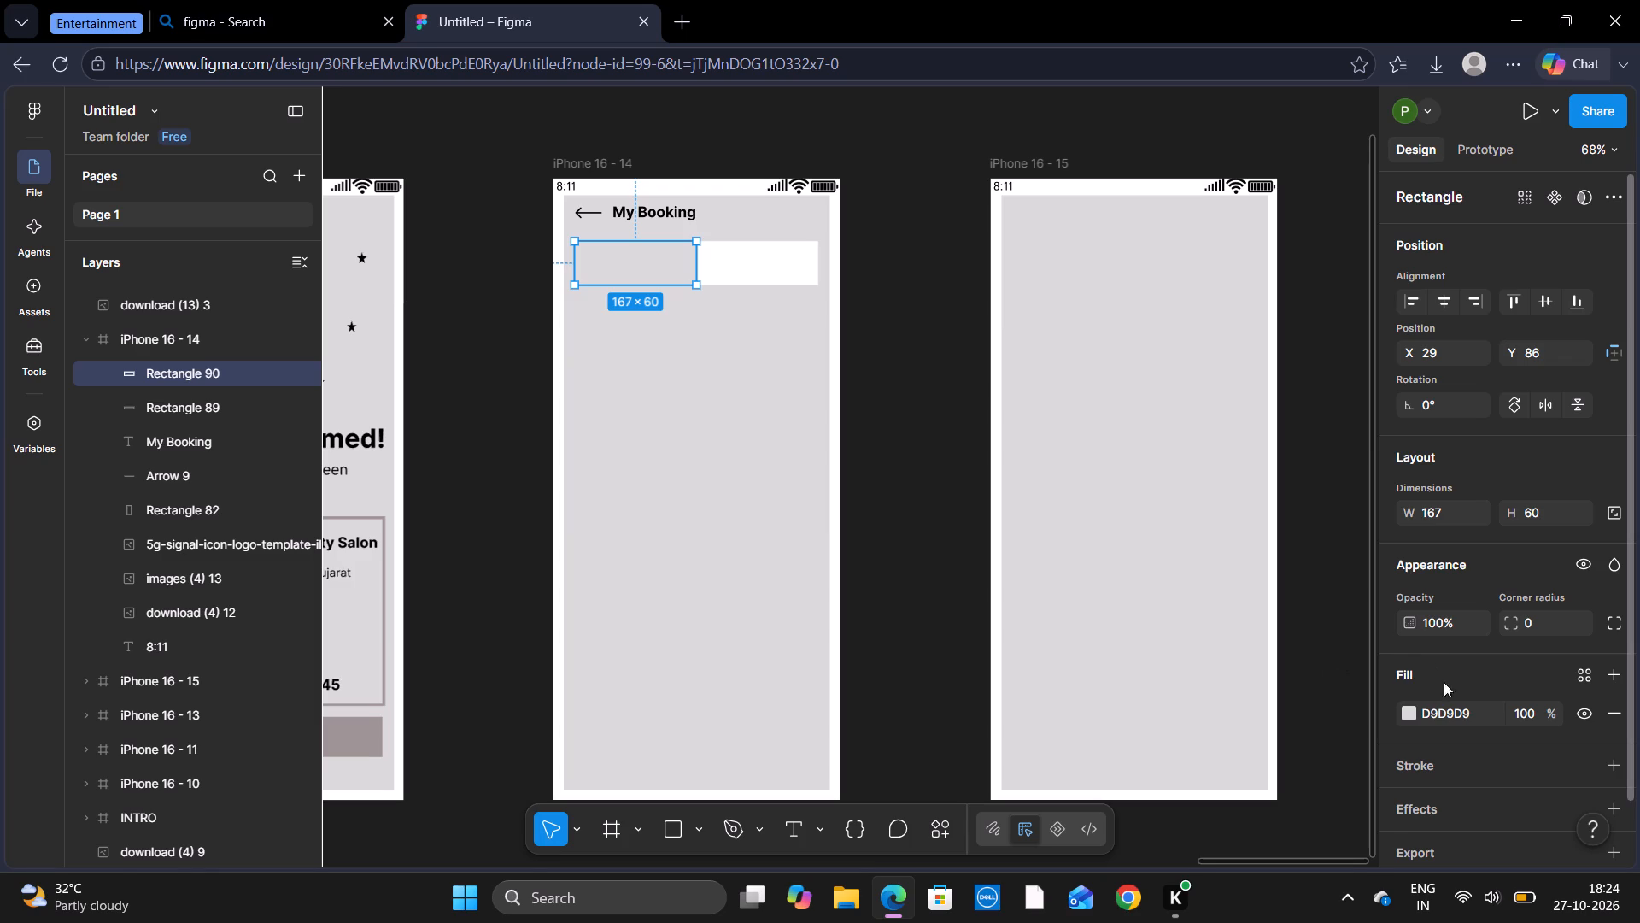
Fill the new half-width rectangle with the page's mauve-grey colour 9D9393.
click(1409, 709)
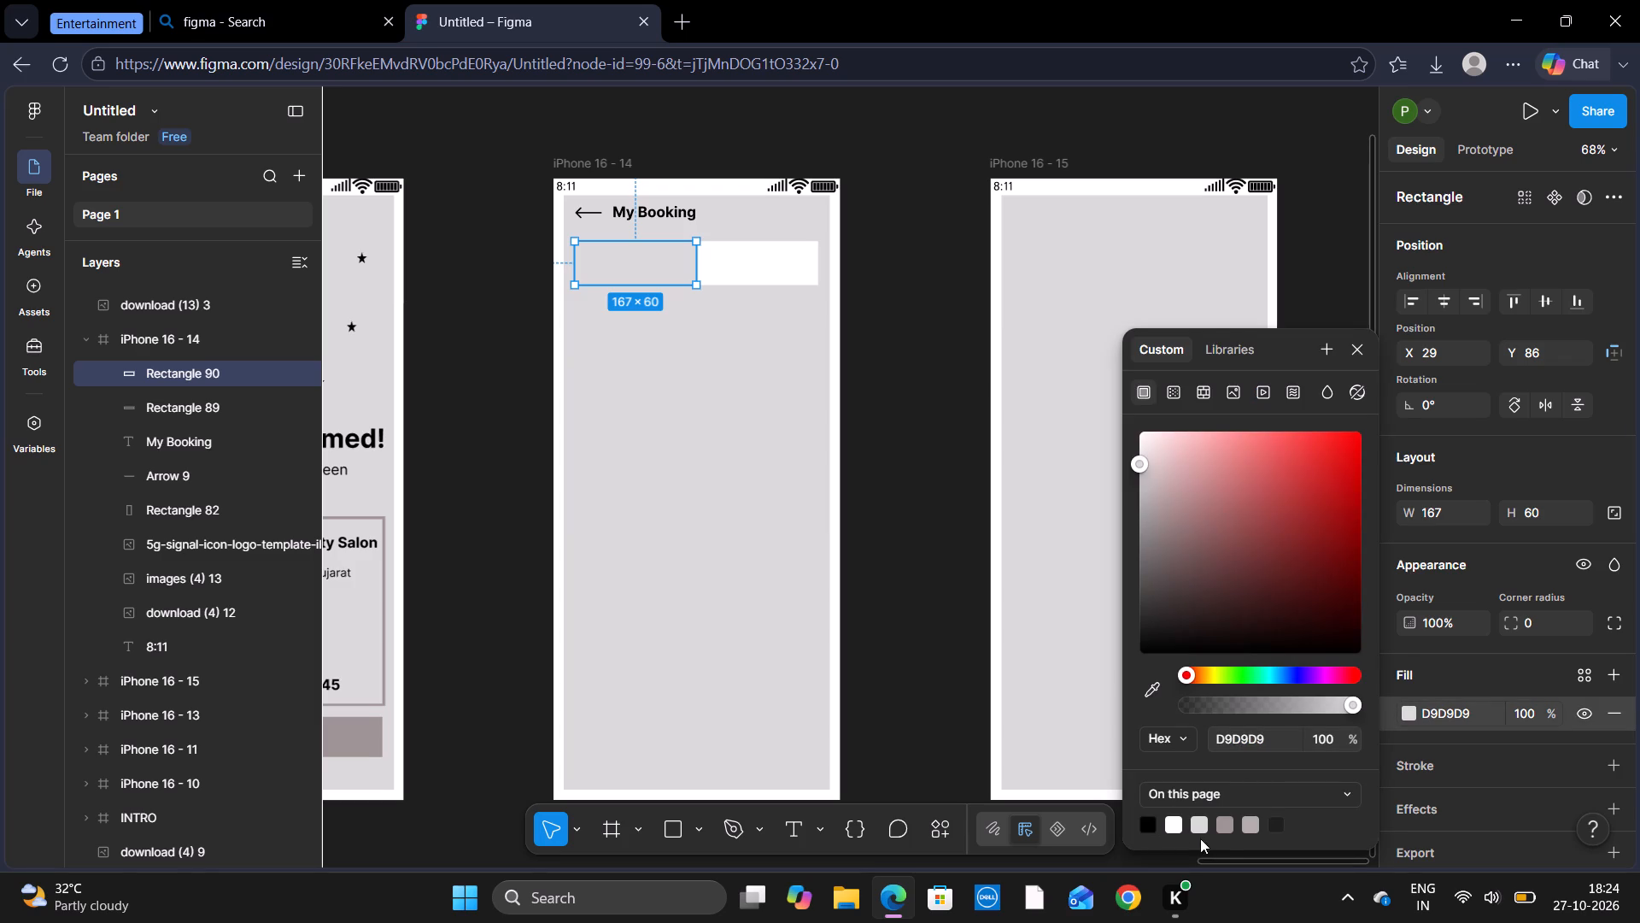
click(1217, 830)
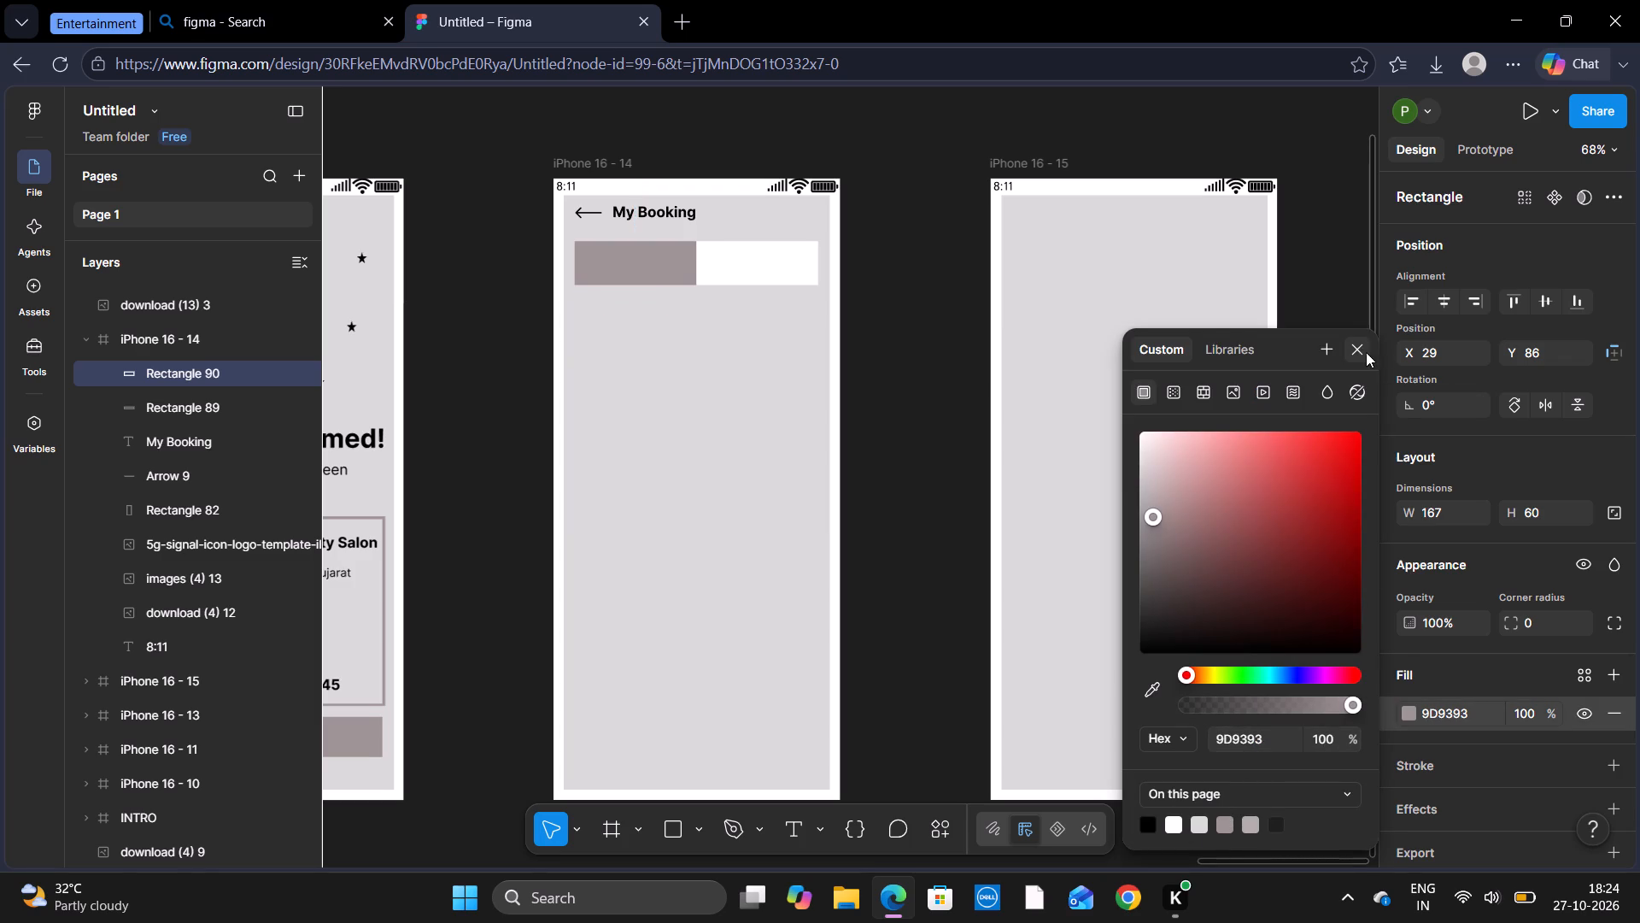
click(1366, 352)
Add the label "Upcoming" in Inter Bold, size 20, centred on the mauve-grey rectangle at about X 62, Y 104.
click(798, 830)
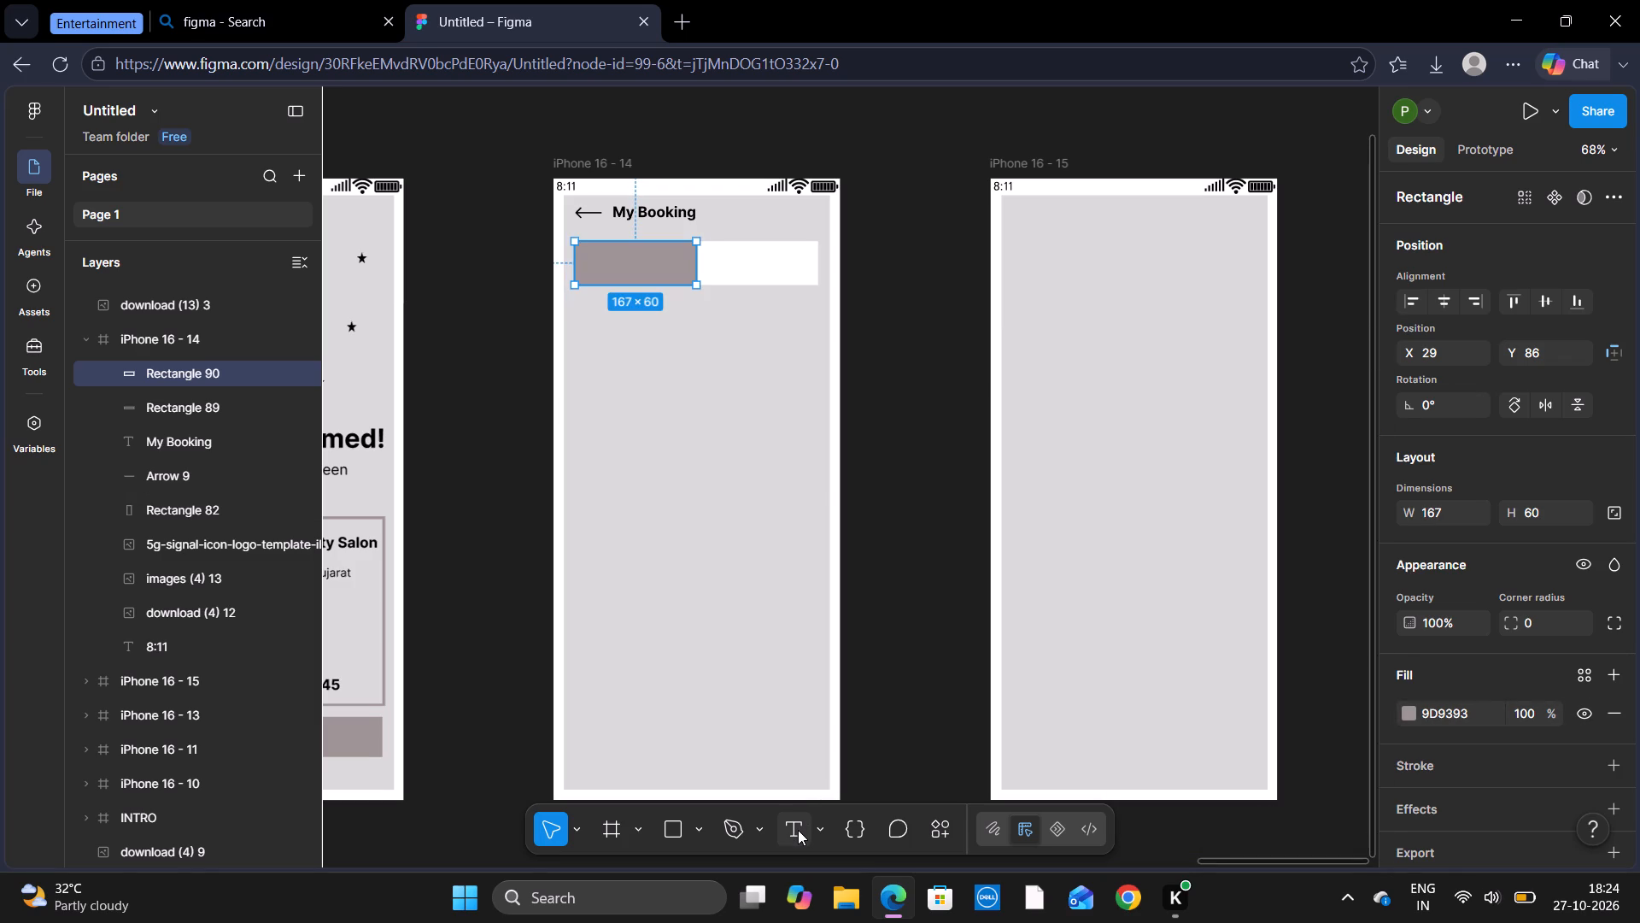
click(599, 262)
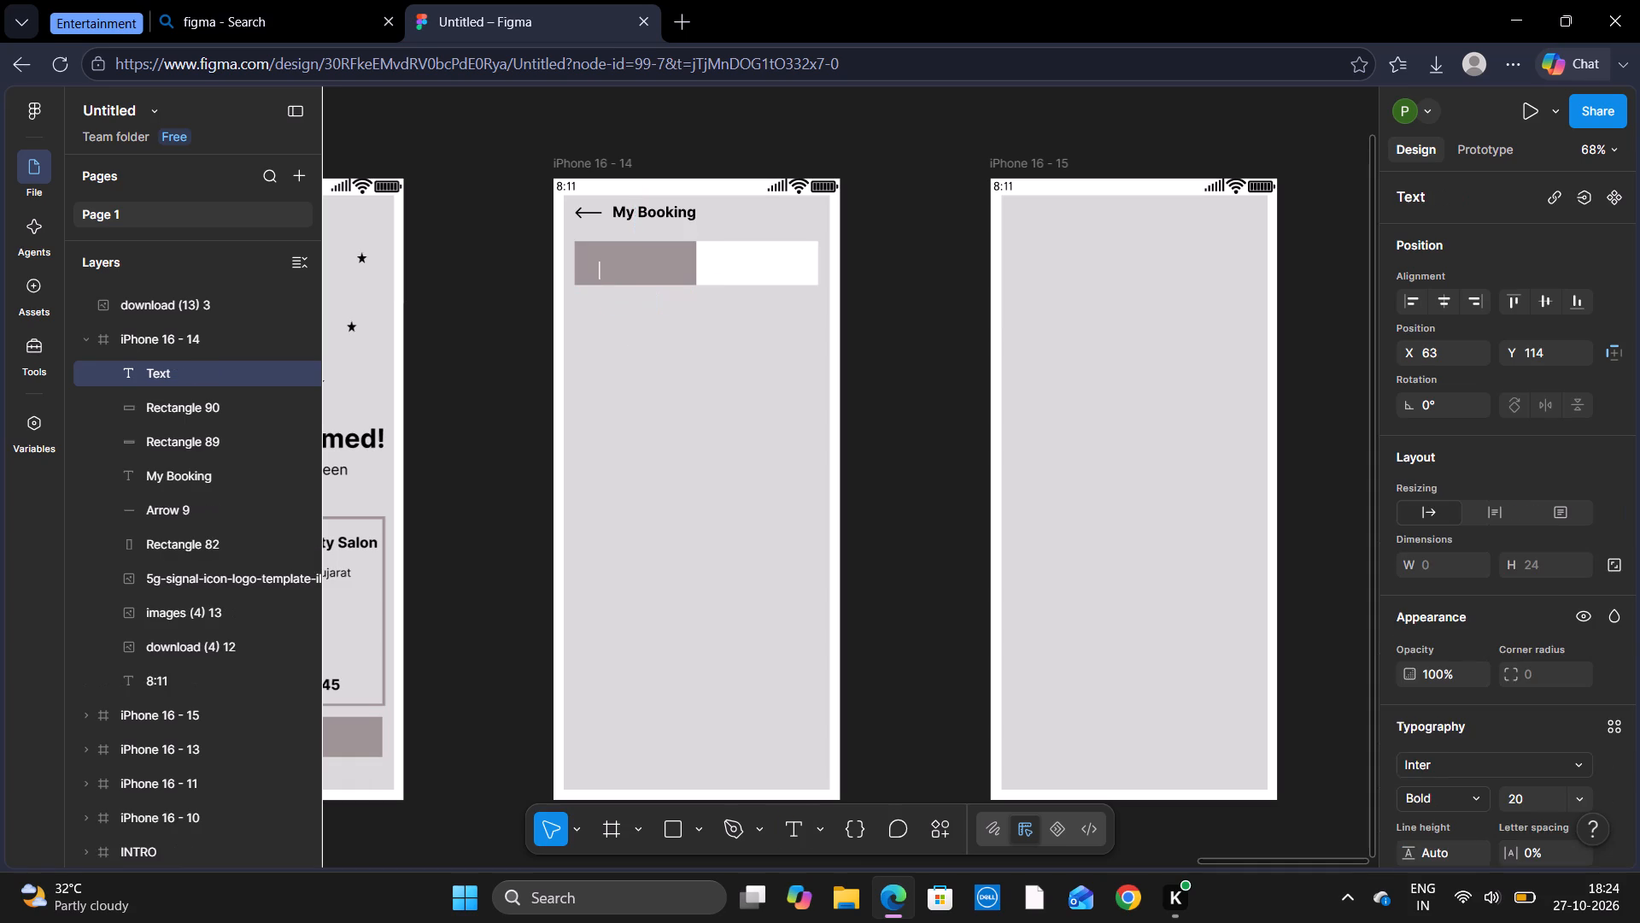
key(shift+u)
key(p)
text(com)
text(ing)
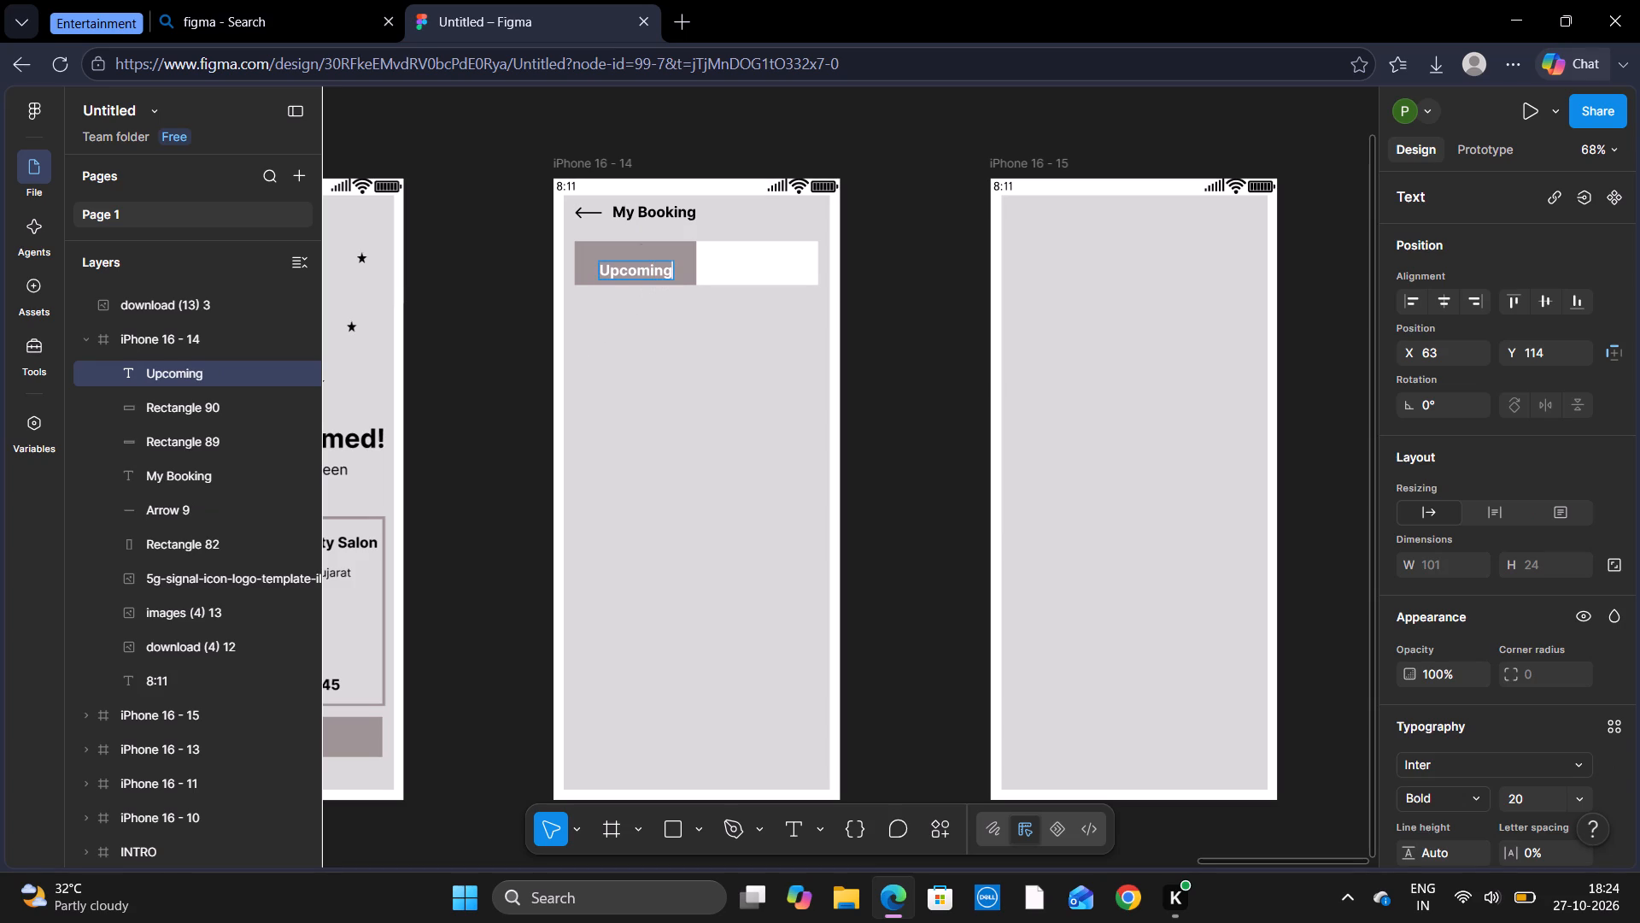
click(680, 276)
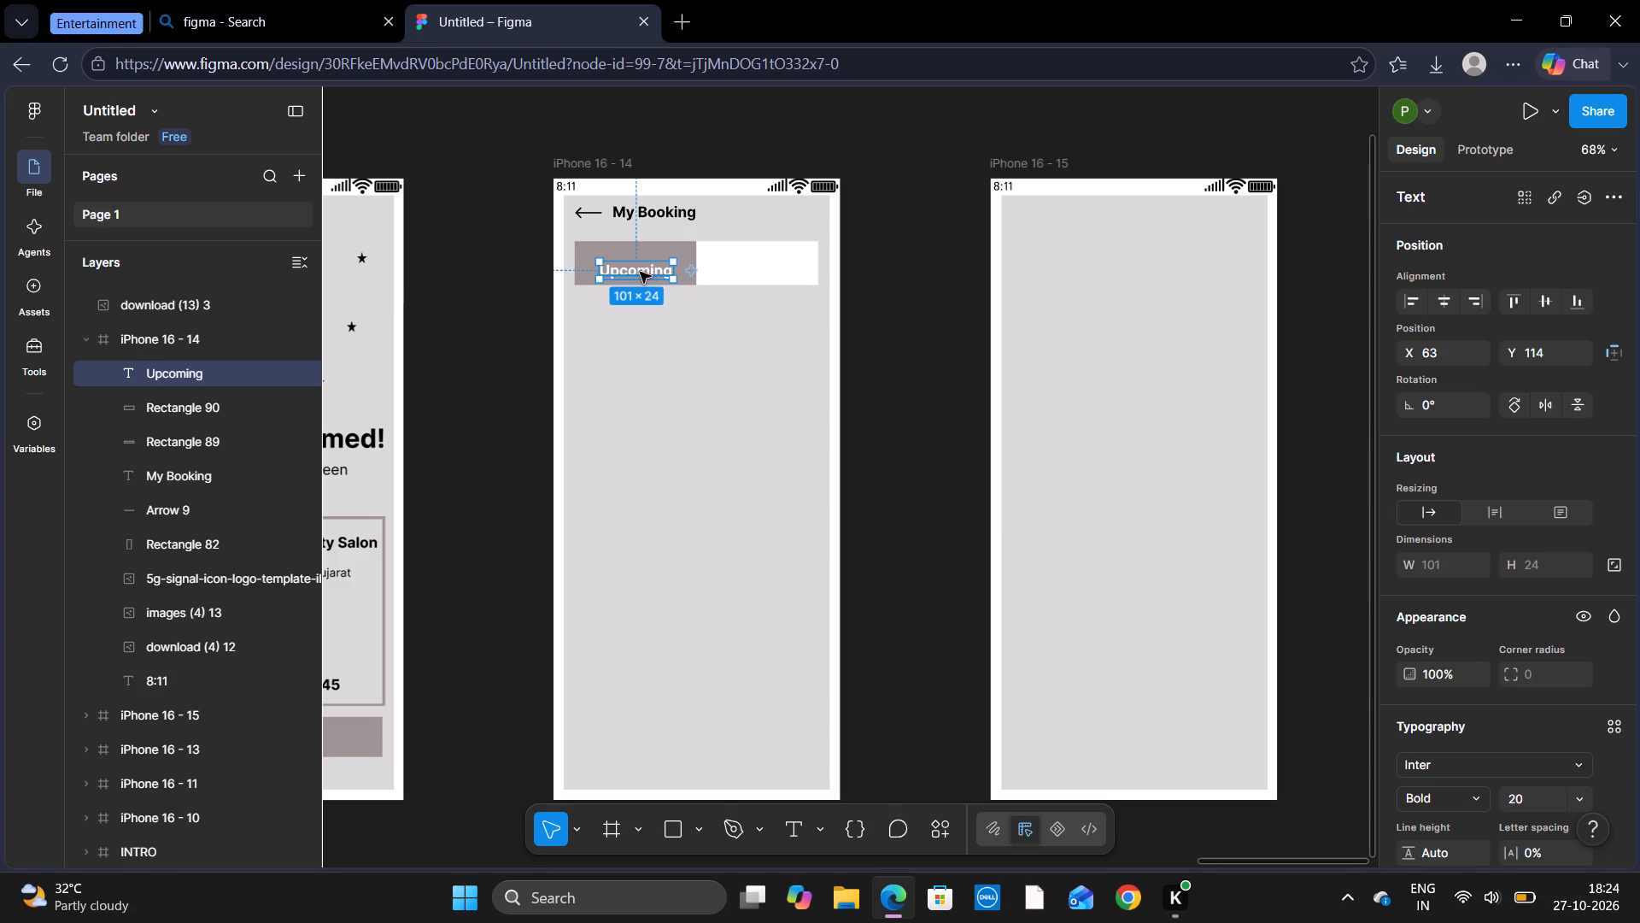
click(640, 270)
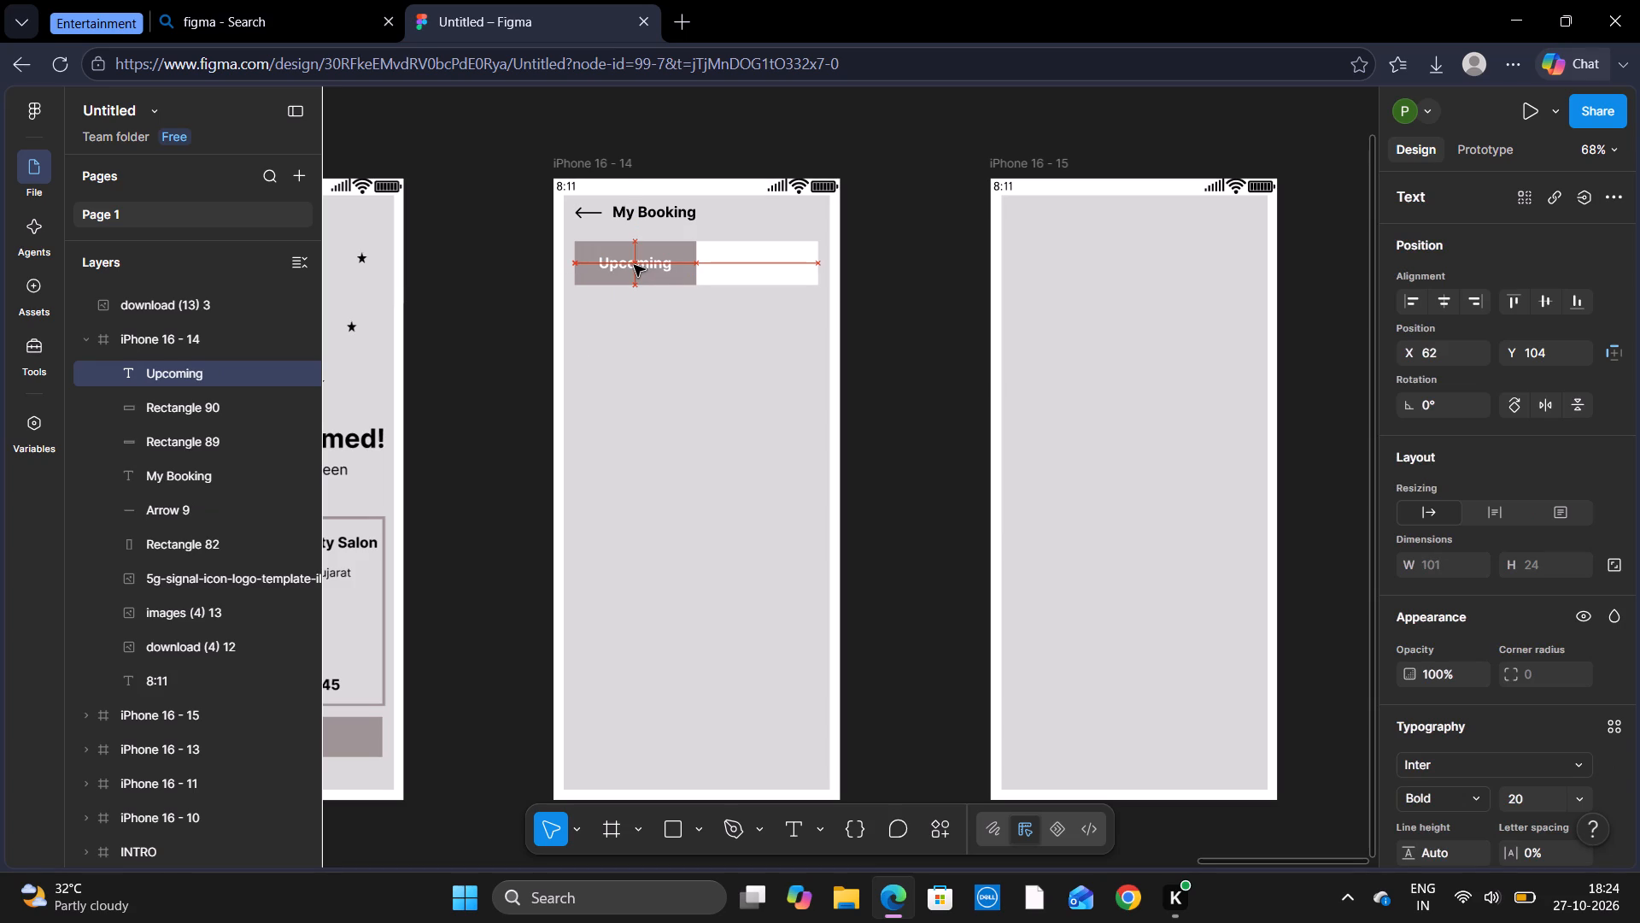
Set the "Upcoming" label's fill colour to black (000000).
scroll(1421, 743, down, 1)
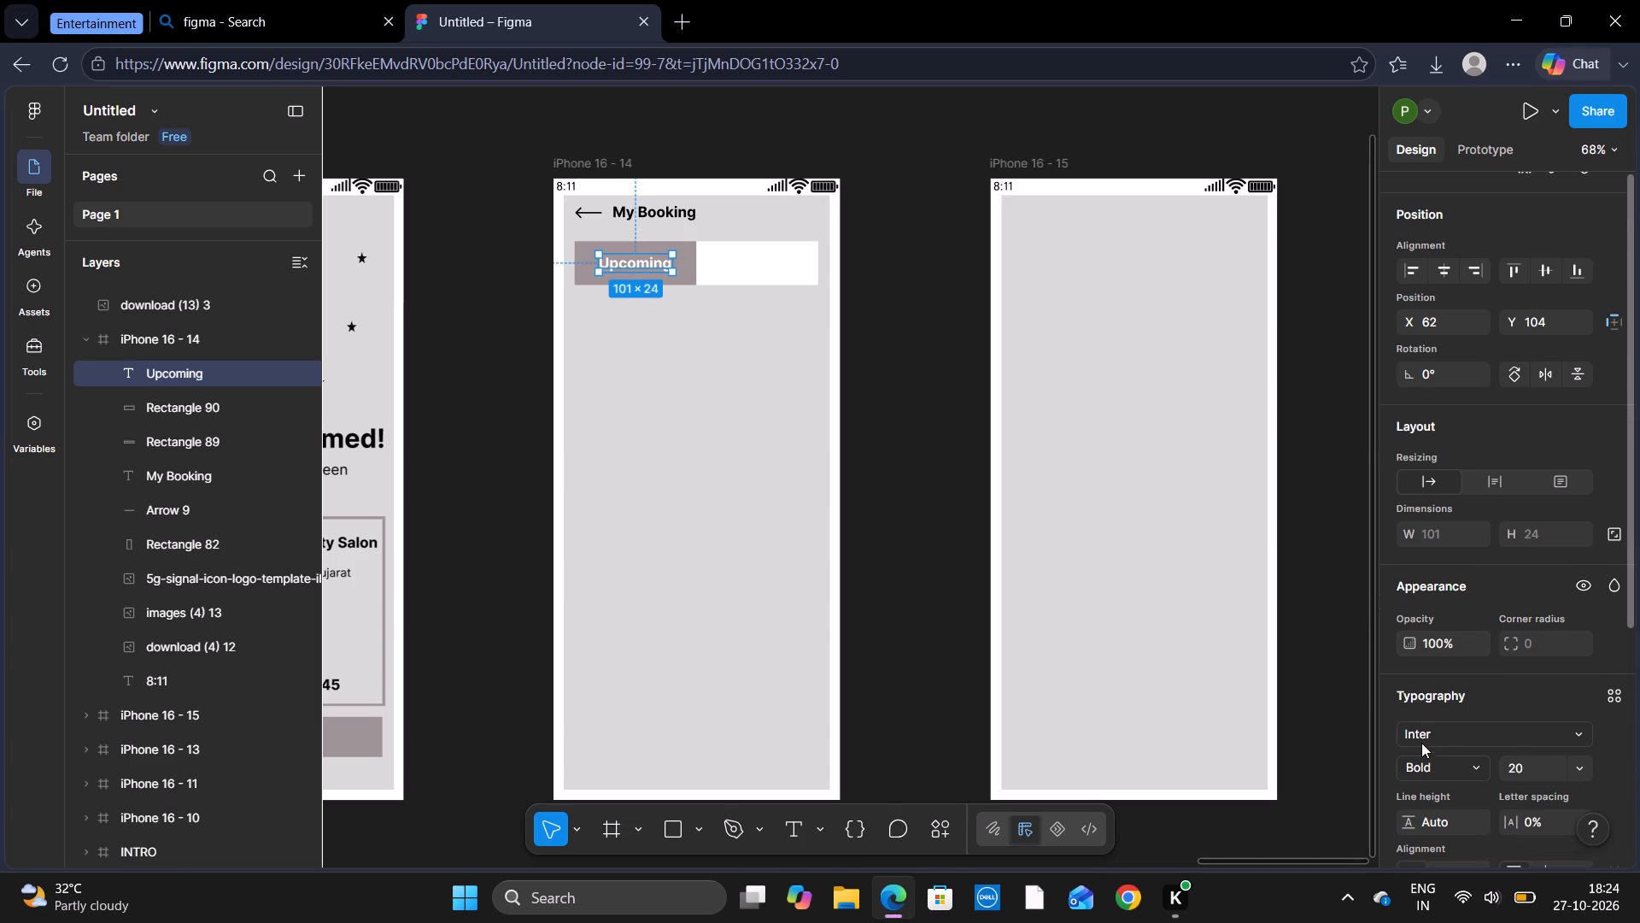
scroll(1421, 743, down, 2)
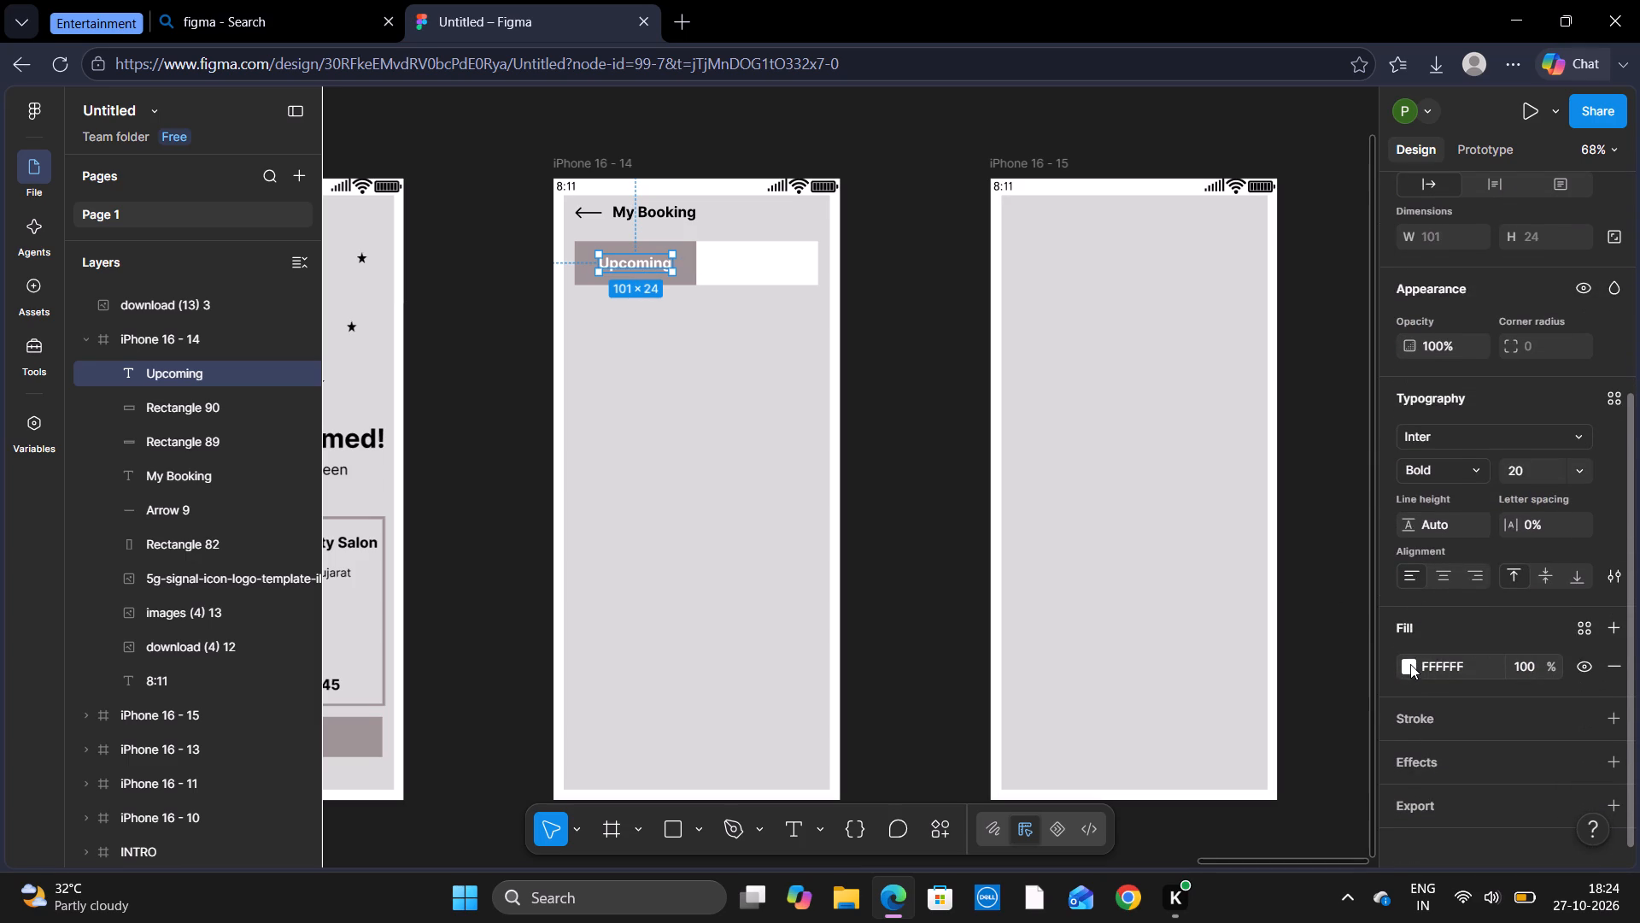
click(1409, 666)
click(1150, 818)
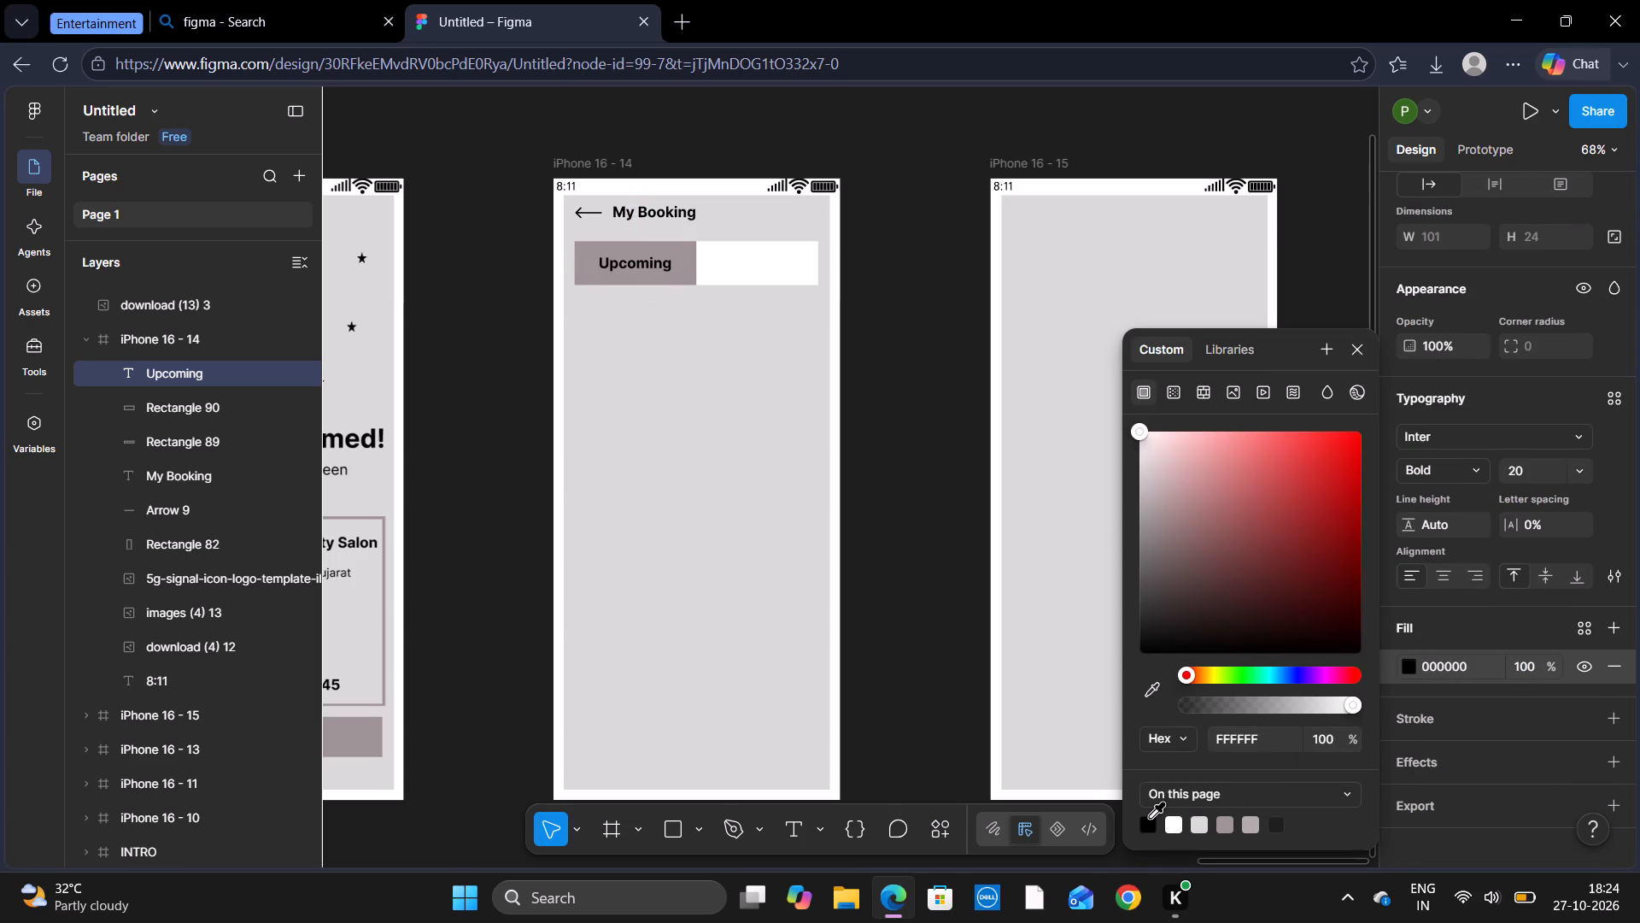
click(1365, 349)
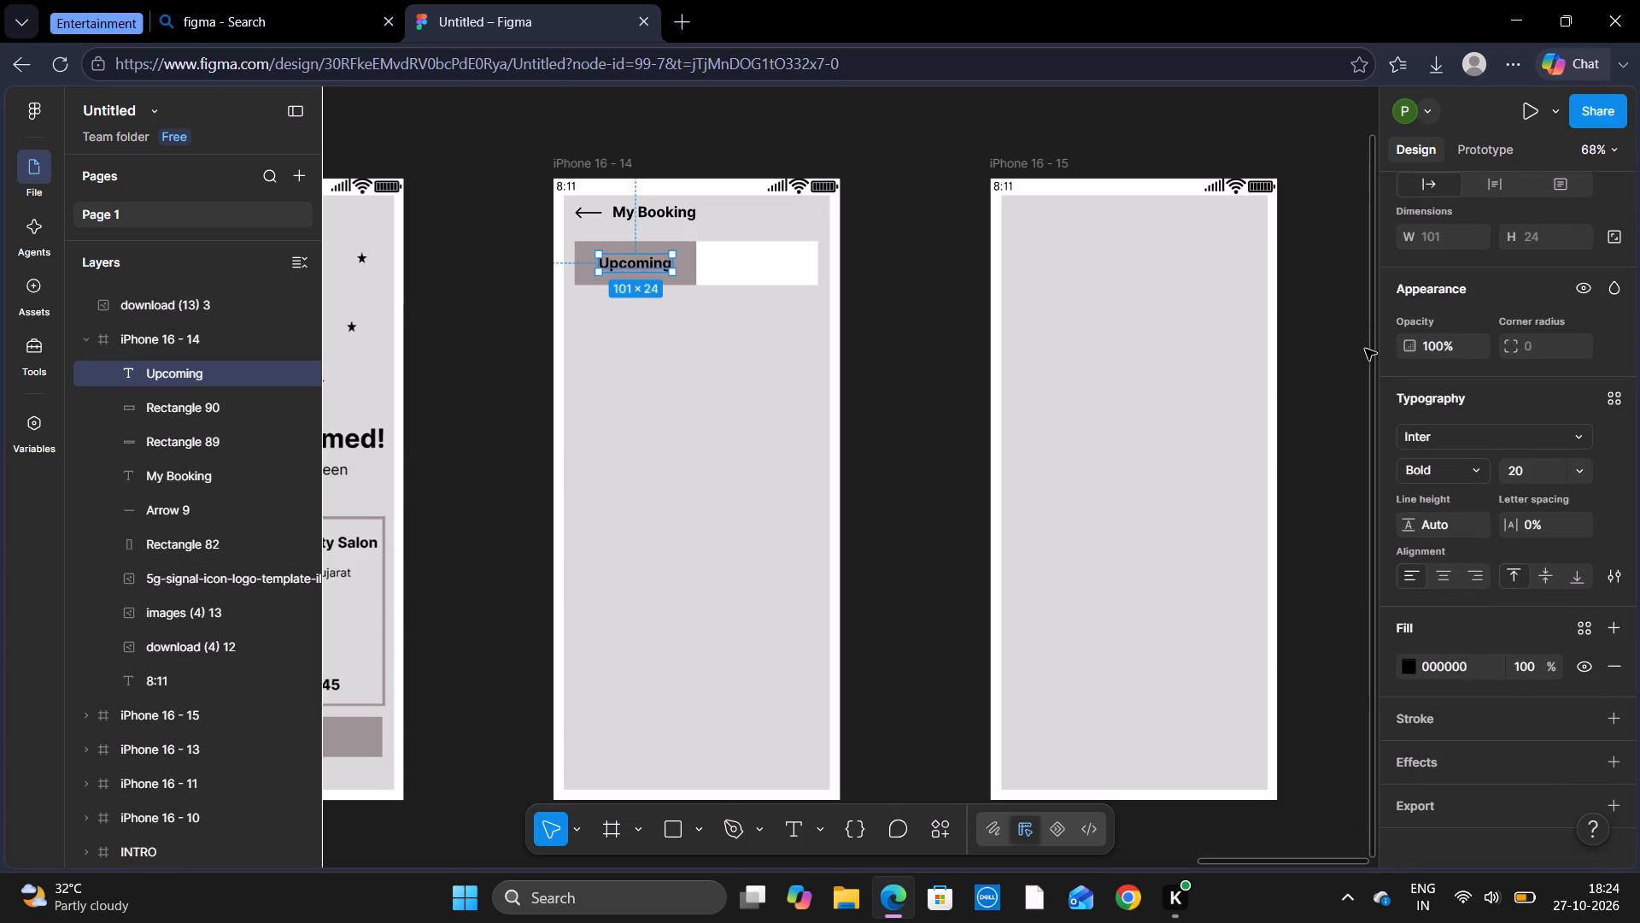
Add the label "Past" in Inter Bold, size 20, centred on the white half of the bar at about X 263, Y 104.
click(798, 832)
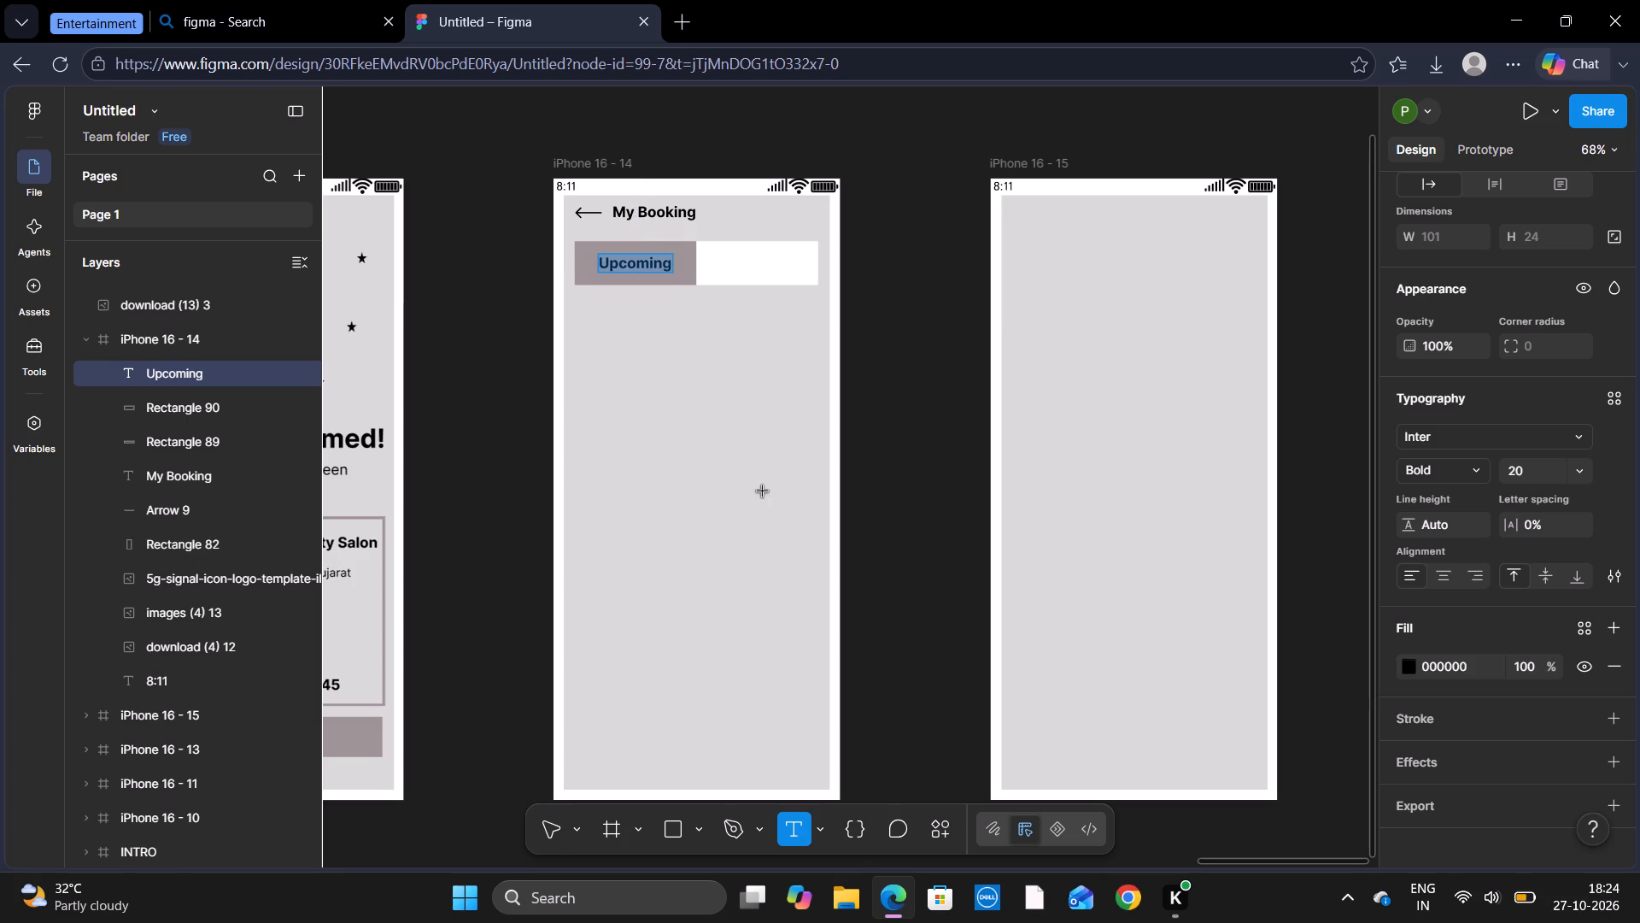
click(720, 260)
key(shift+p)
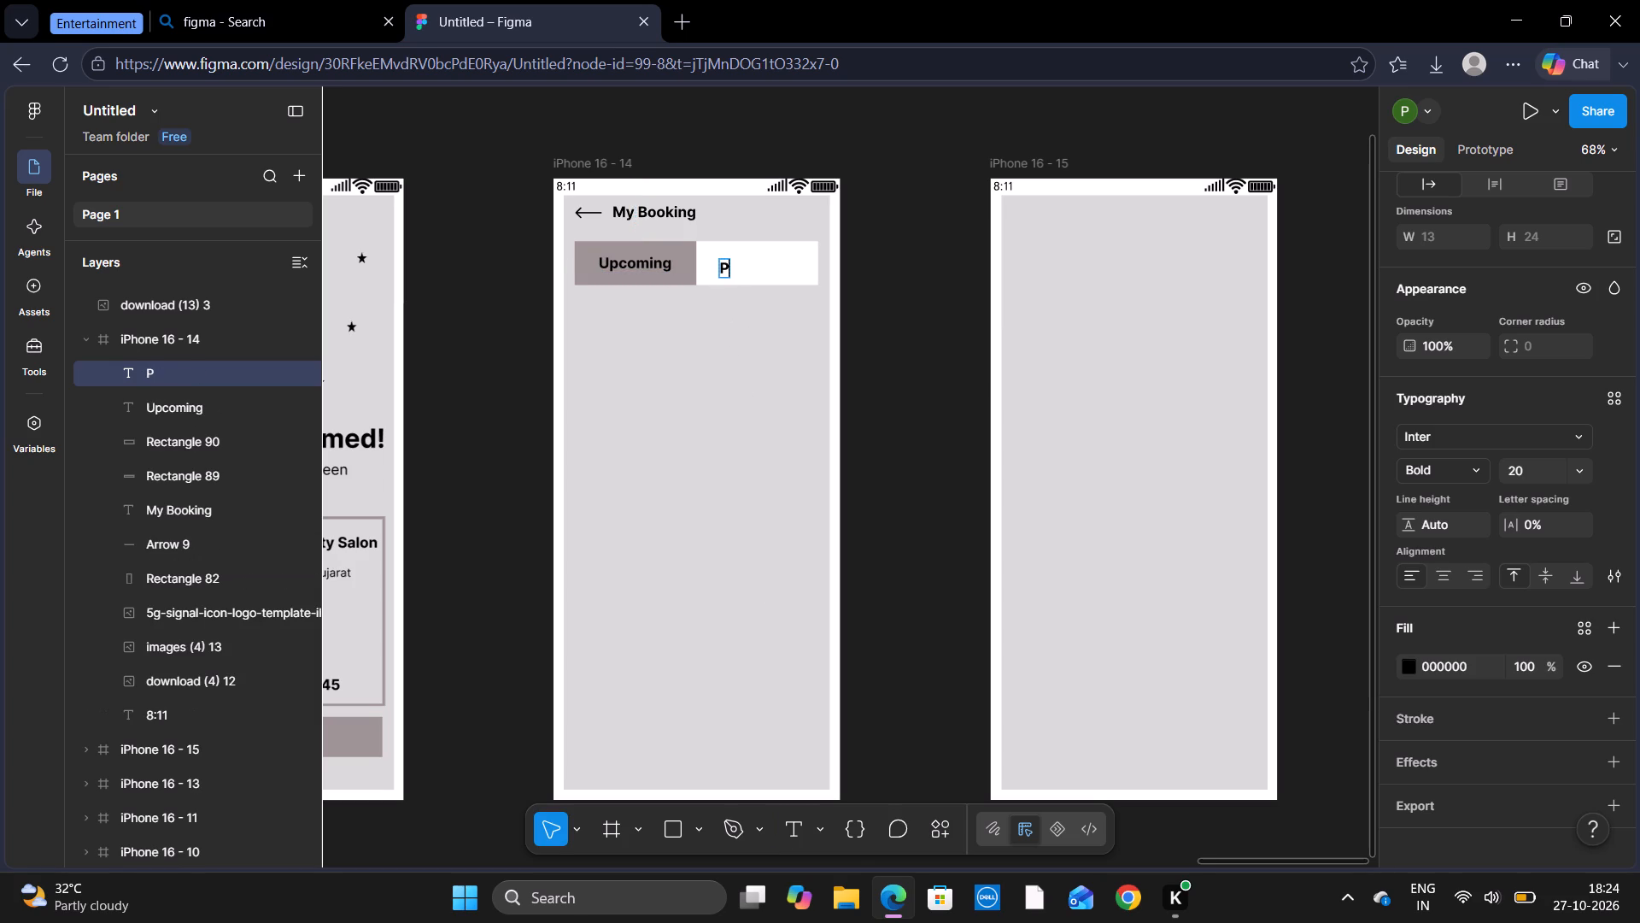
text(ast)
click(775, 271)
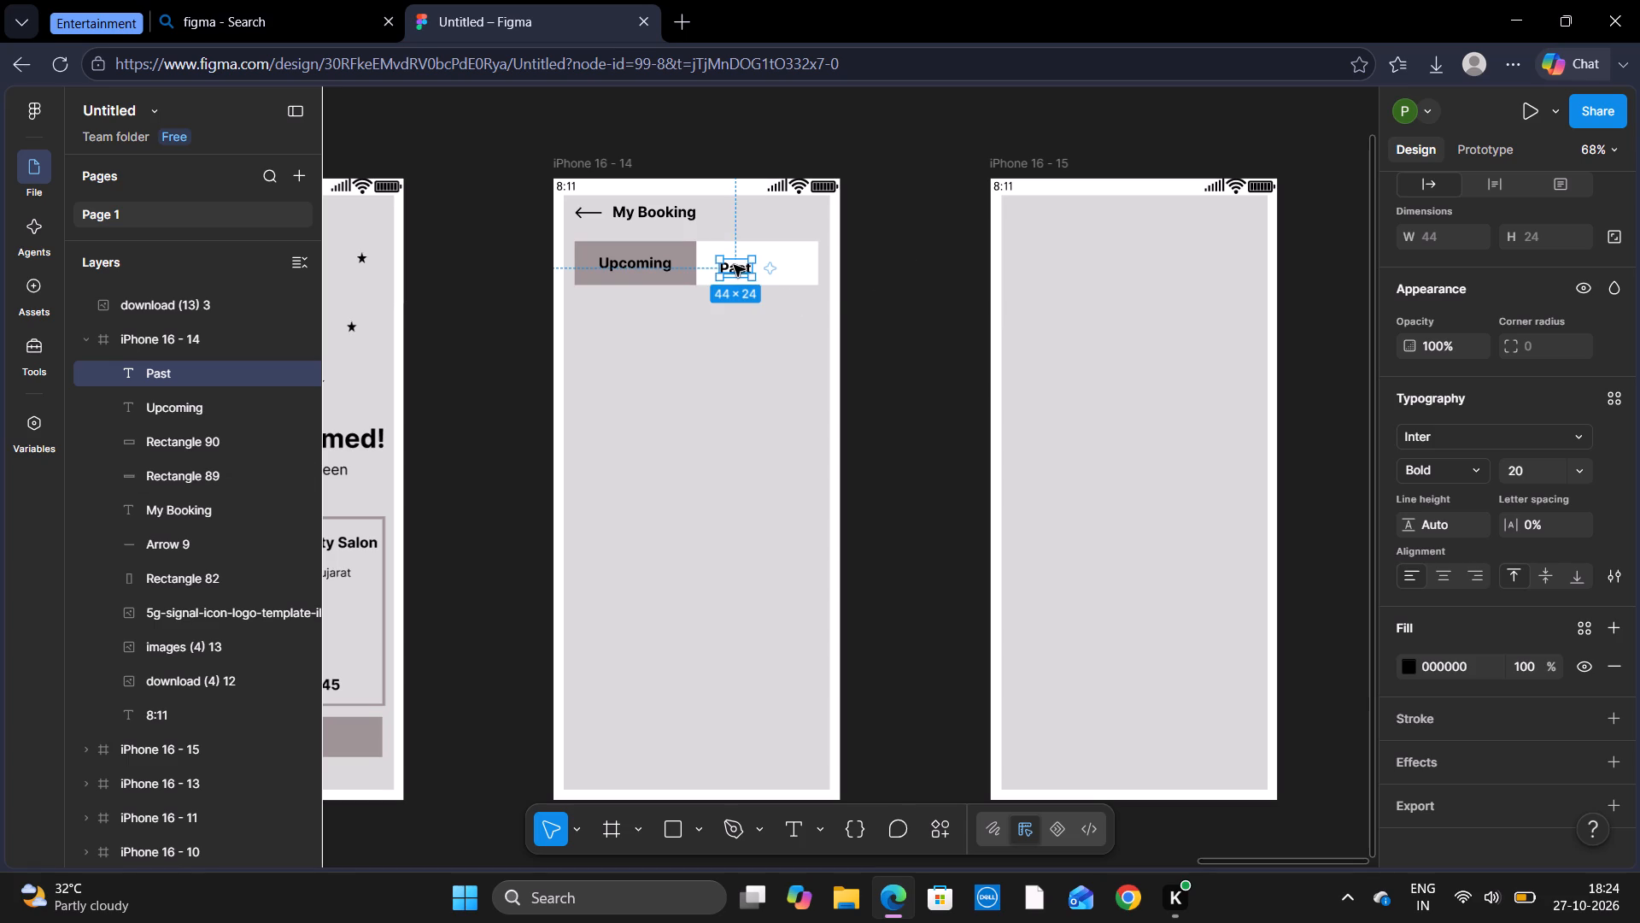
drag(734, 265, 754, 264)
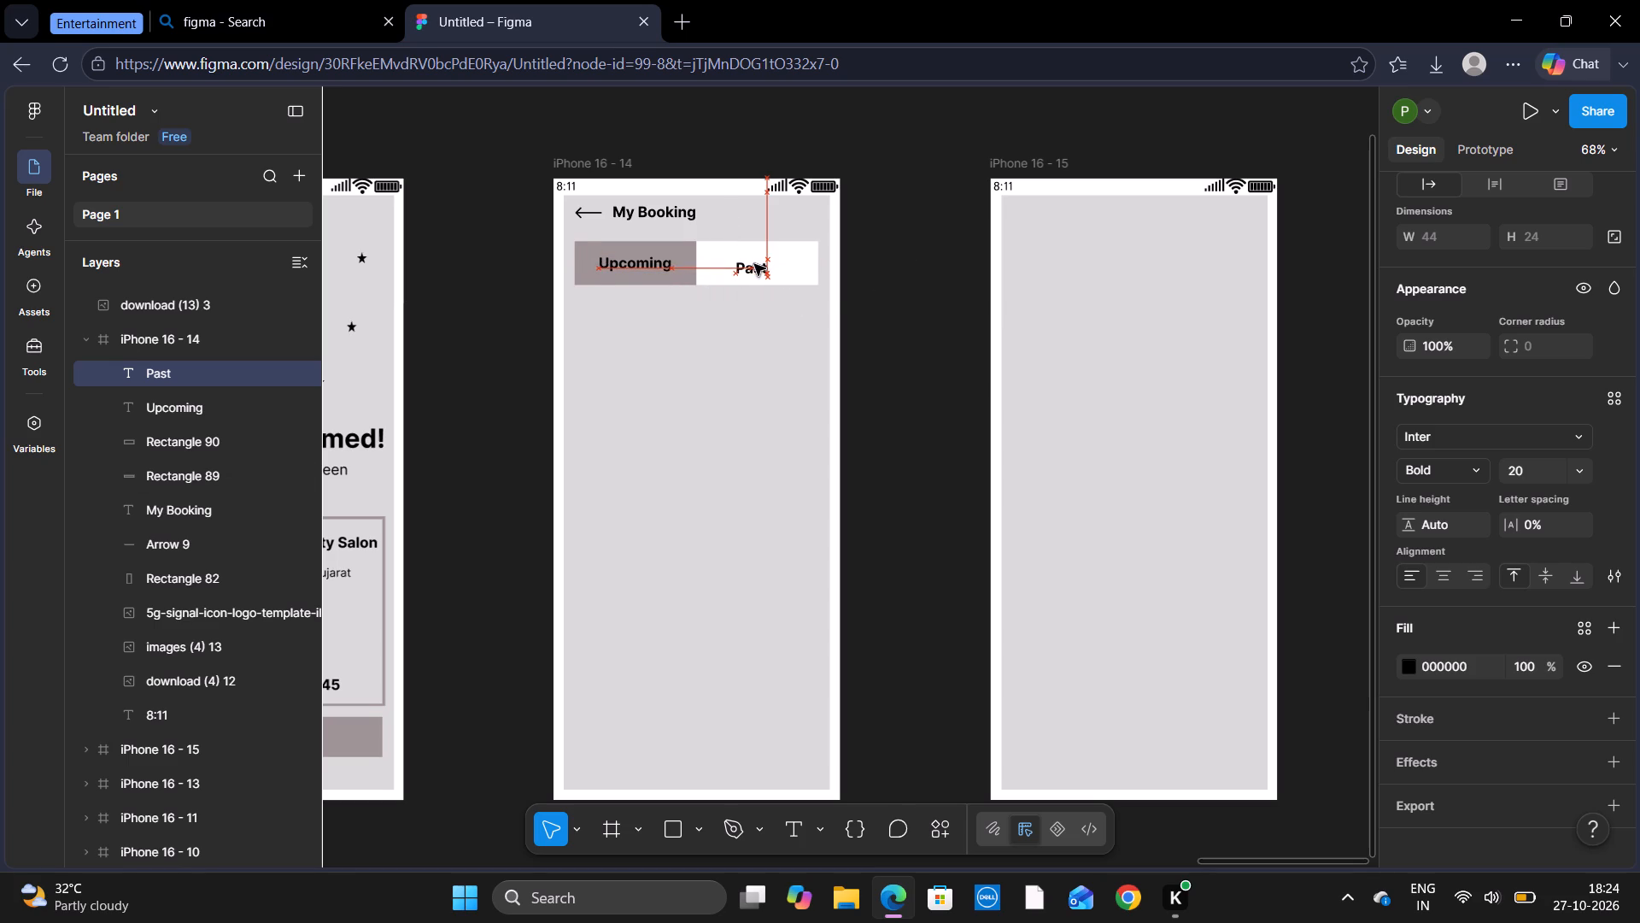
drag(754, 264, 755, 260)
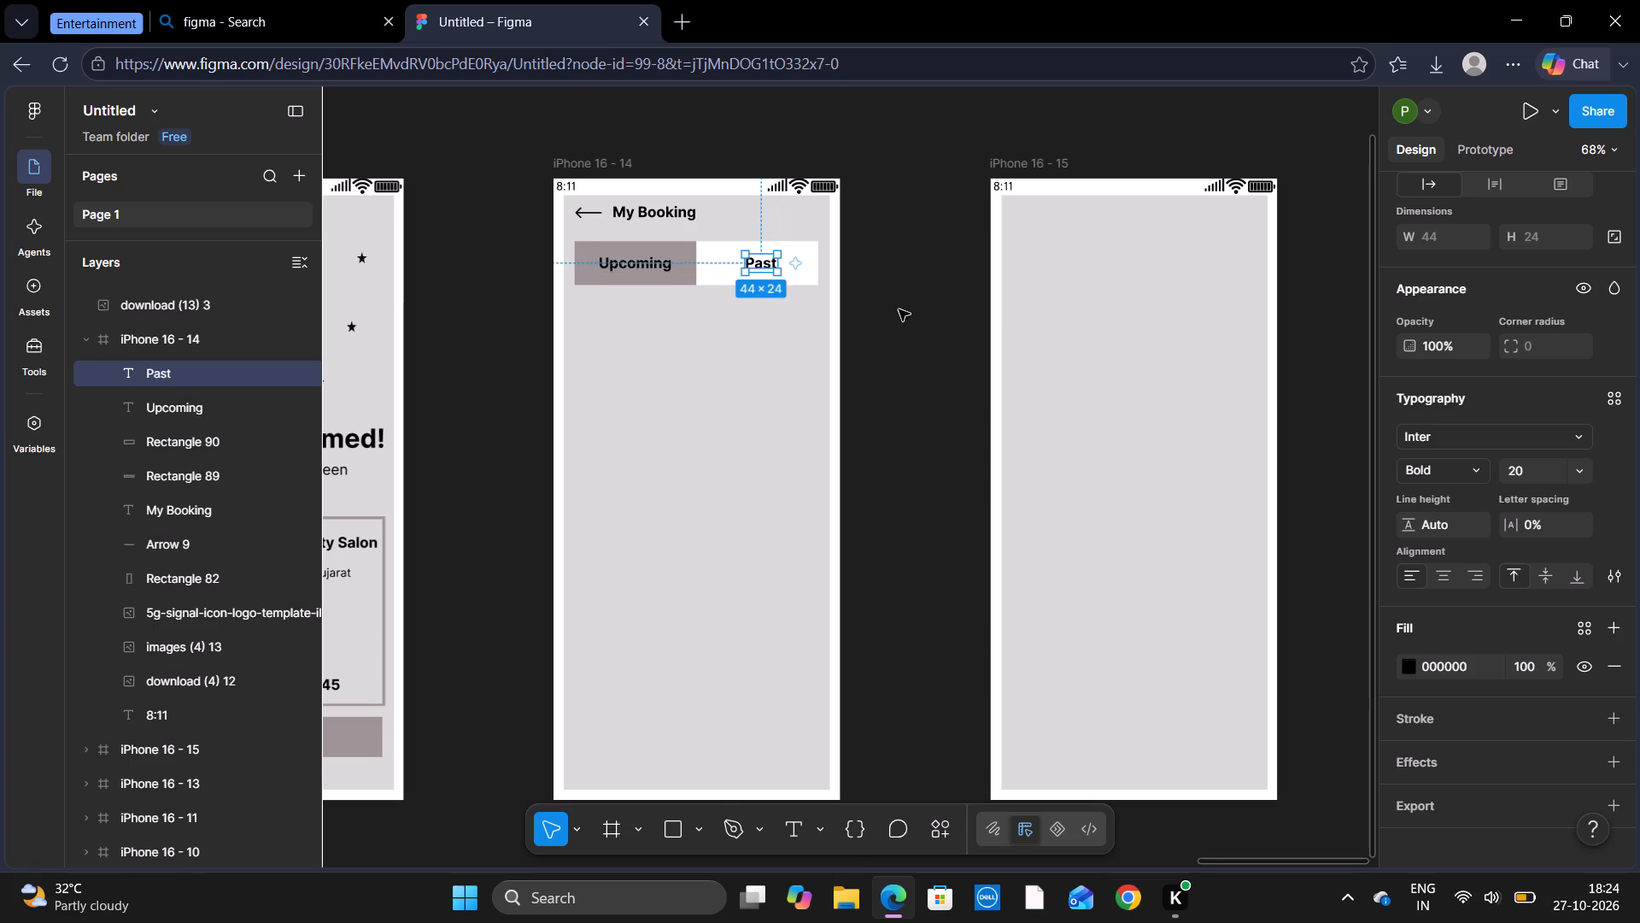
click(899, 309)
click(764, 269)
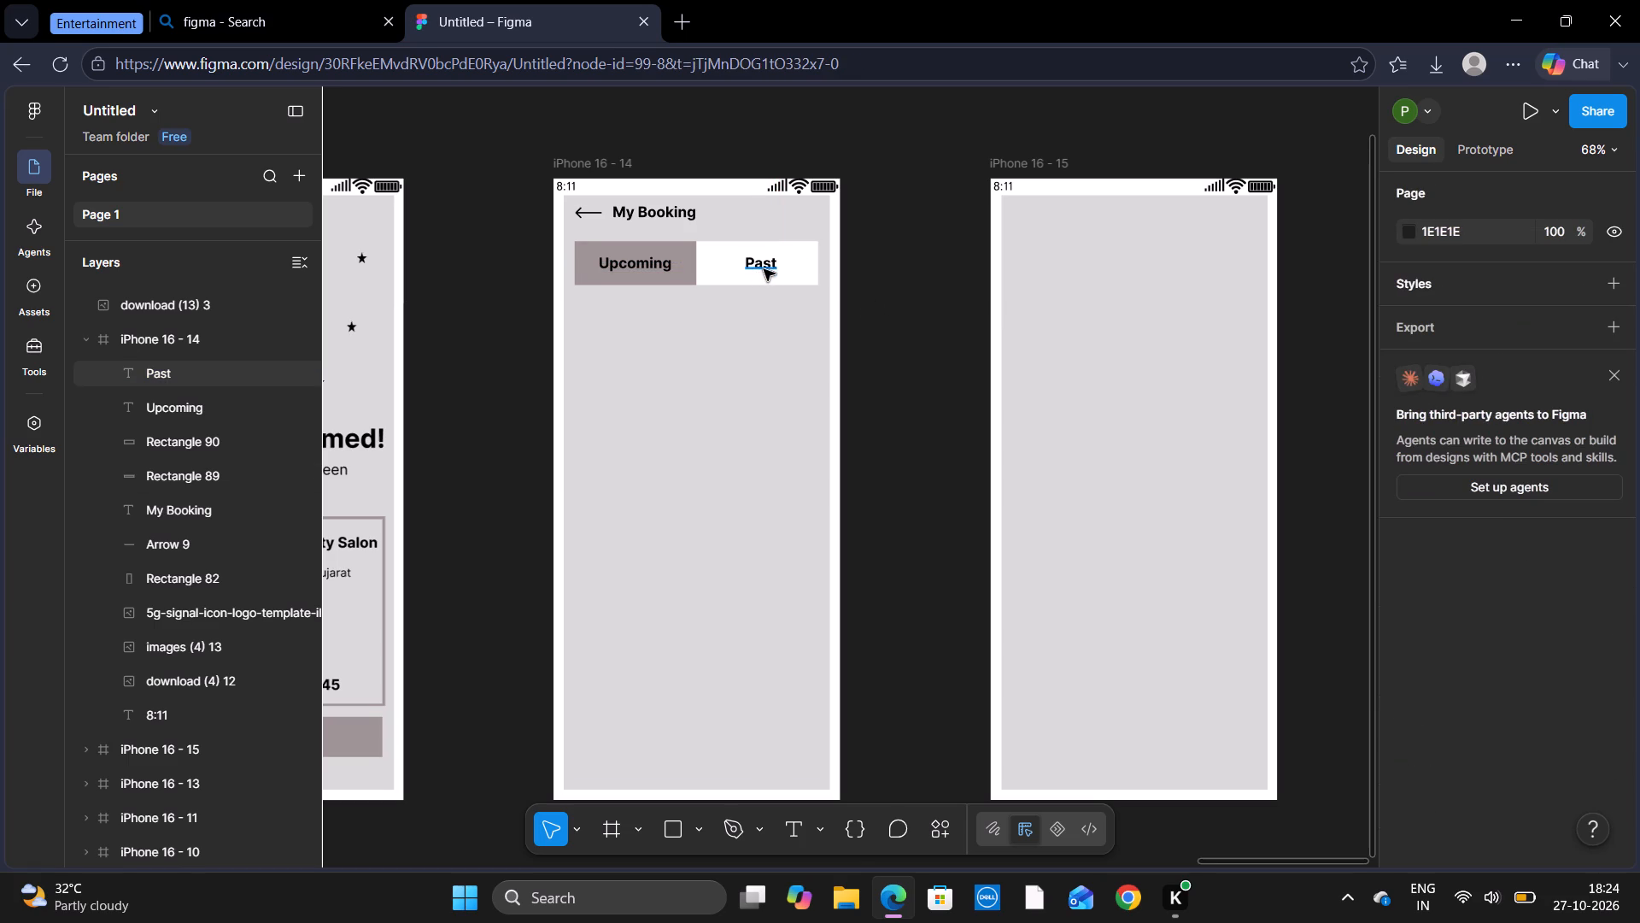
click(761, 260)
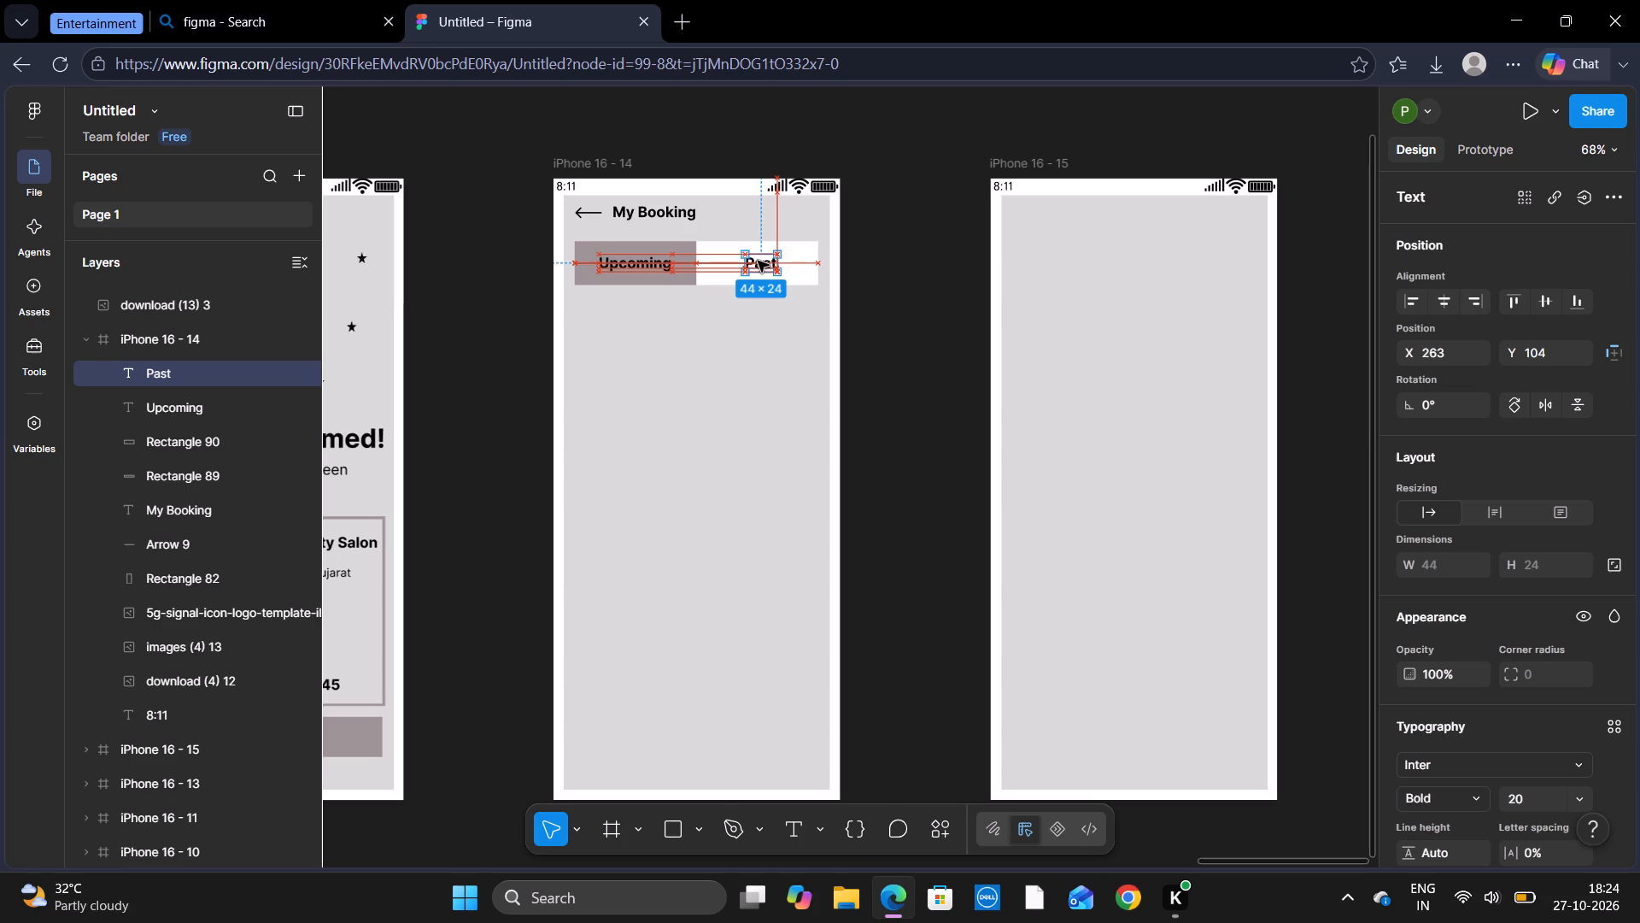
click(926, 308)
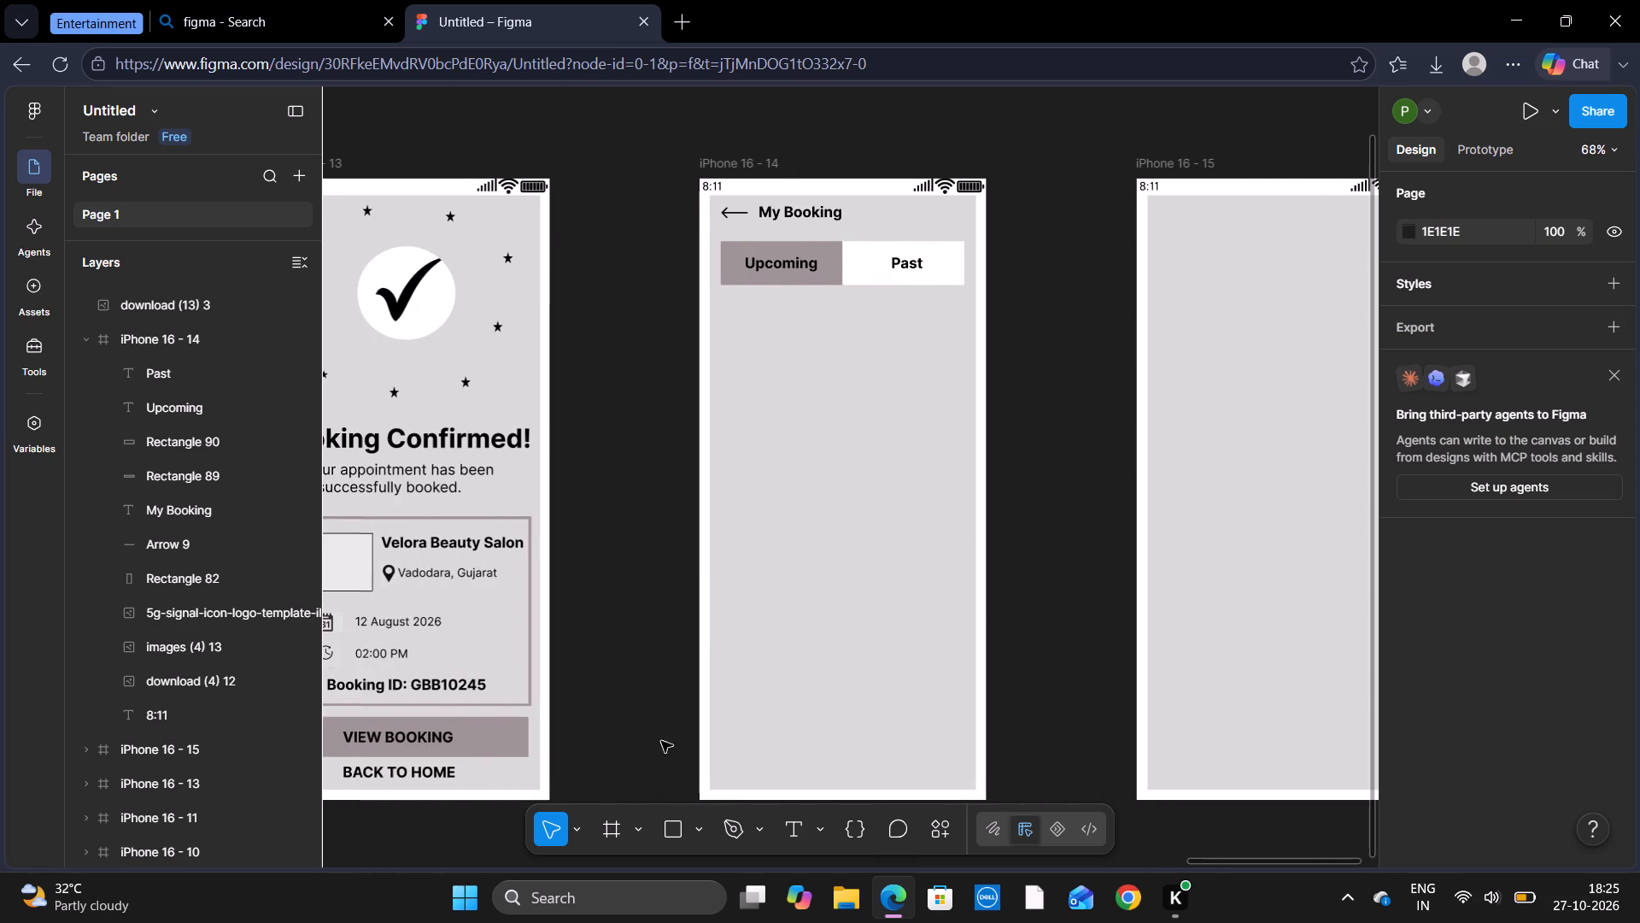
Draw a card rectangle about 334 by 270 below the Upcoming/Past bar, at about X 29, Y 182.
click(673, 828)
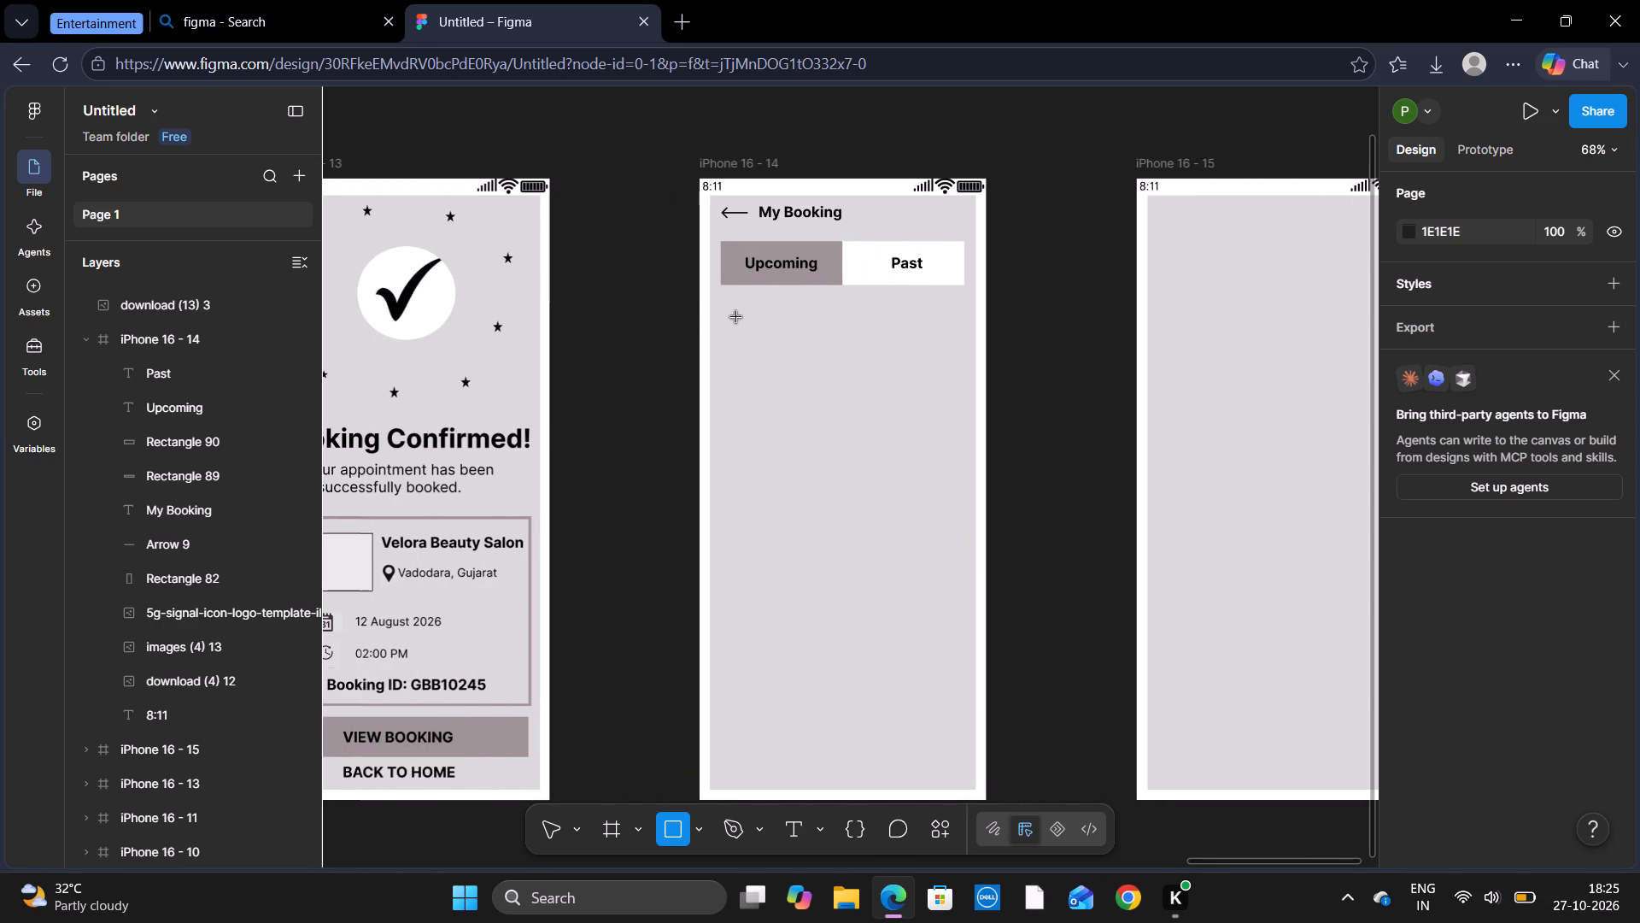
drag(725, 311, 941, 500)
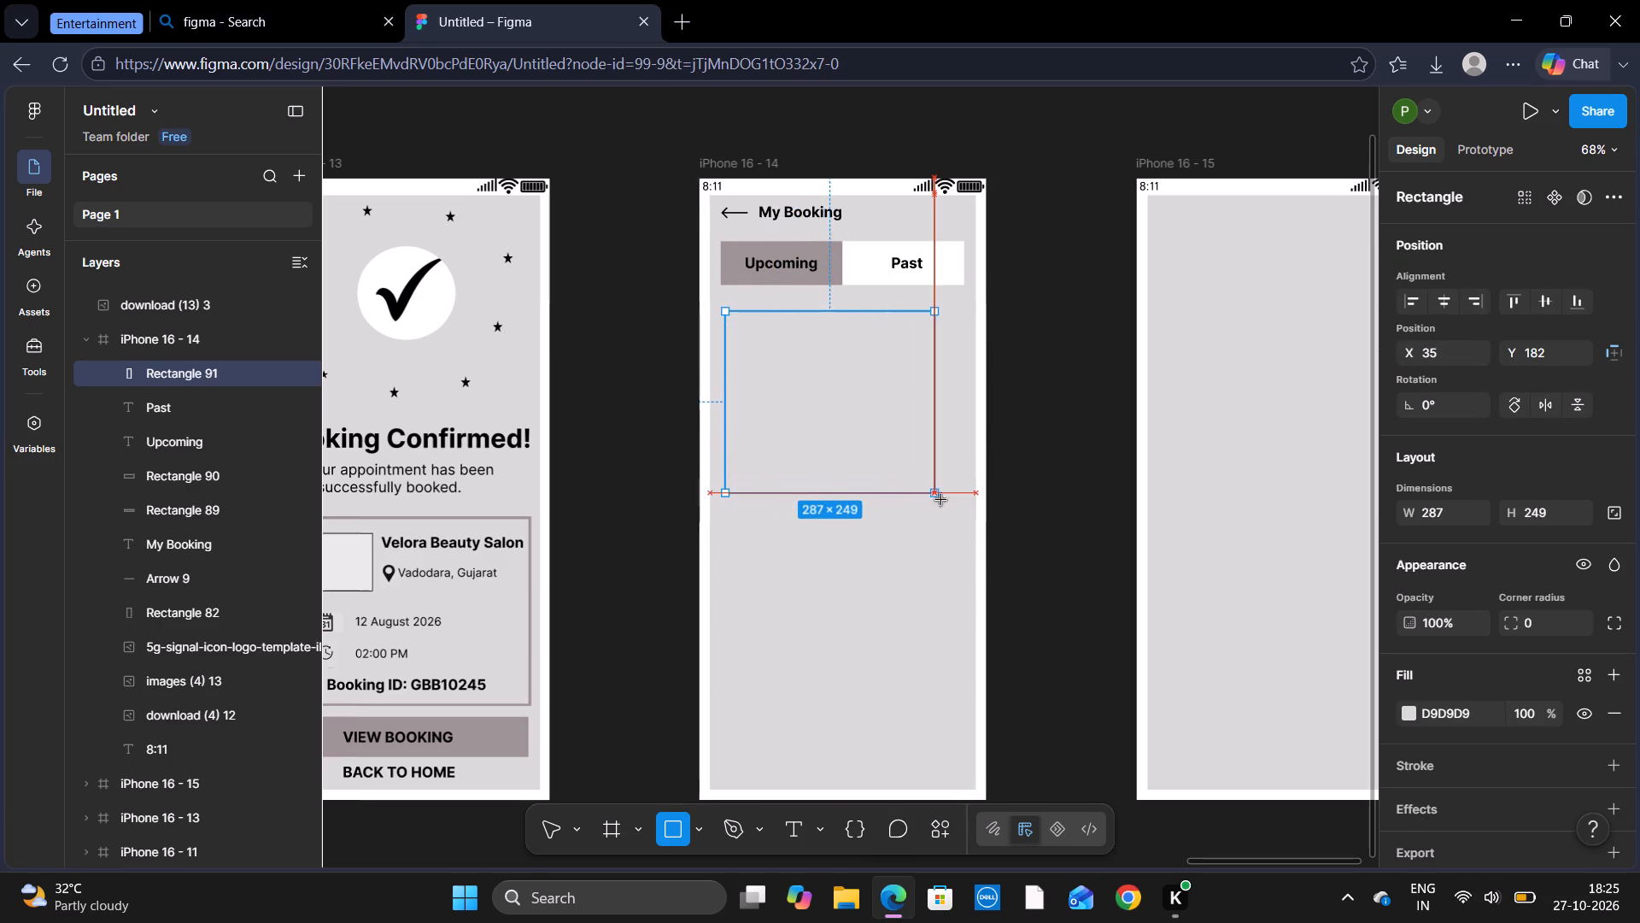
drag(941, 500, 960, 515)
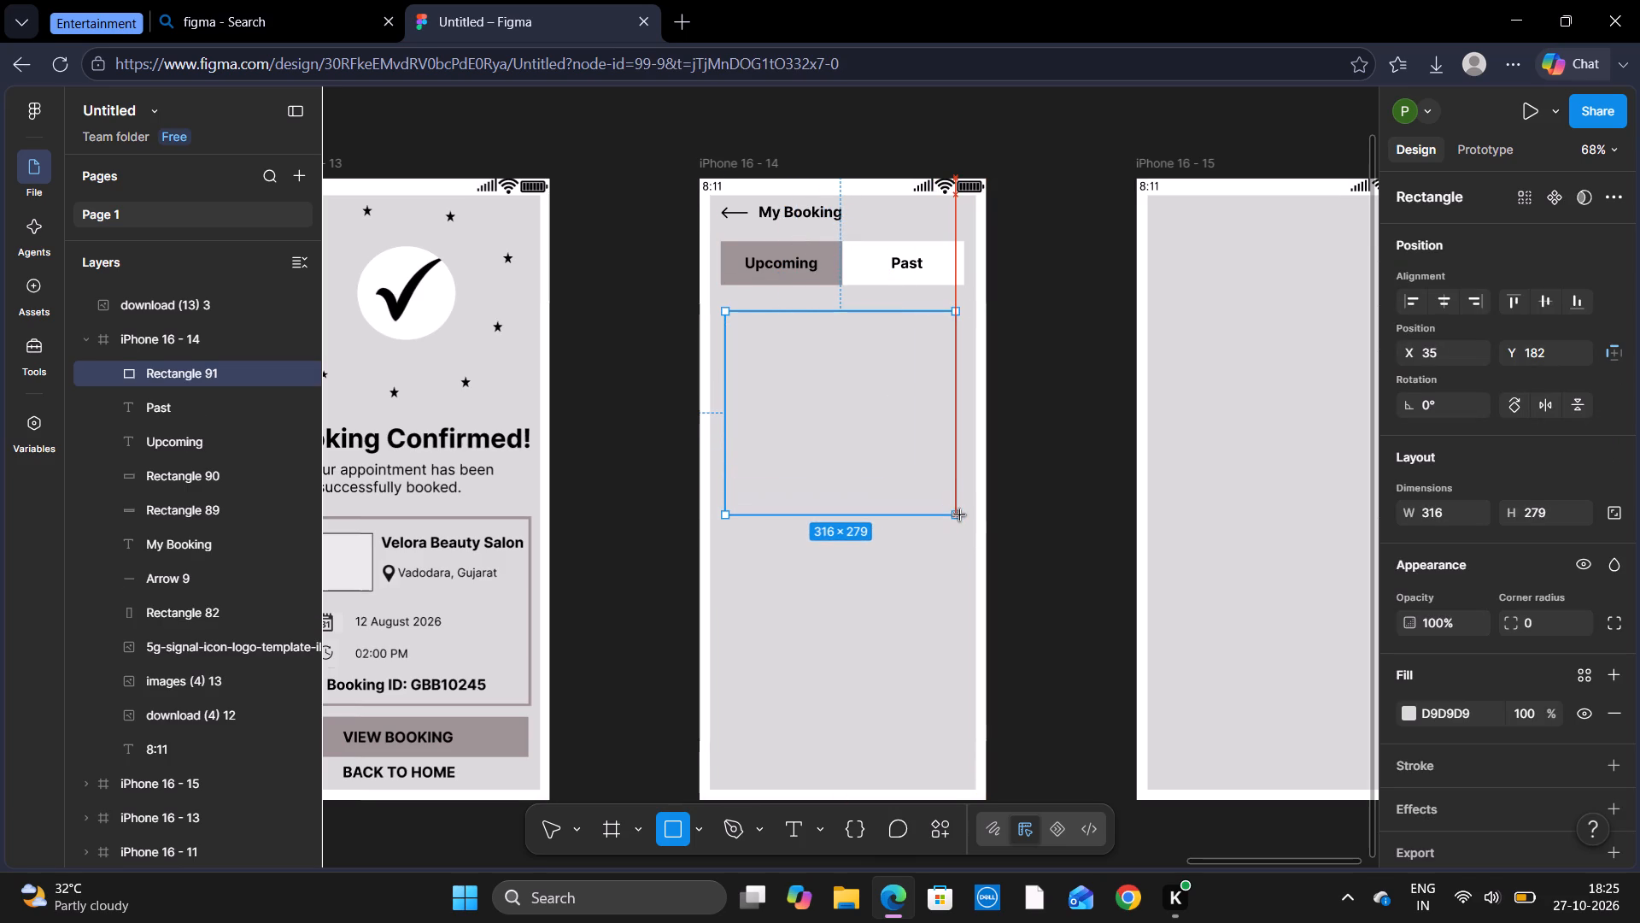
drag(960, 515, 964, 509)
click(720, 395)
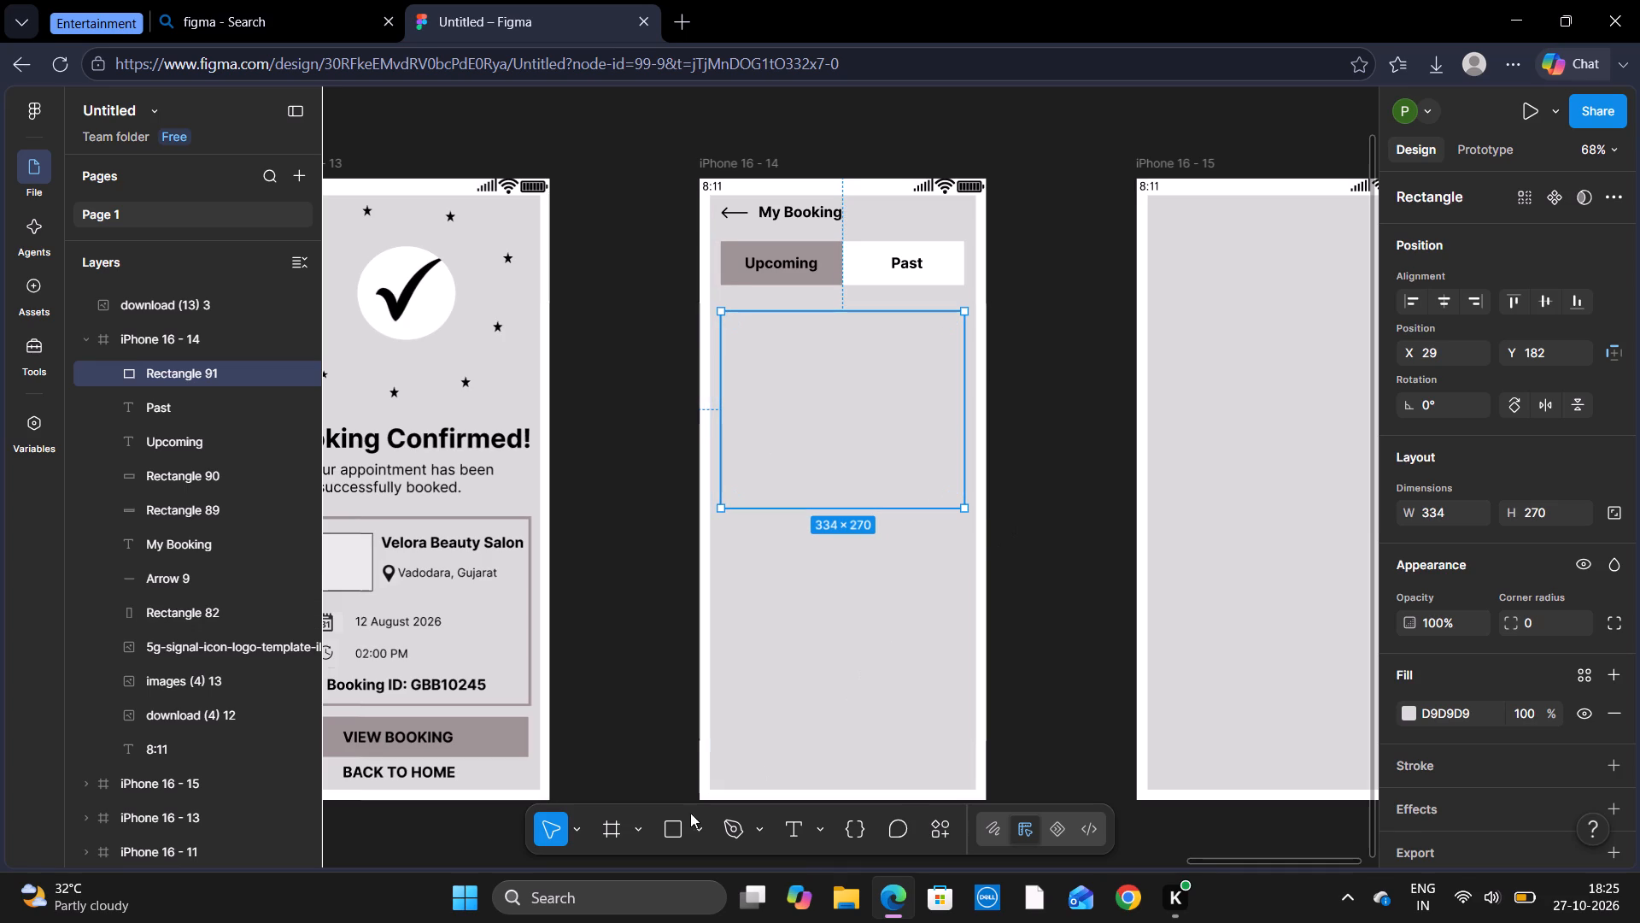
Set the card rectangle's fill colour to the mauve-grey page colour 9D9393.
click(1401, 708)
click(1223, 821)
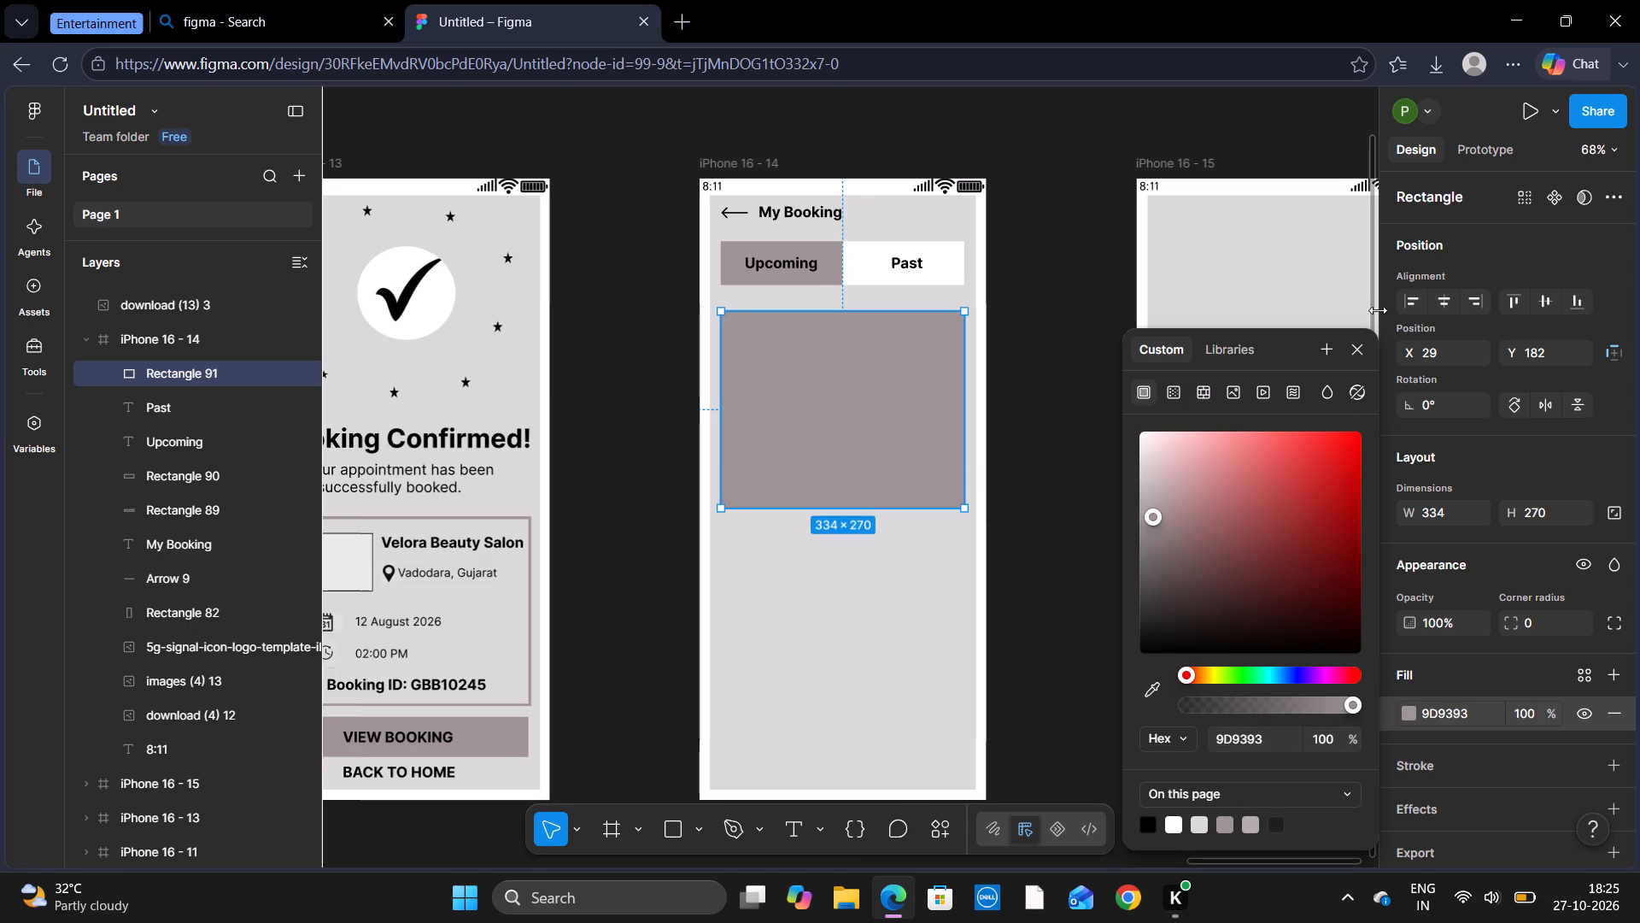
click(1359, 354)
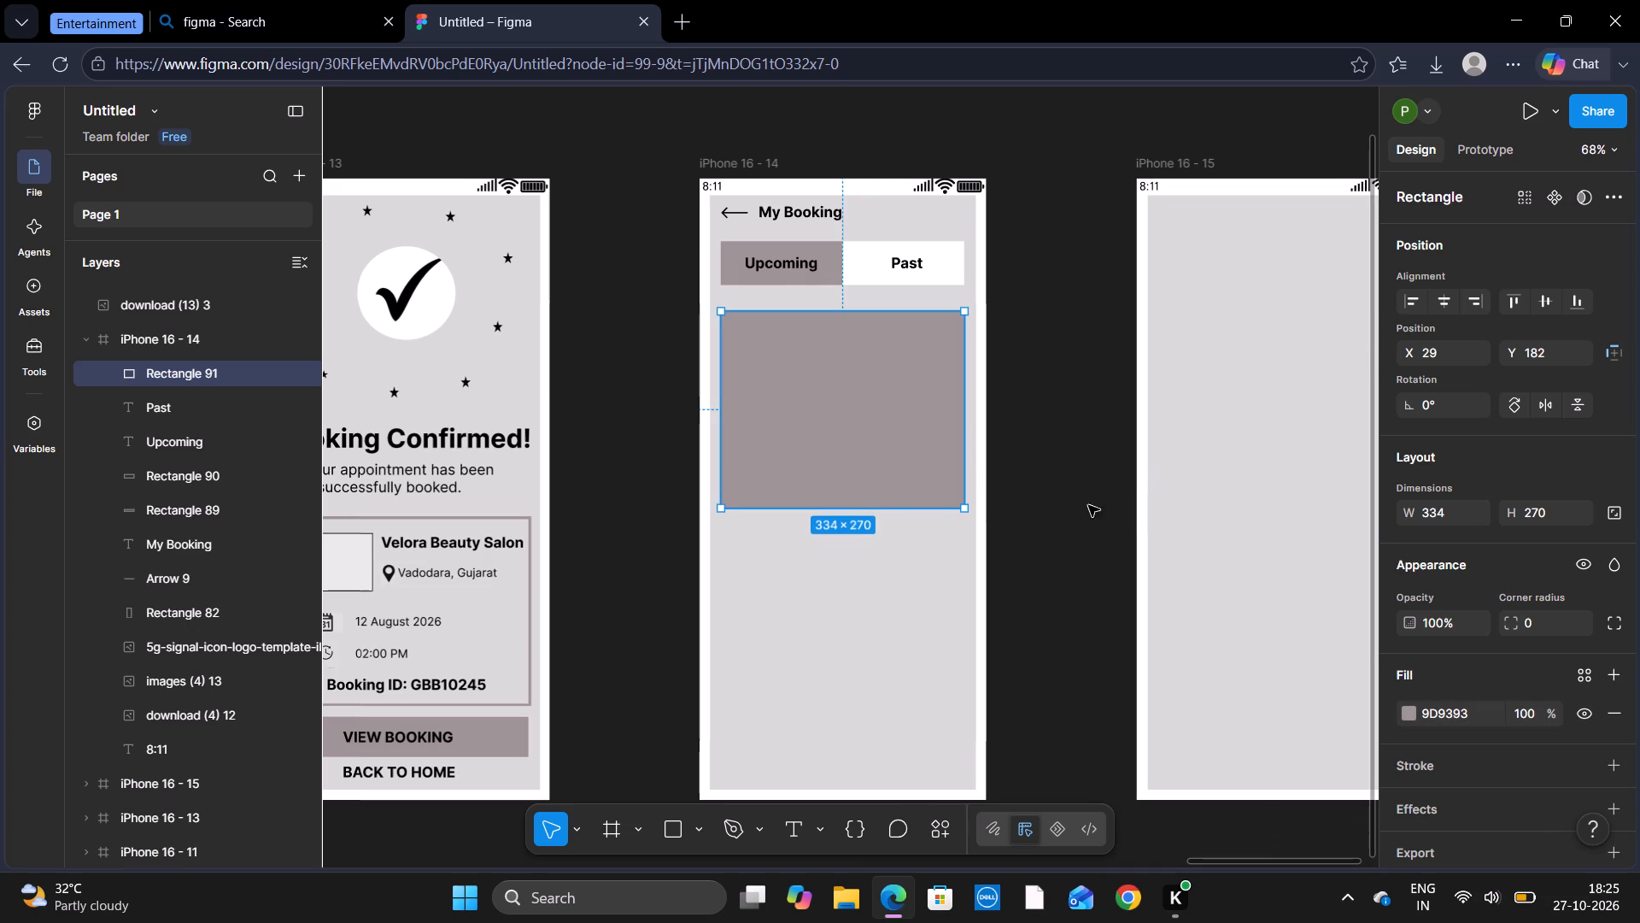
click(1065, 544)
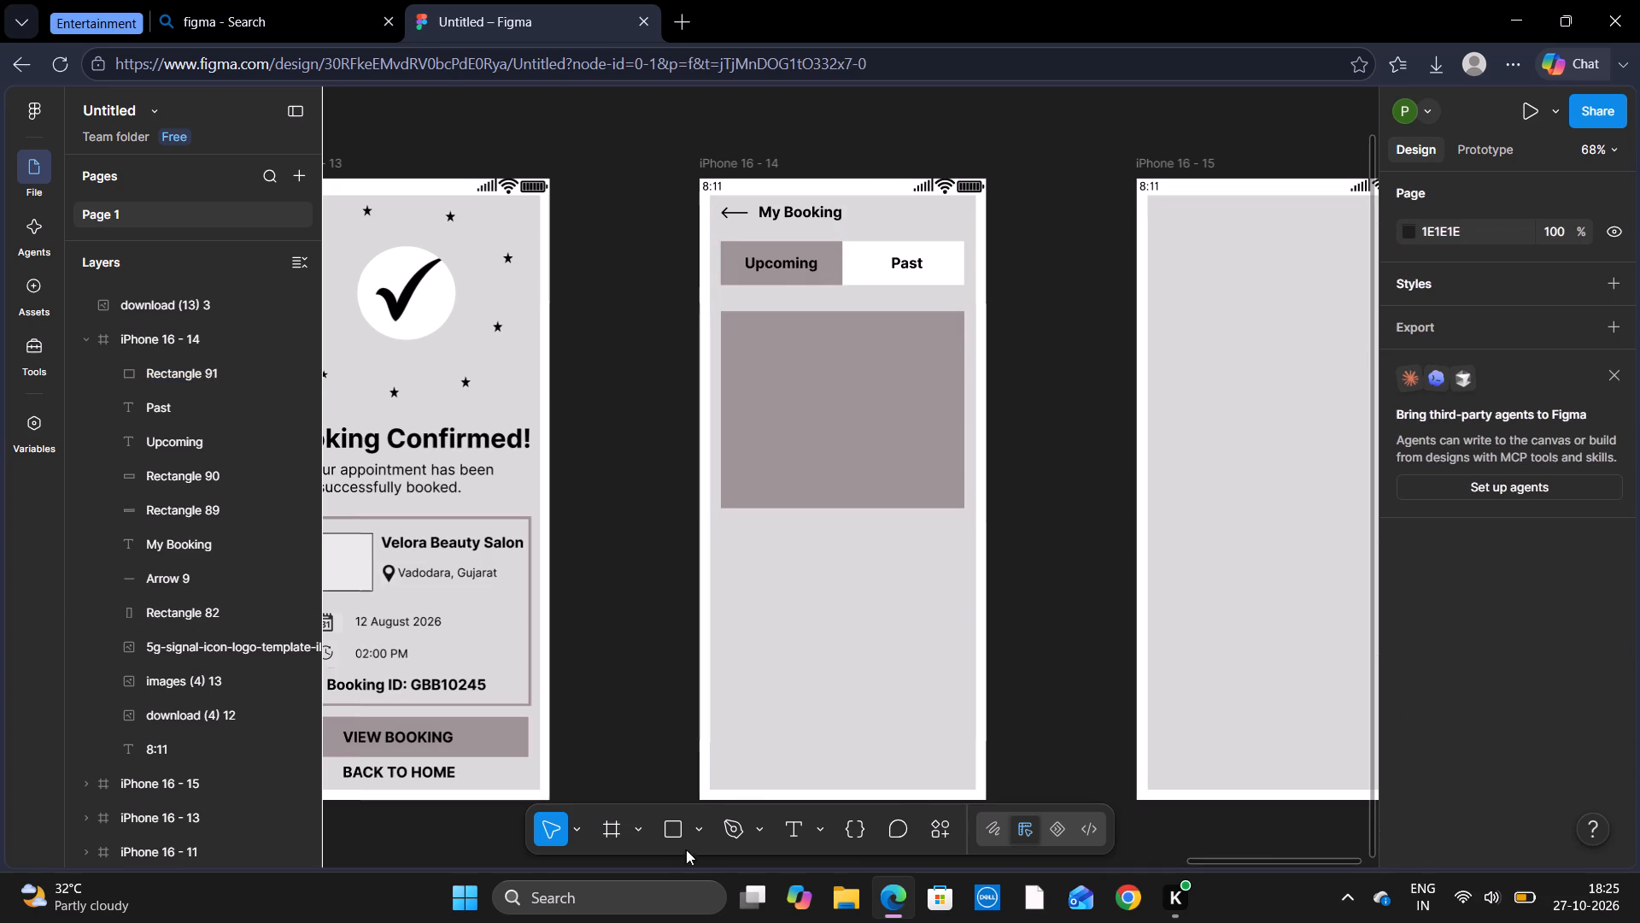
Draw a light grey rectangle about 315 by 254 inside the mauve-grey card, at about X 35, Y 187.
click(676, 821)
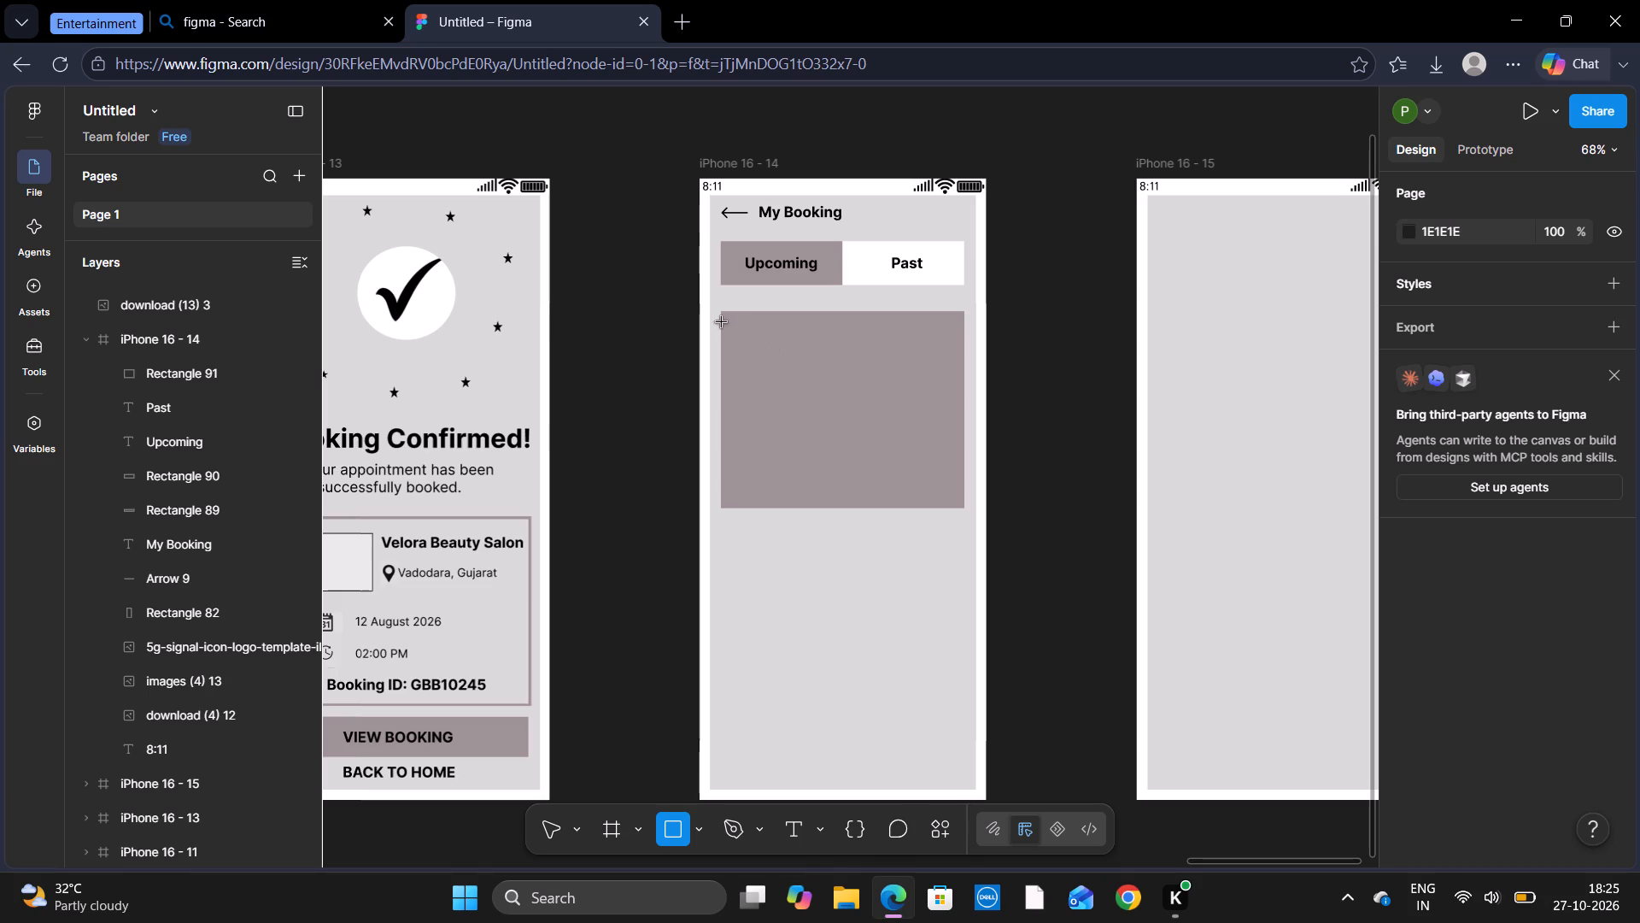
drag(725, 315, 934, 479)
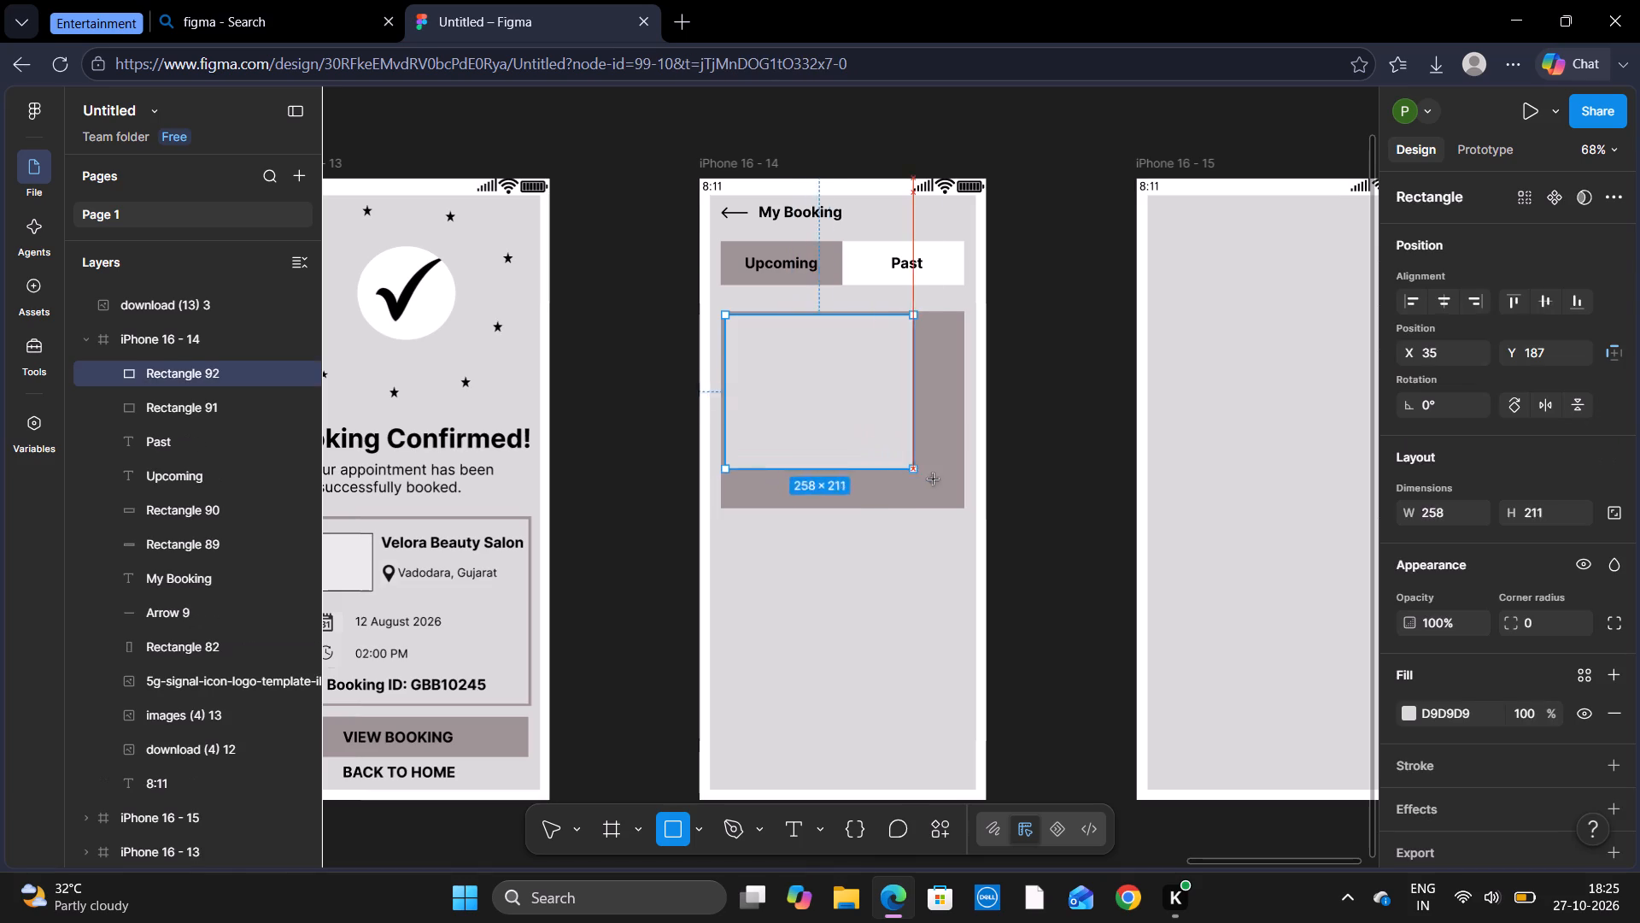
drag(934, 479, 967, 503)
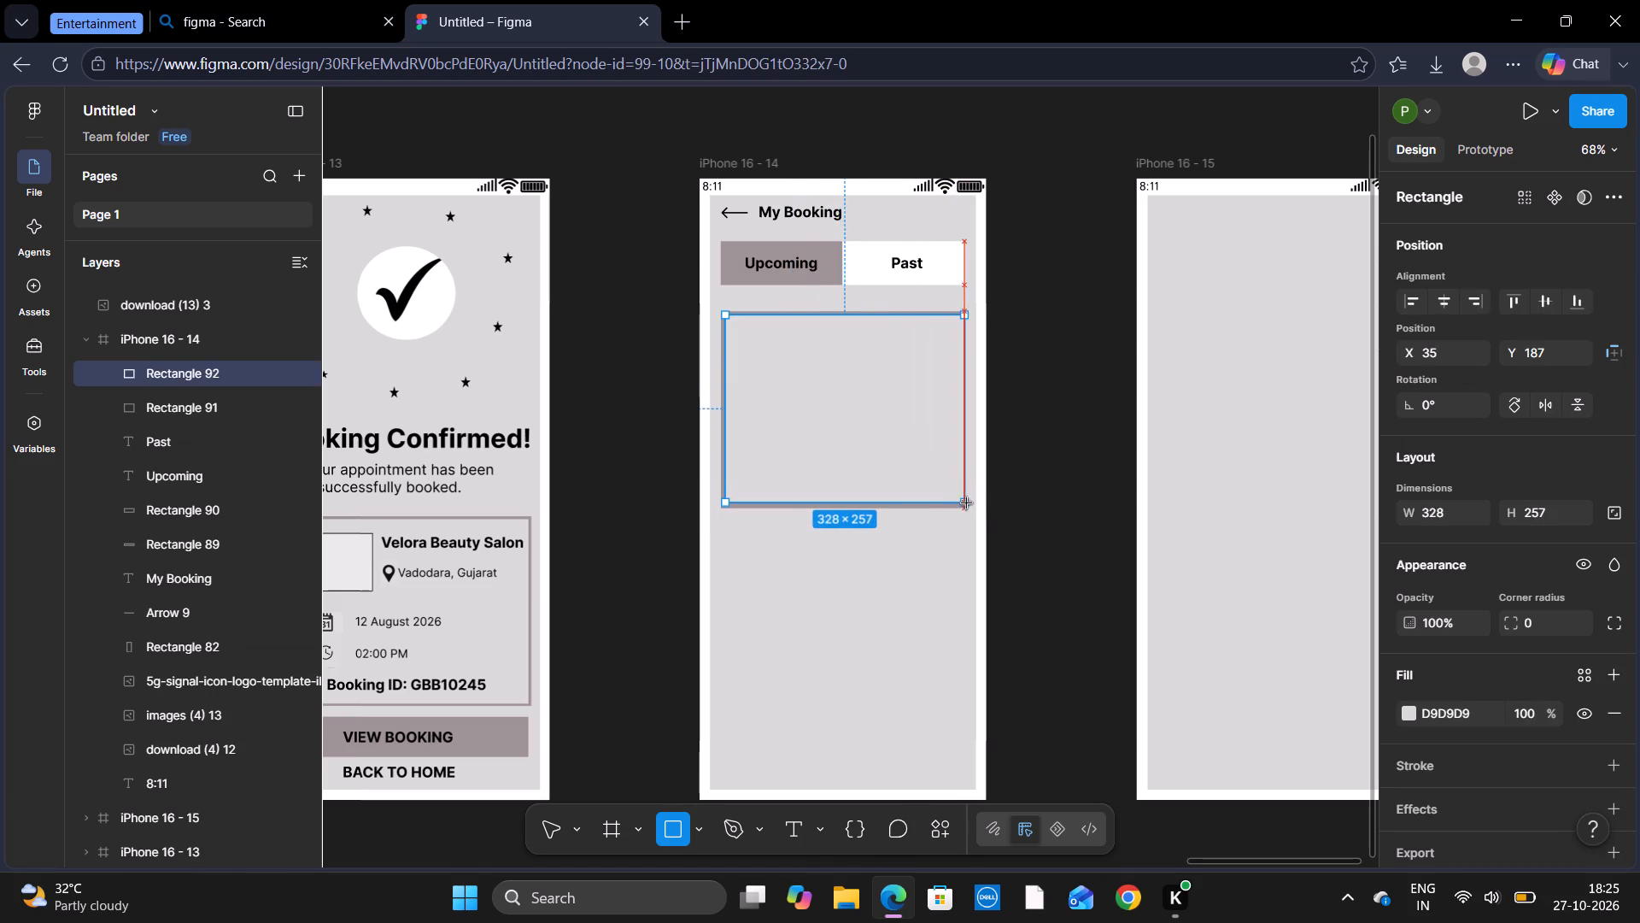
drag(967, 503, 963, 505)
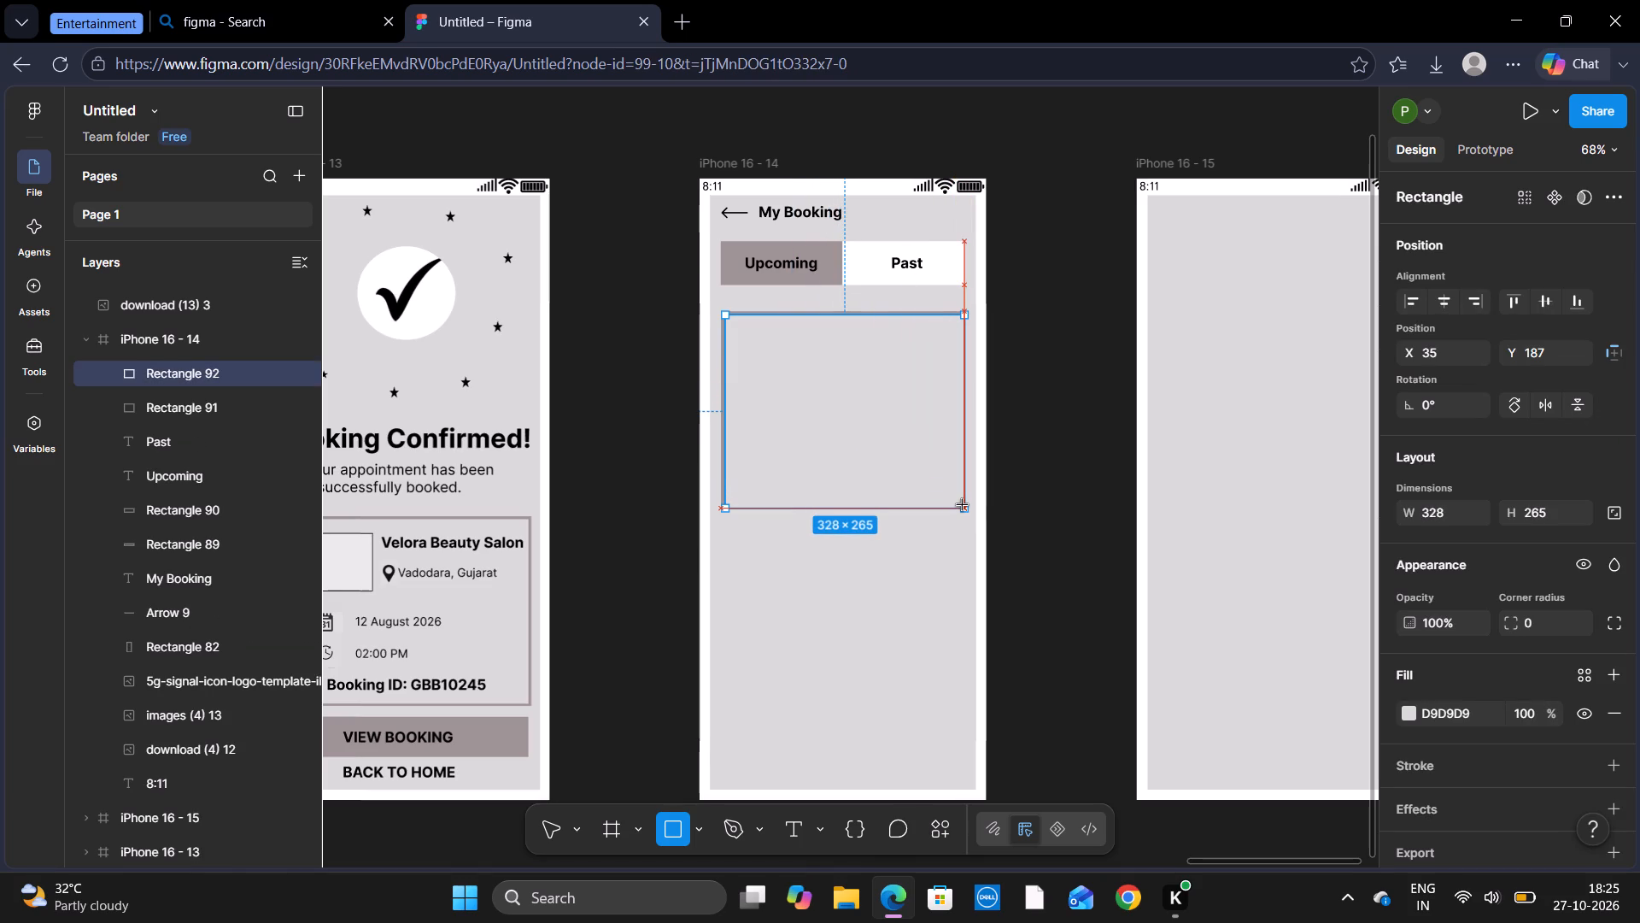
drag(963, 505, 961, 502)
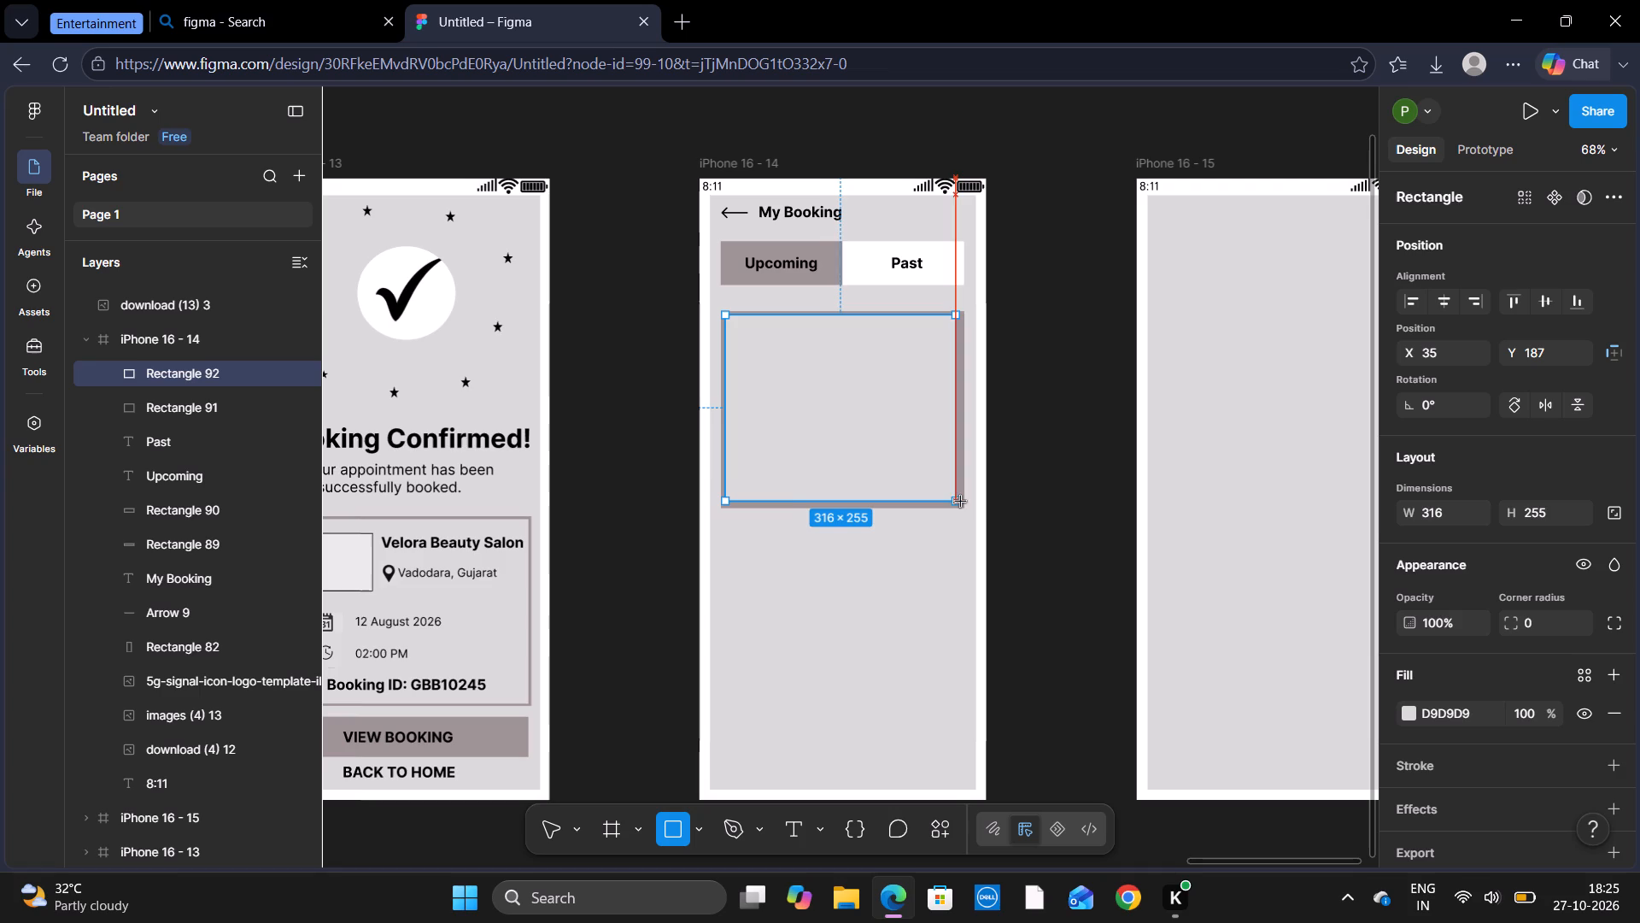
drag(961, 502, 962, 503)
scroll(962, 503, left, 1)
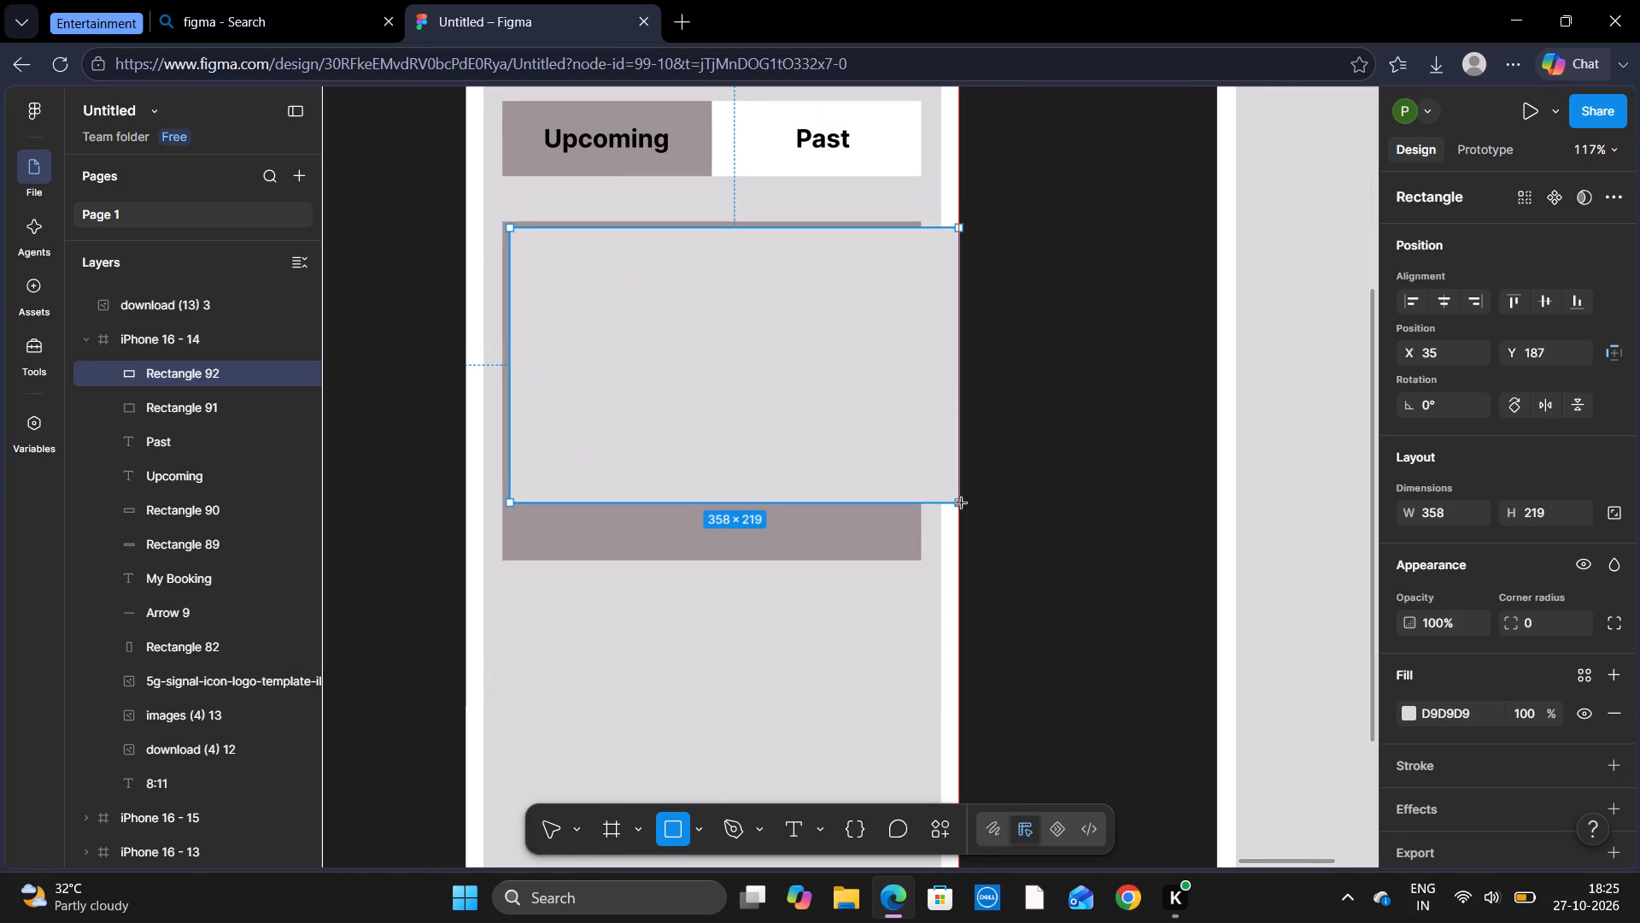
drag(962, 503, 905, 546)
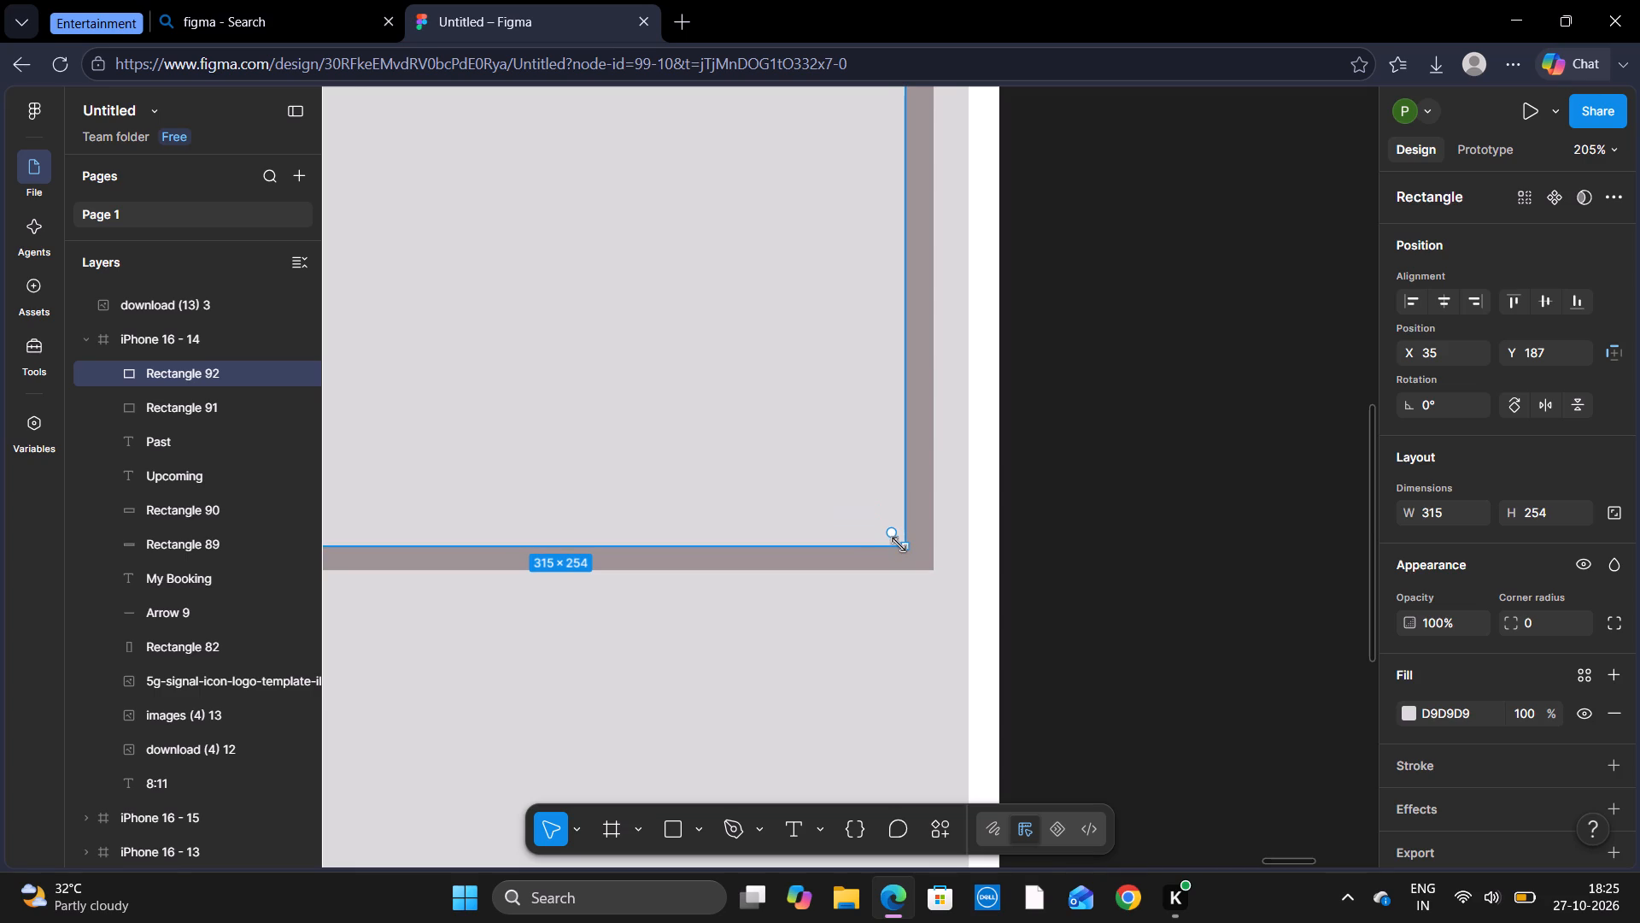
Resize the inner rectangle to about 328 by 264 at X 32, Y 185, leaving a thin even mauve-grey border around it.
drag(899, 544, 925, 560)
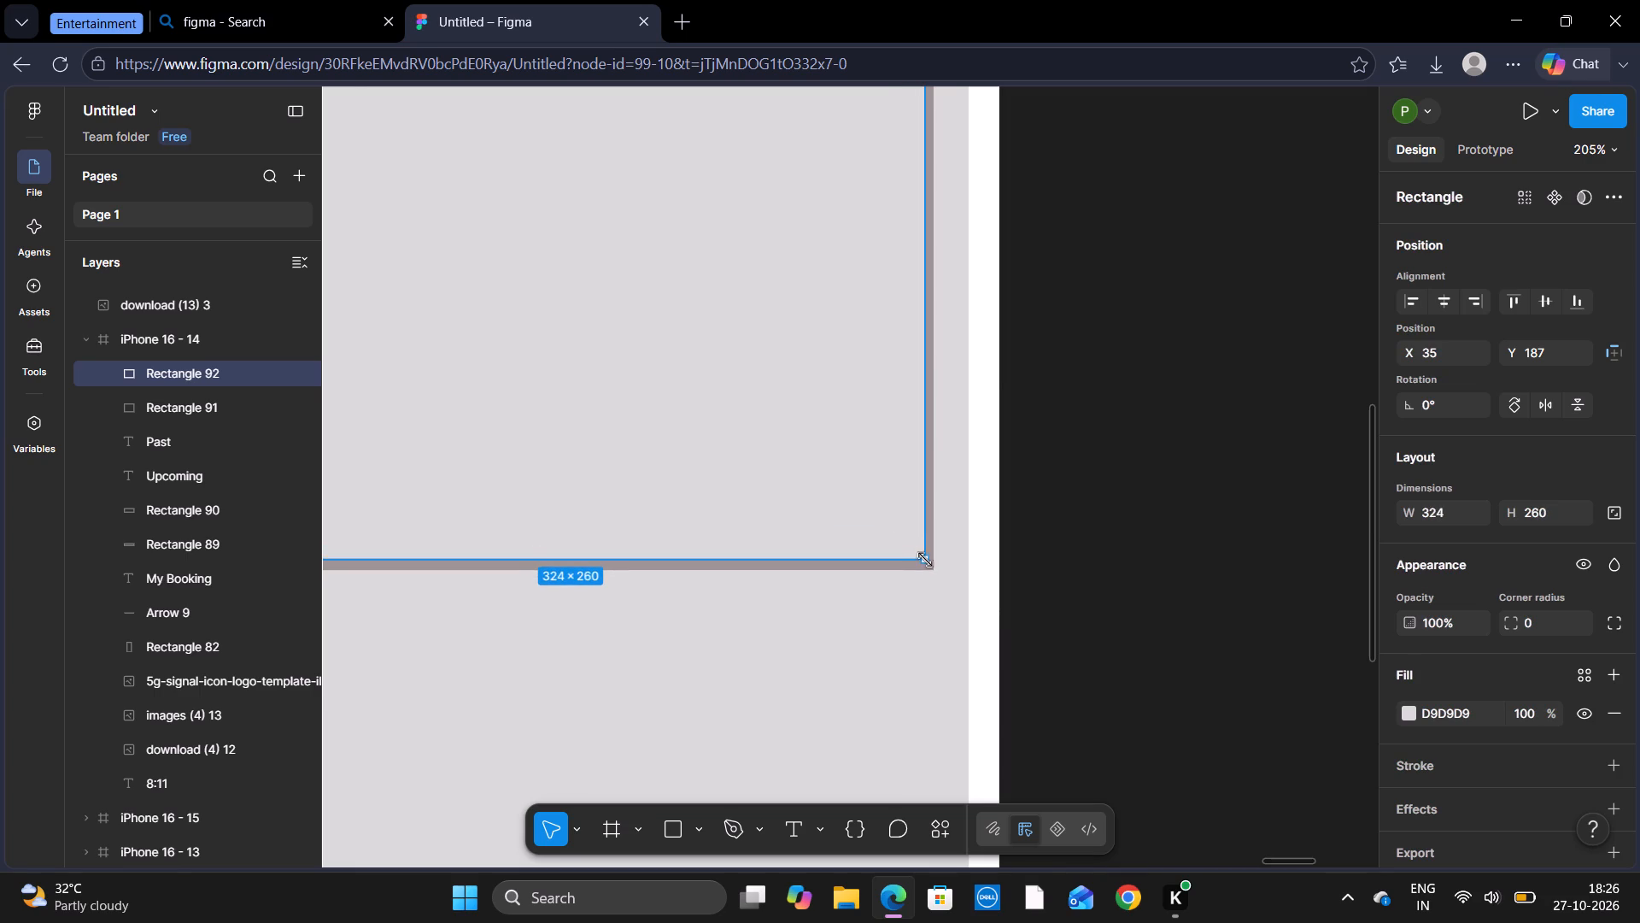
drag(925, 560, 927, 561)
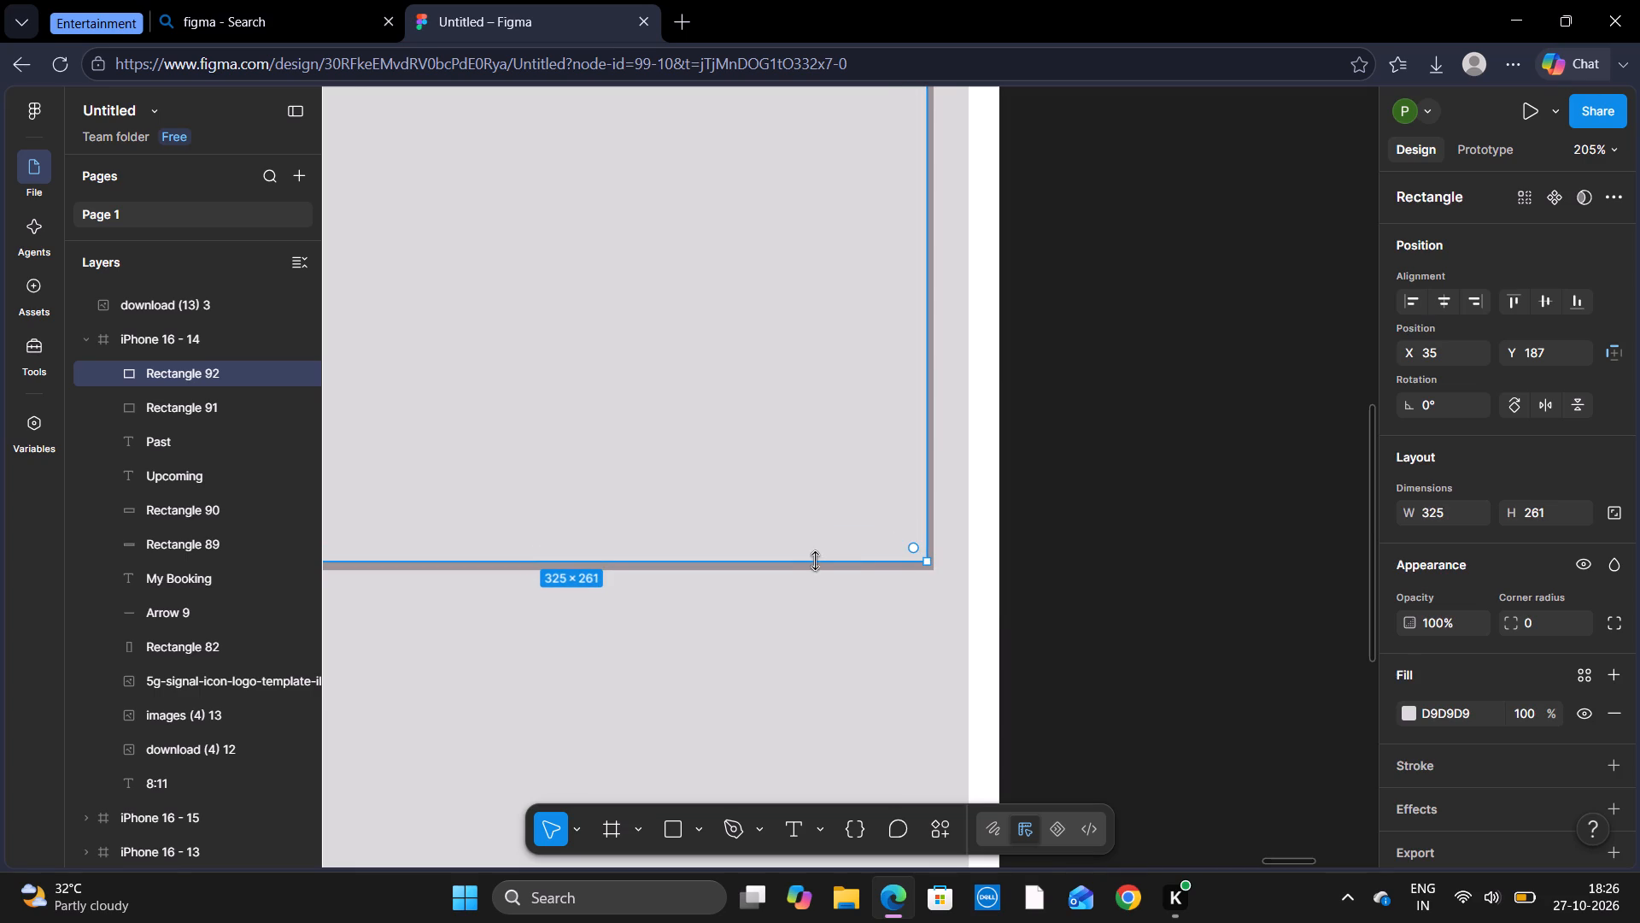
click(795, 561)
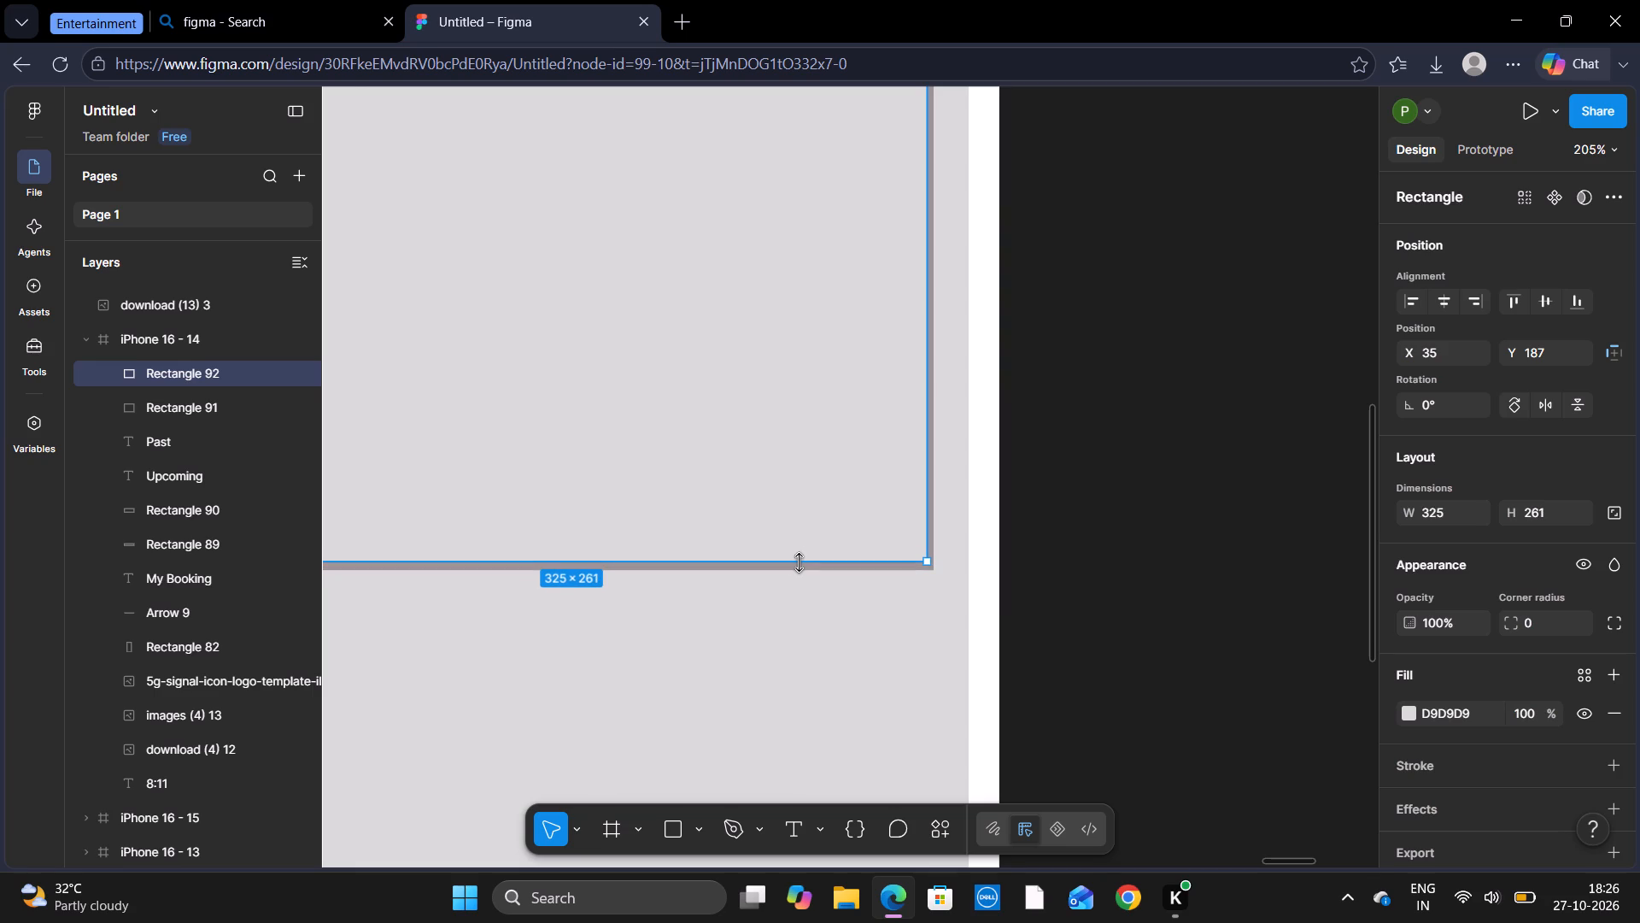
click(799, 562)
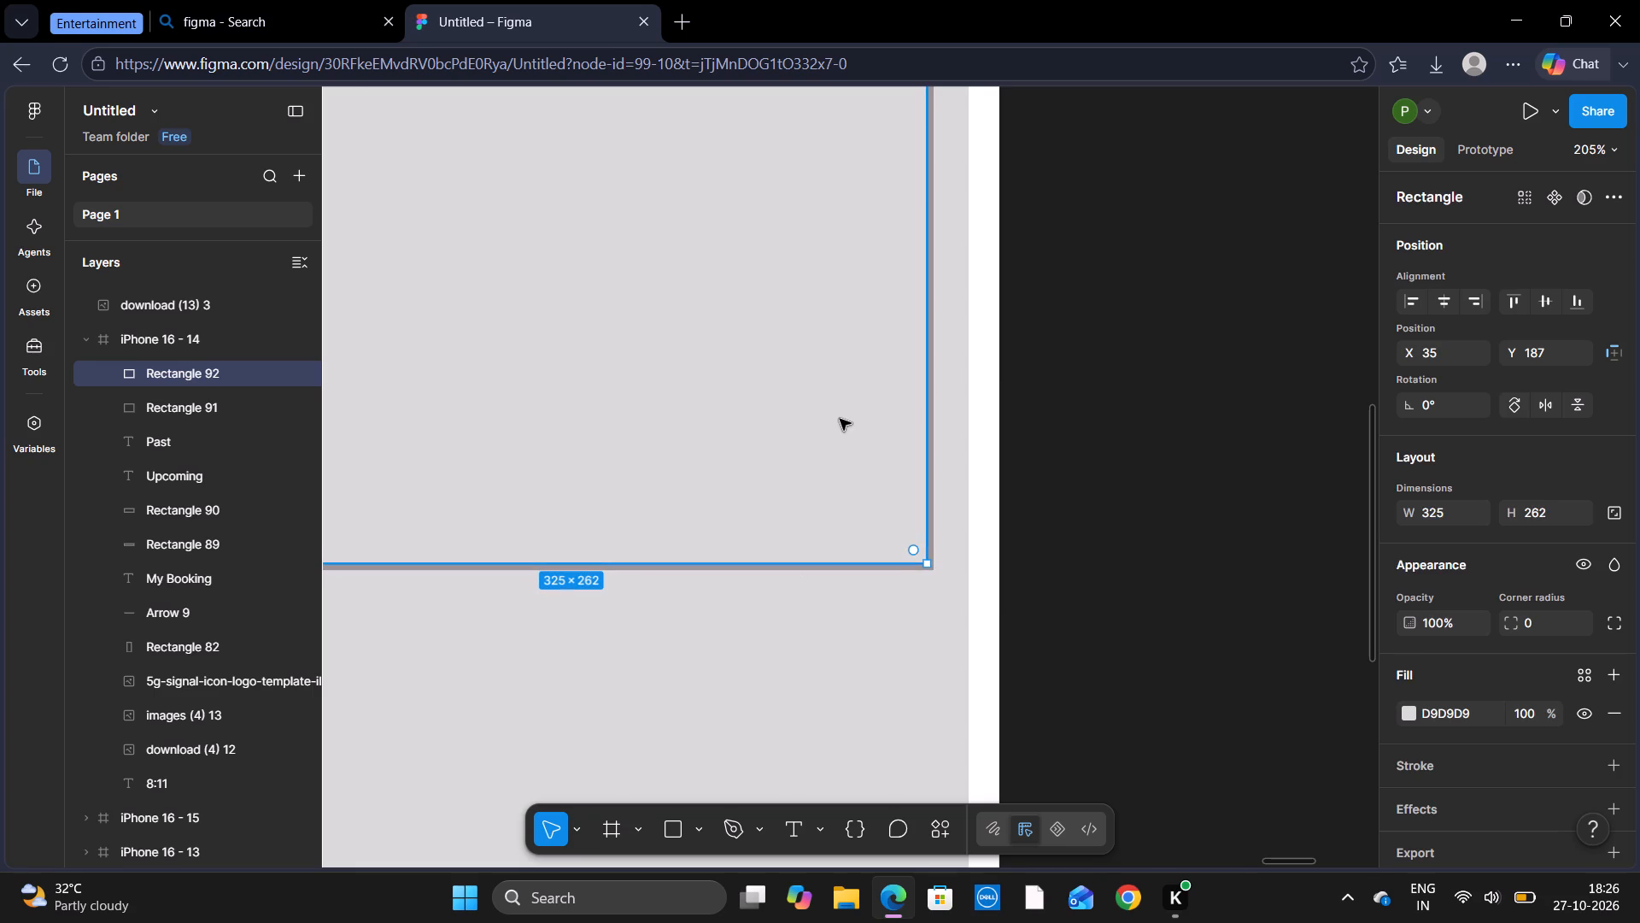
scroll(840, 419, right, 1)
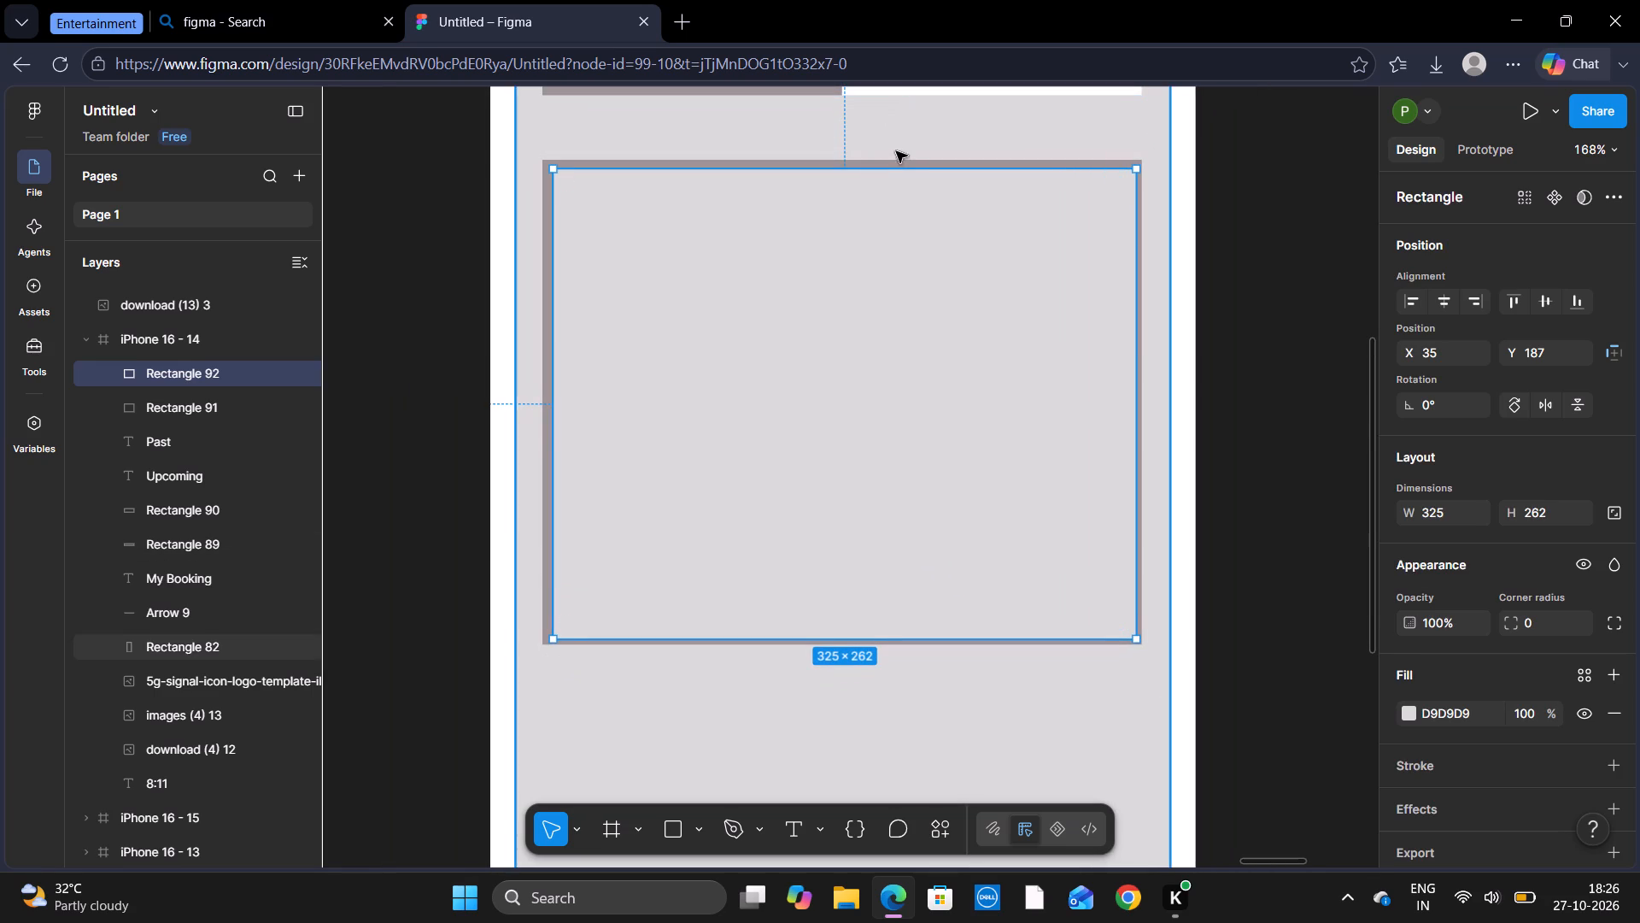
click(901, 198)
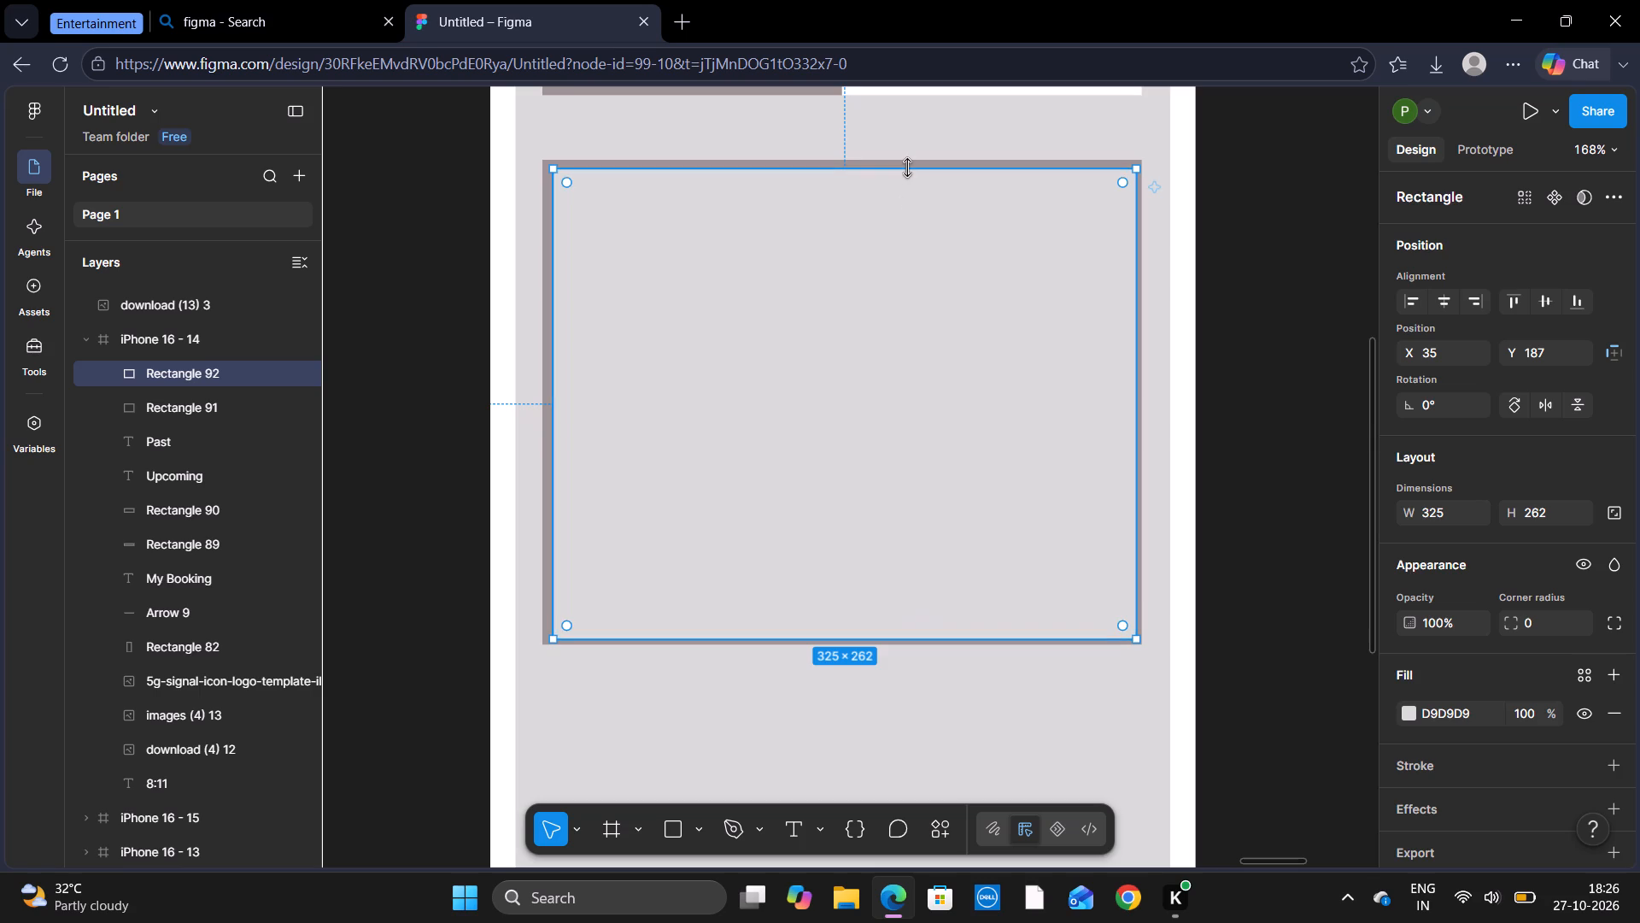
click(908, 168)
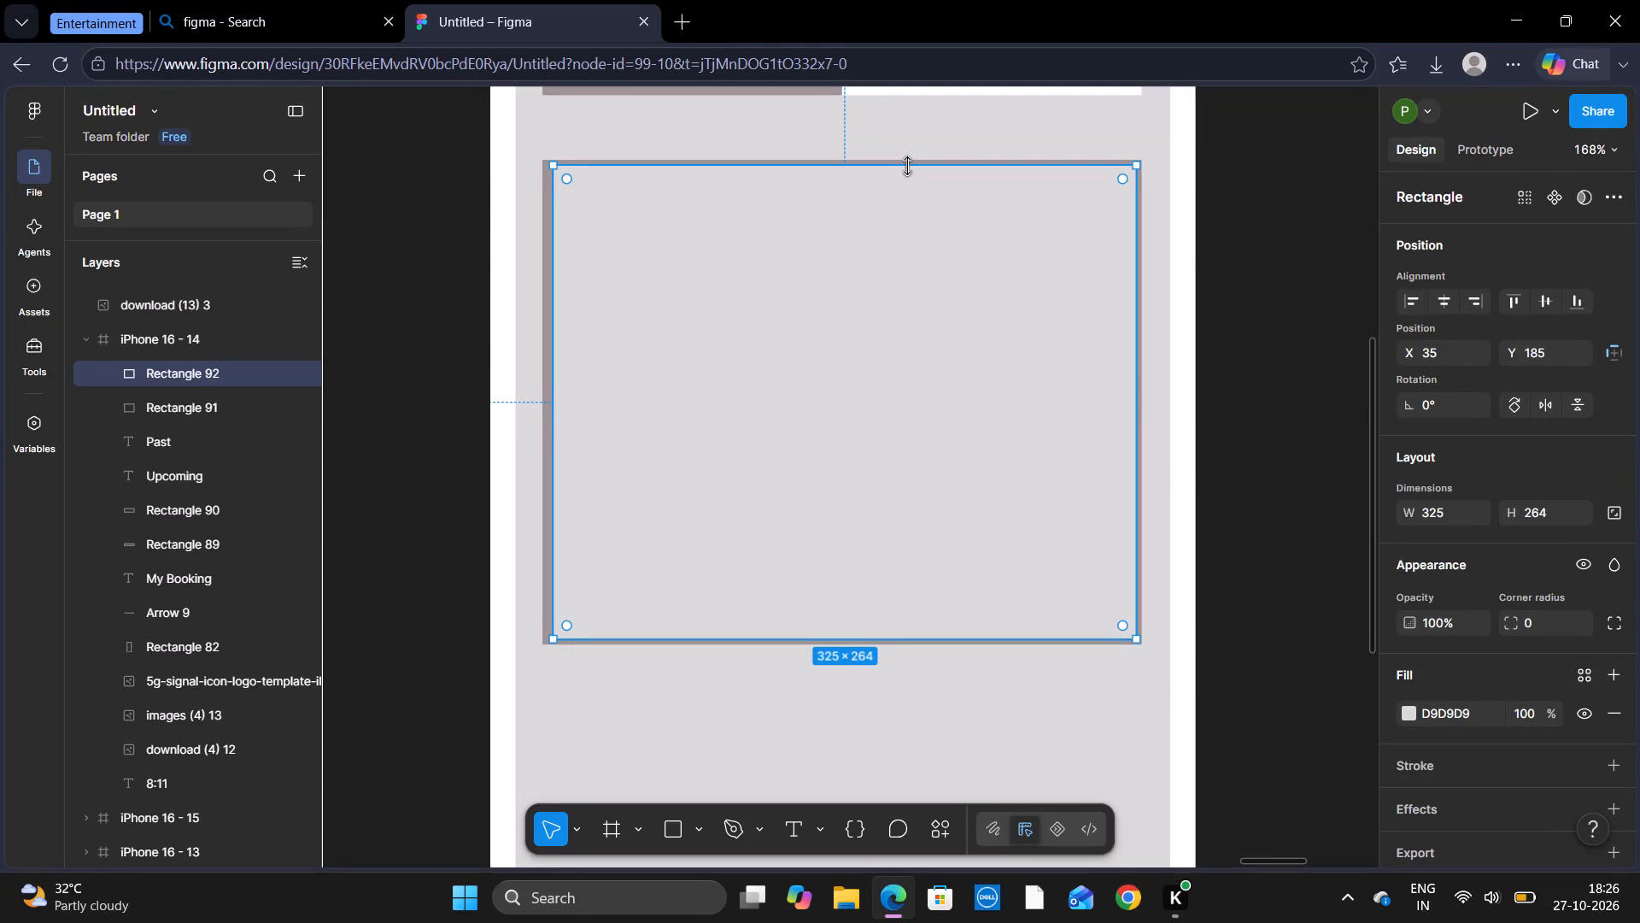
click(548, 385)
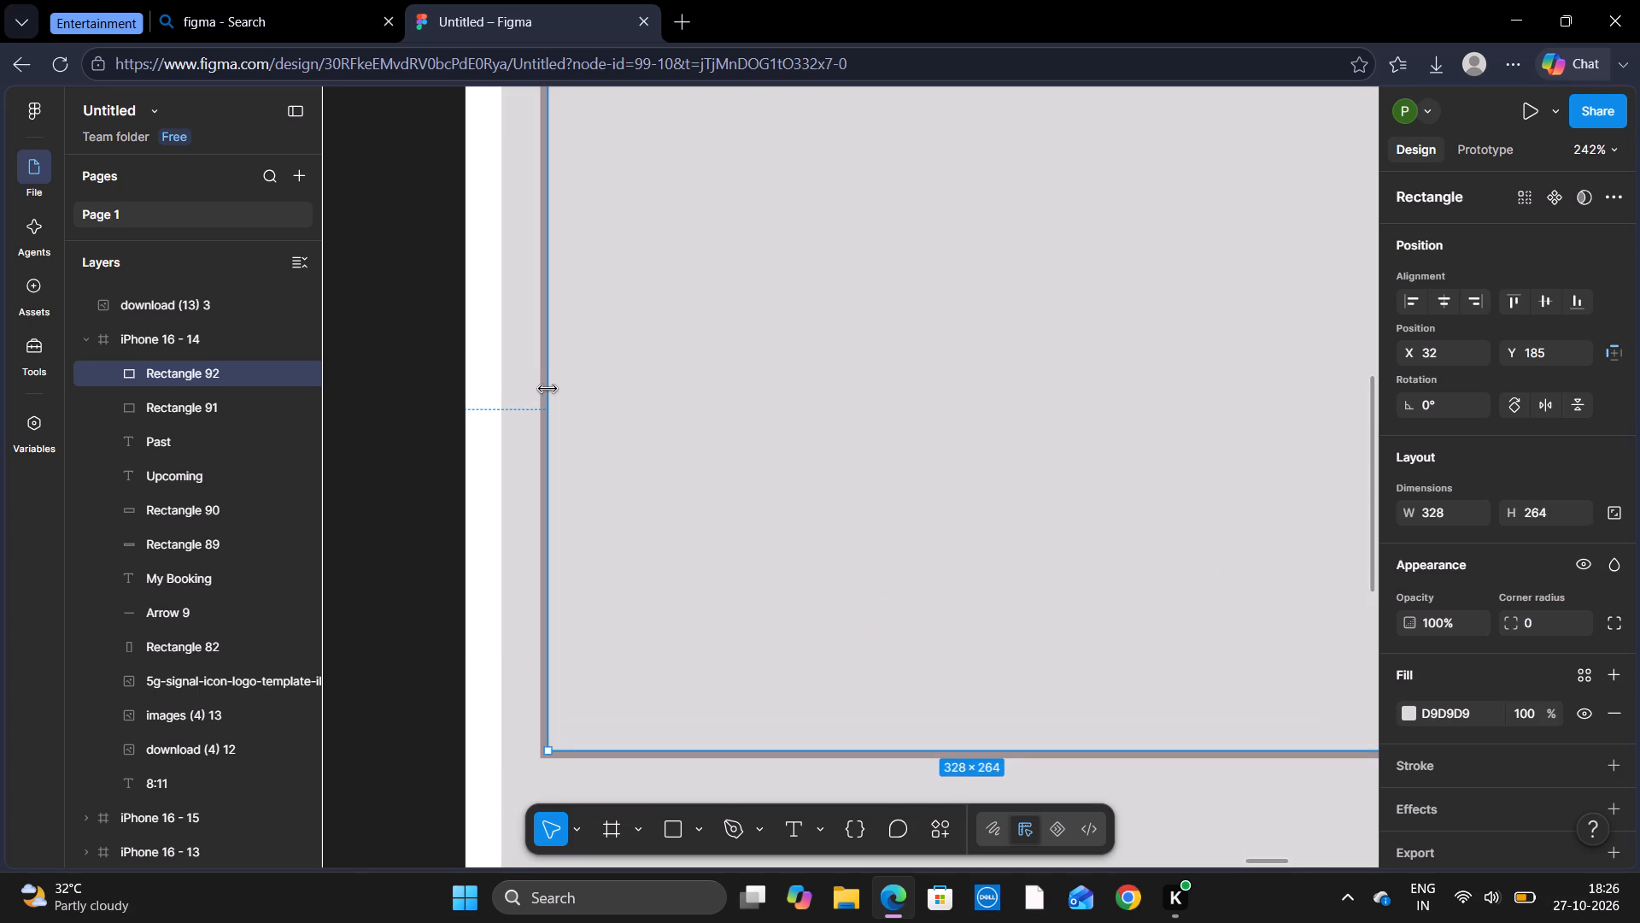
click(688, 428)
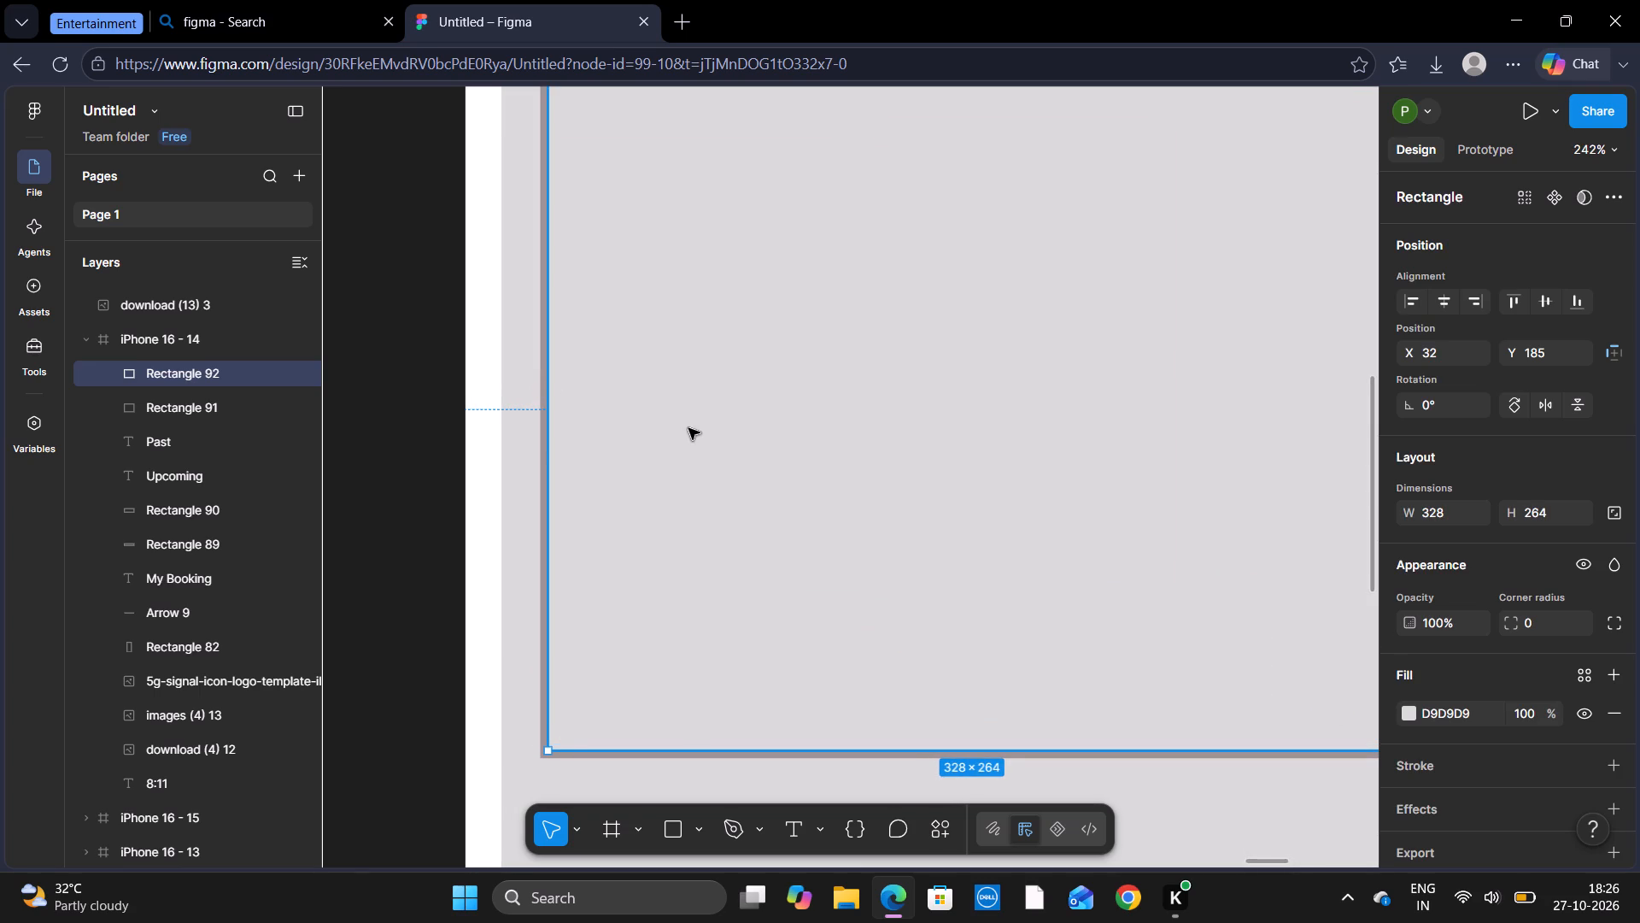
click(462, 447)
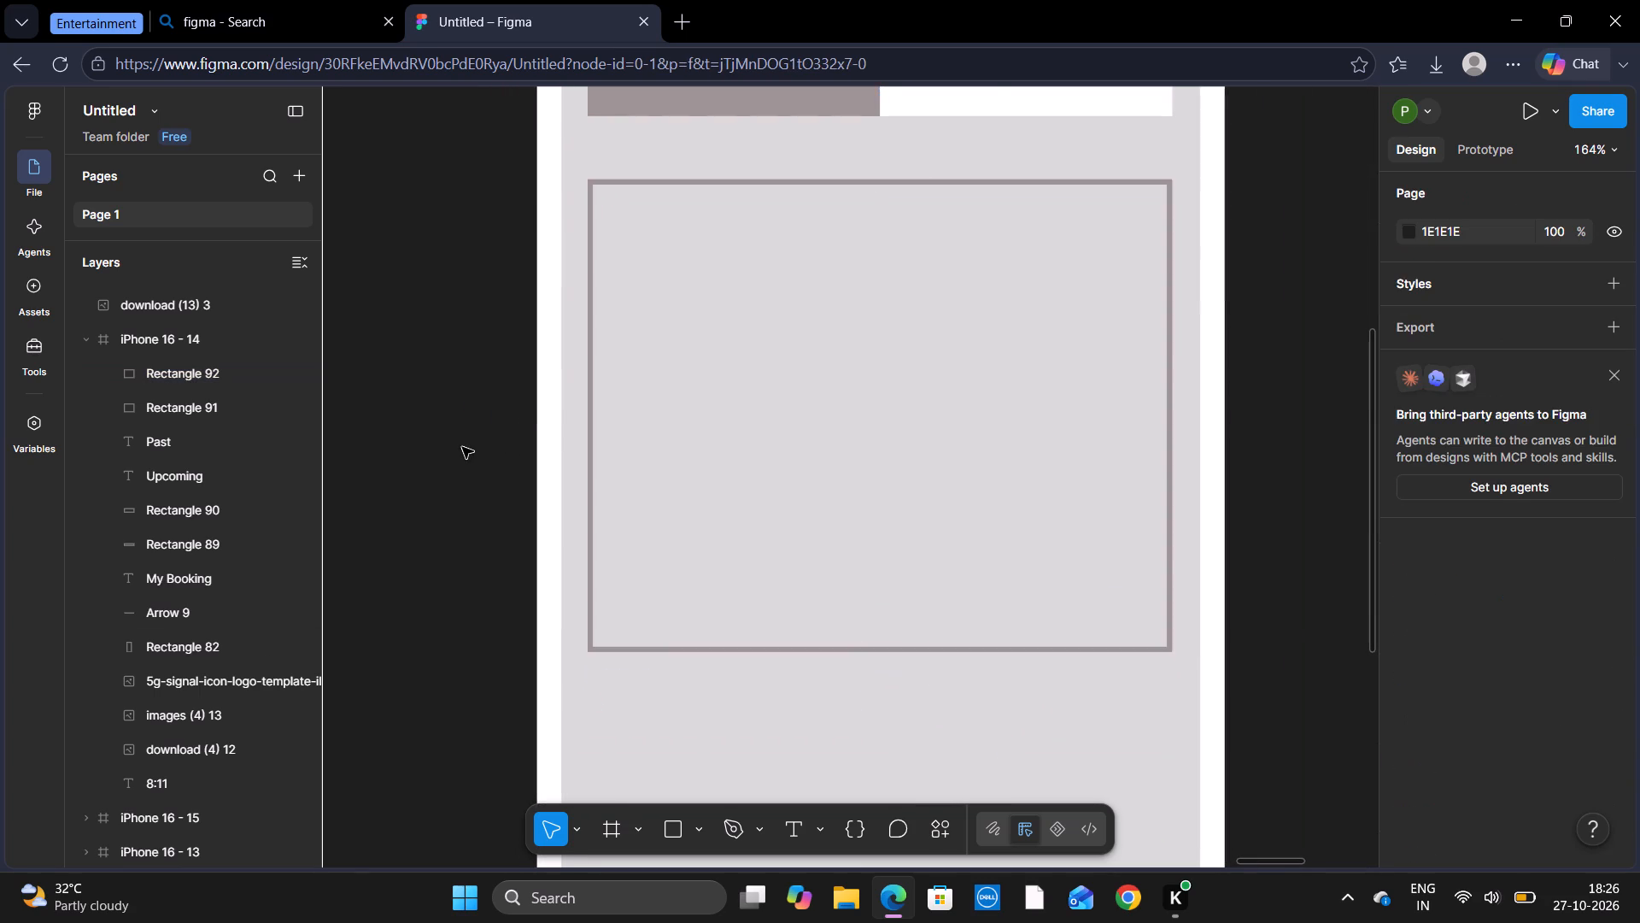
Draw a second card rectangle about 331 by 270 below the first card, at about X 32, Y 482.
scroll(462, 447, down, 1)
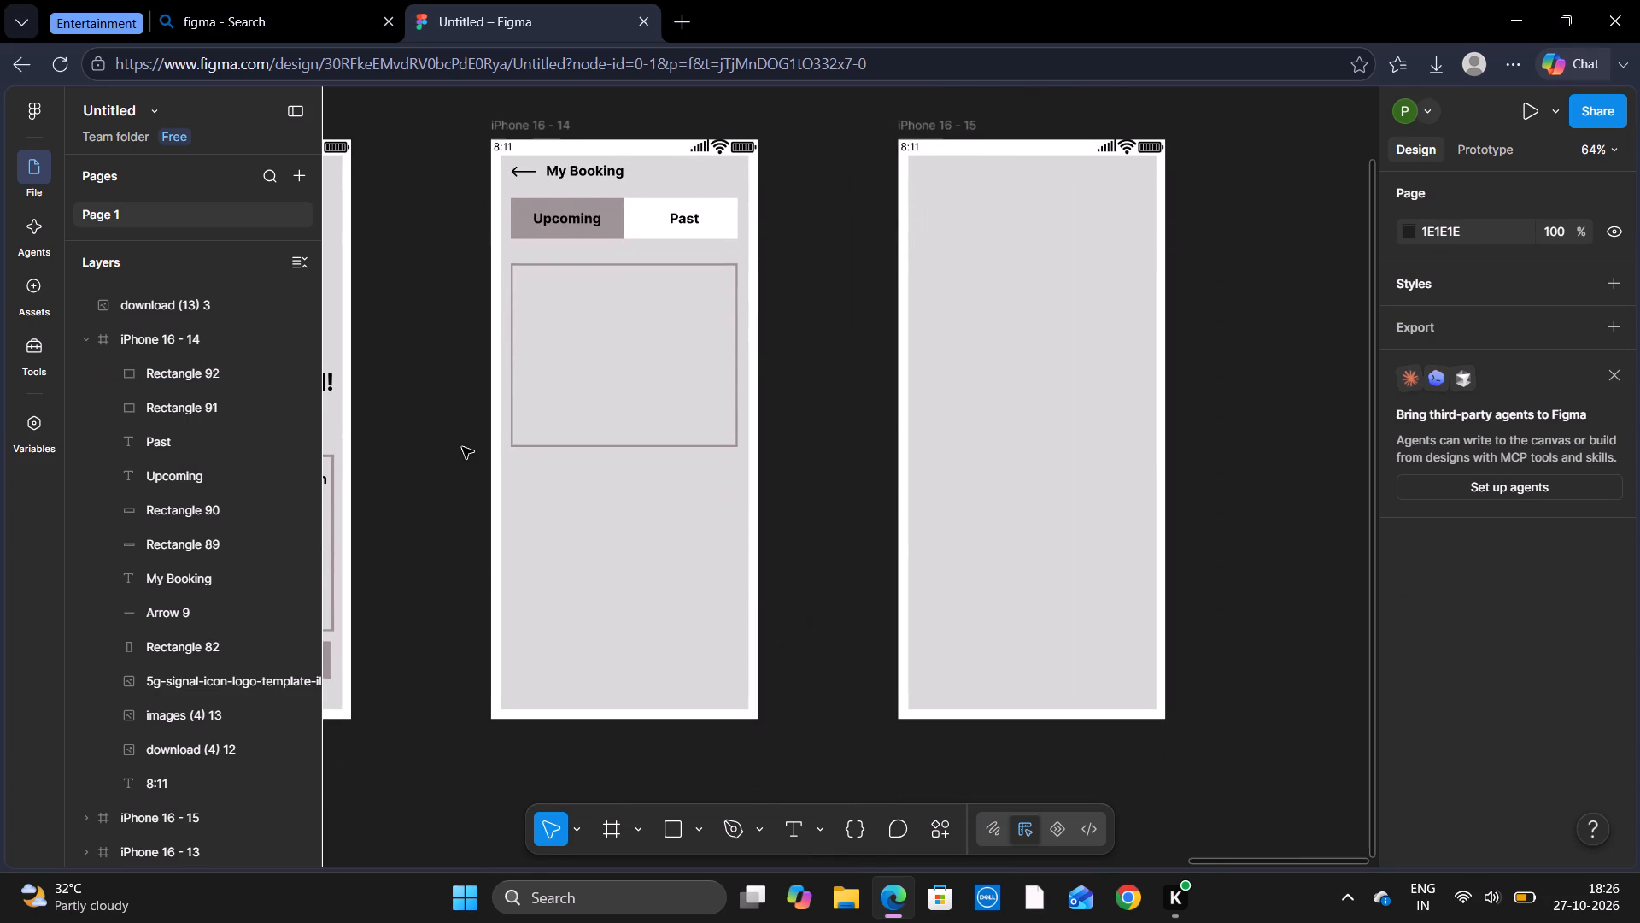
scroll(462, 447, down, 1)
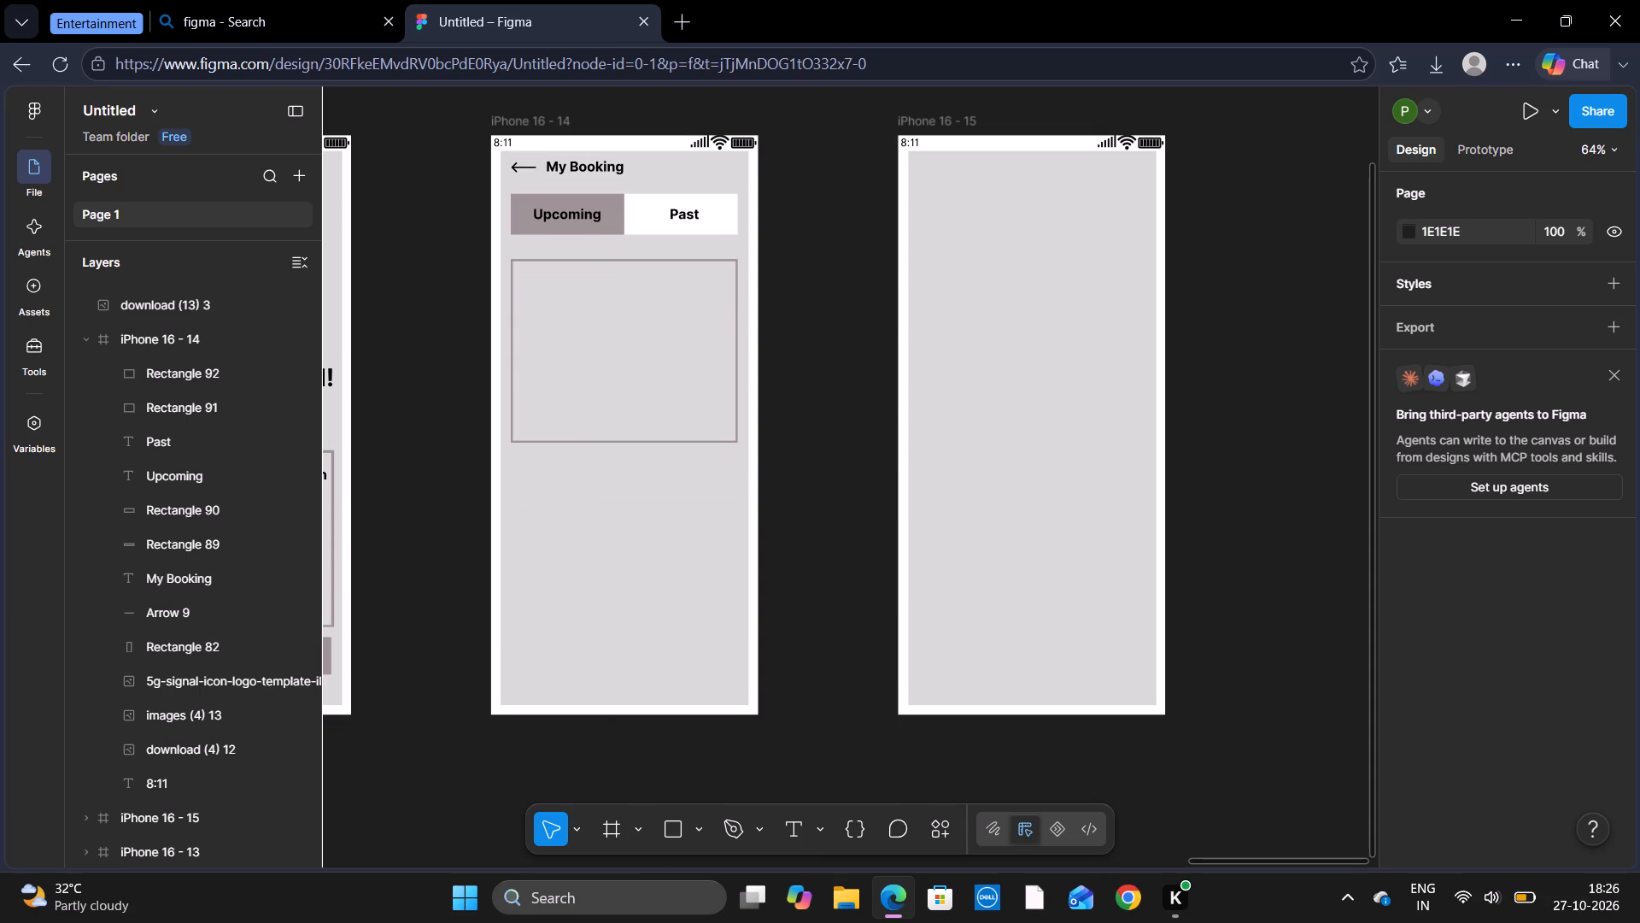
click(673, 833)
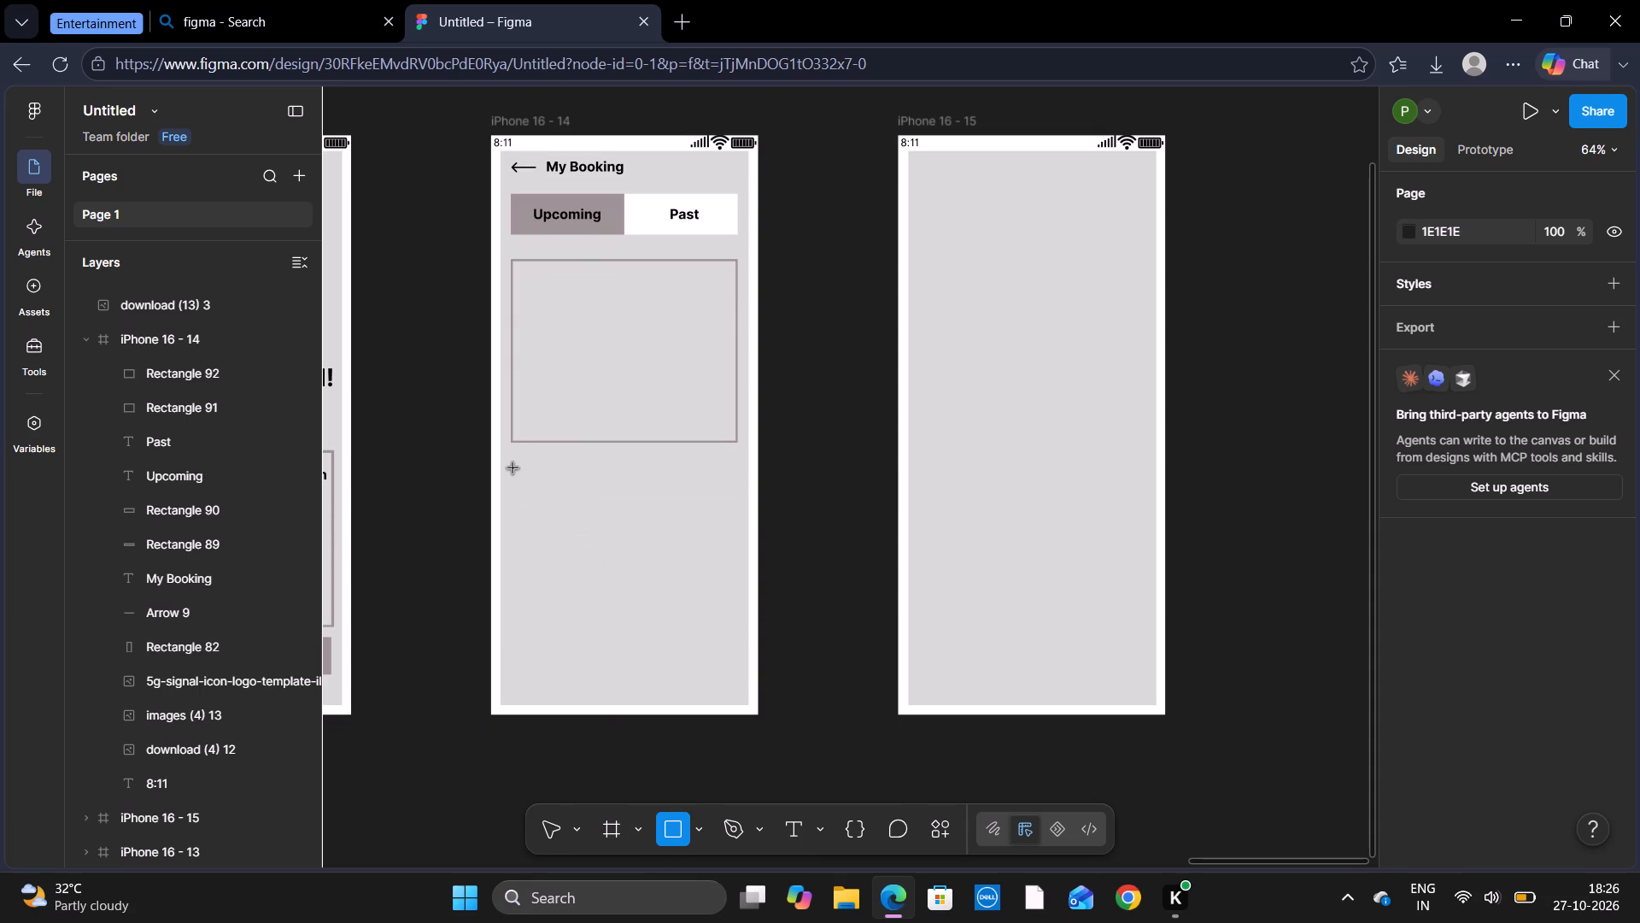
drag(513, 468, 577, 615)
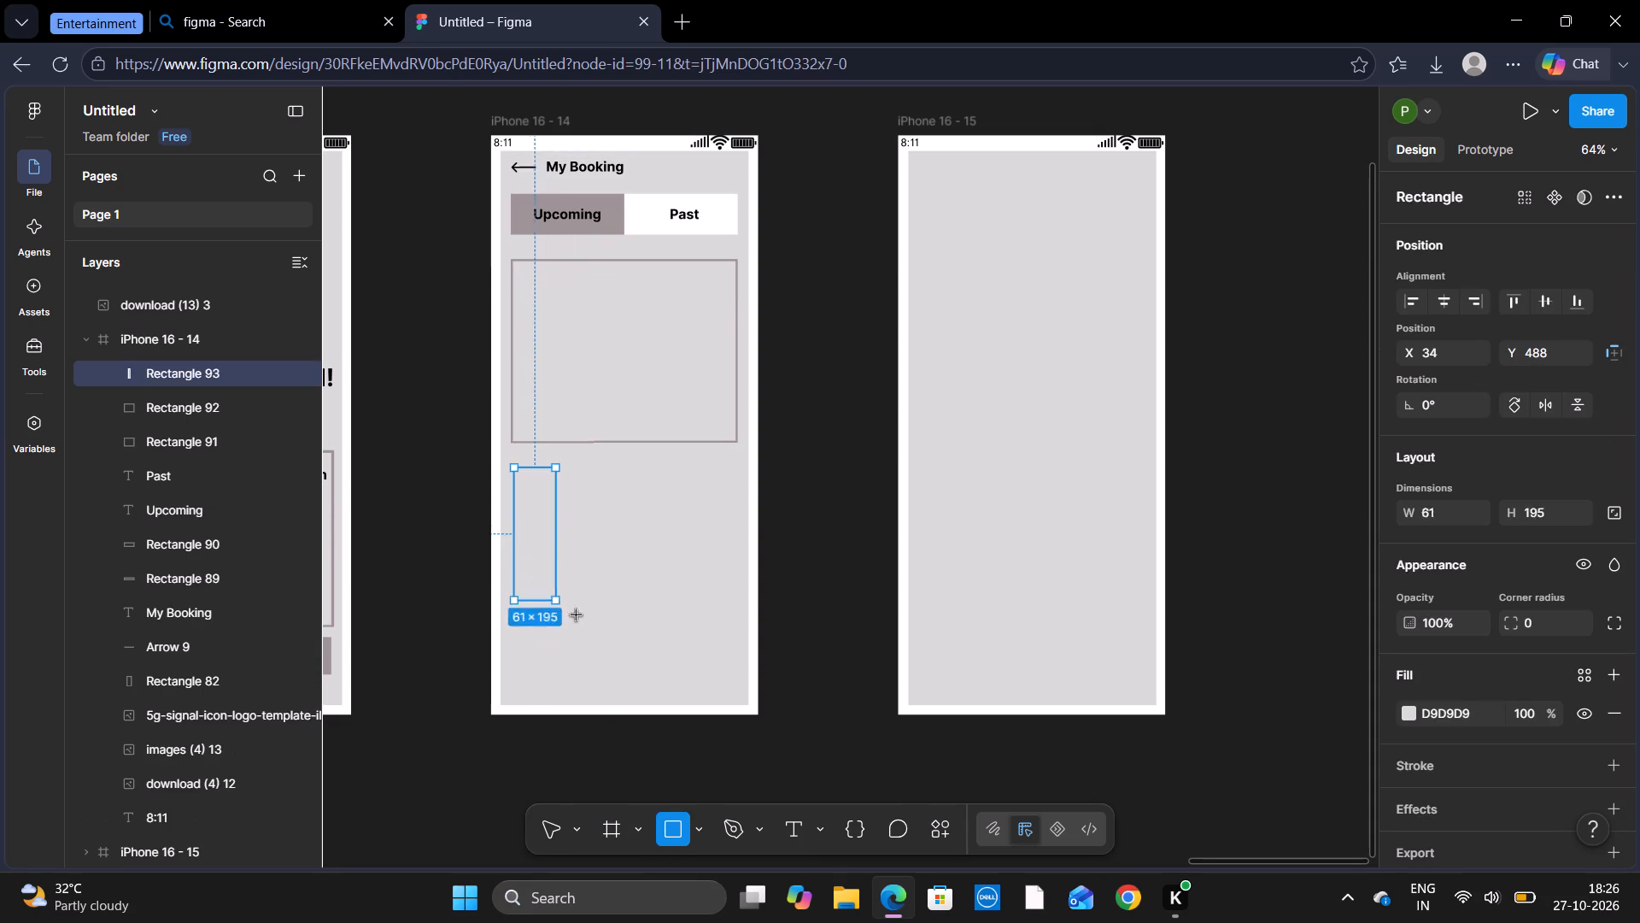
drag(577, 615, 722, 645)
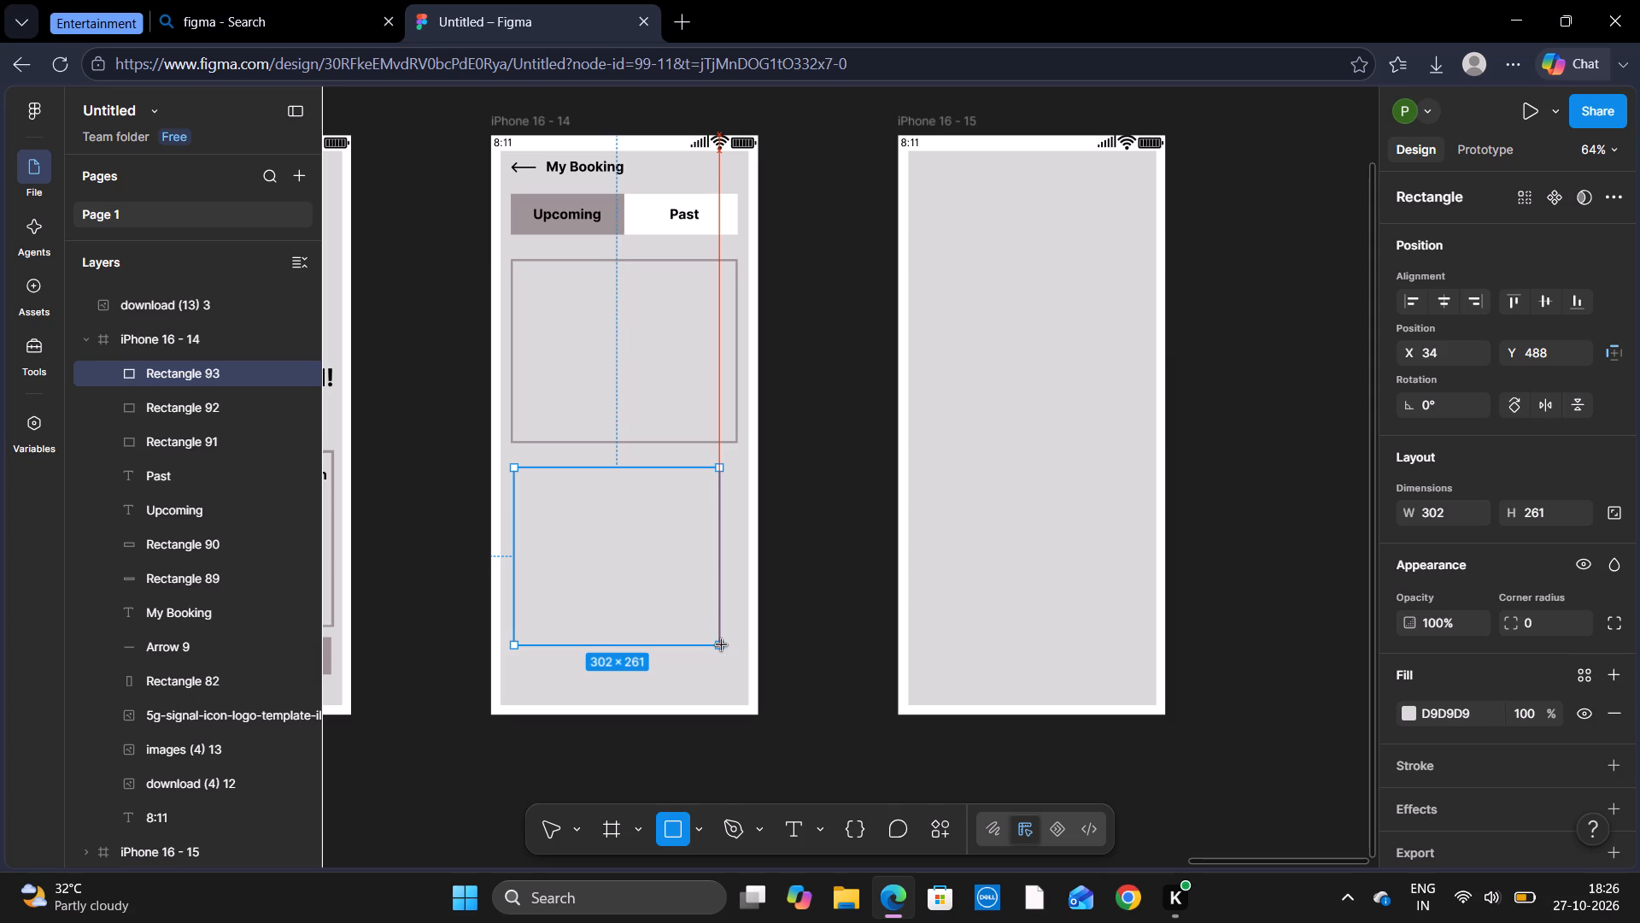
drag(722, 645, 737, 647)
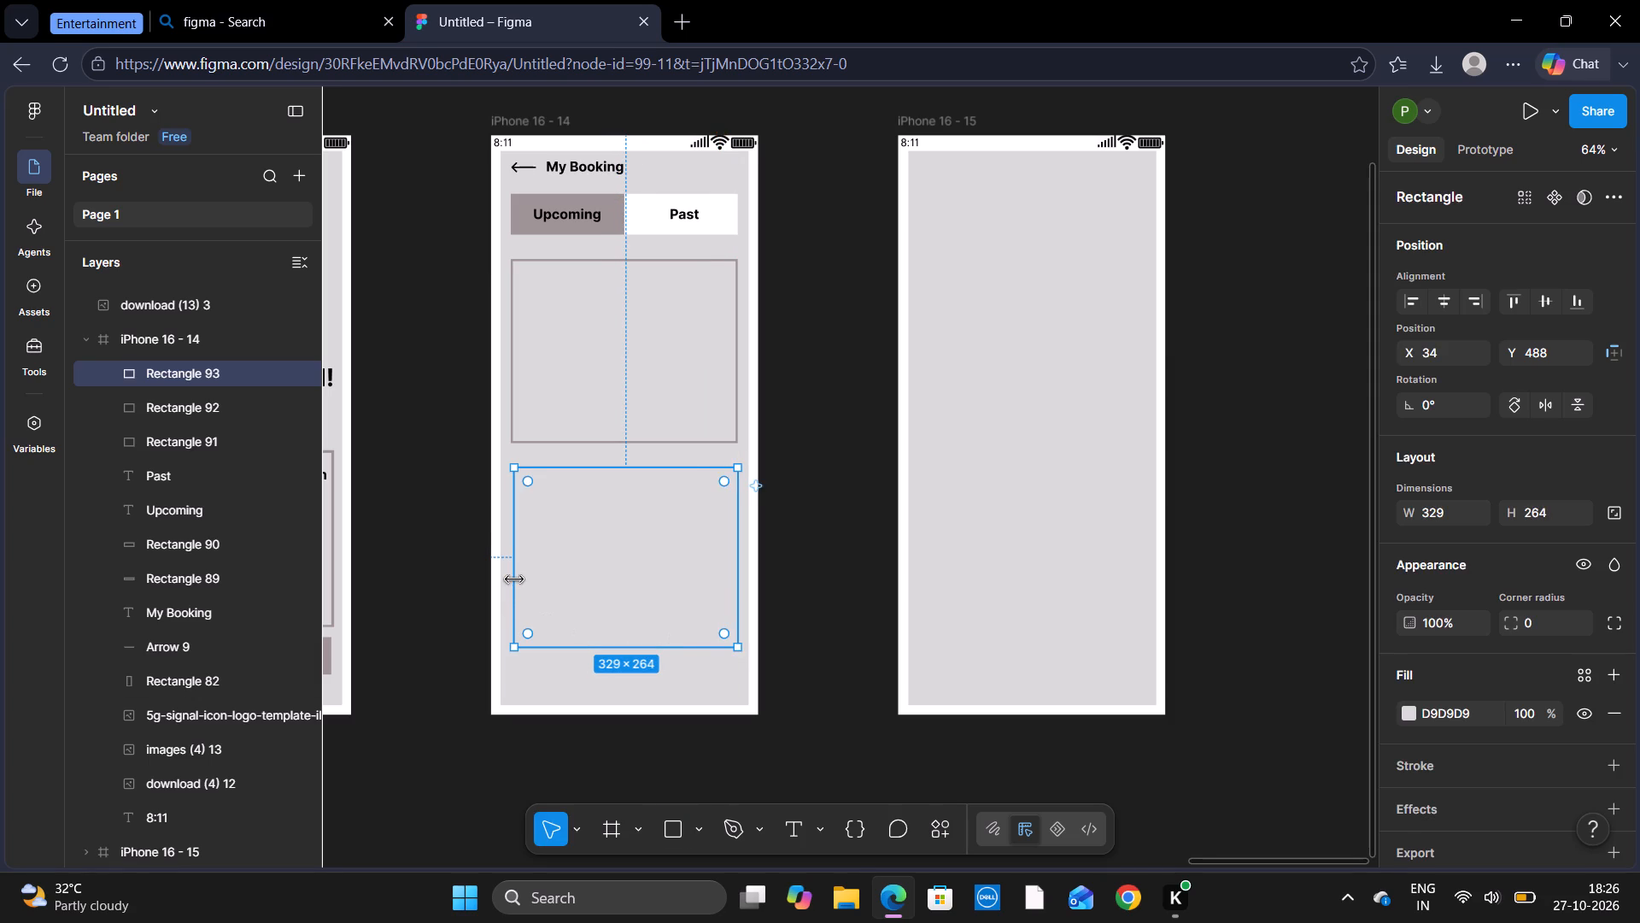
click(513, 579)
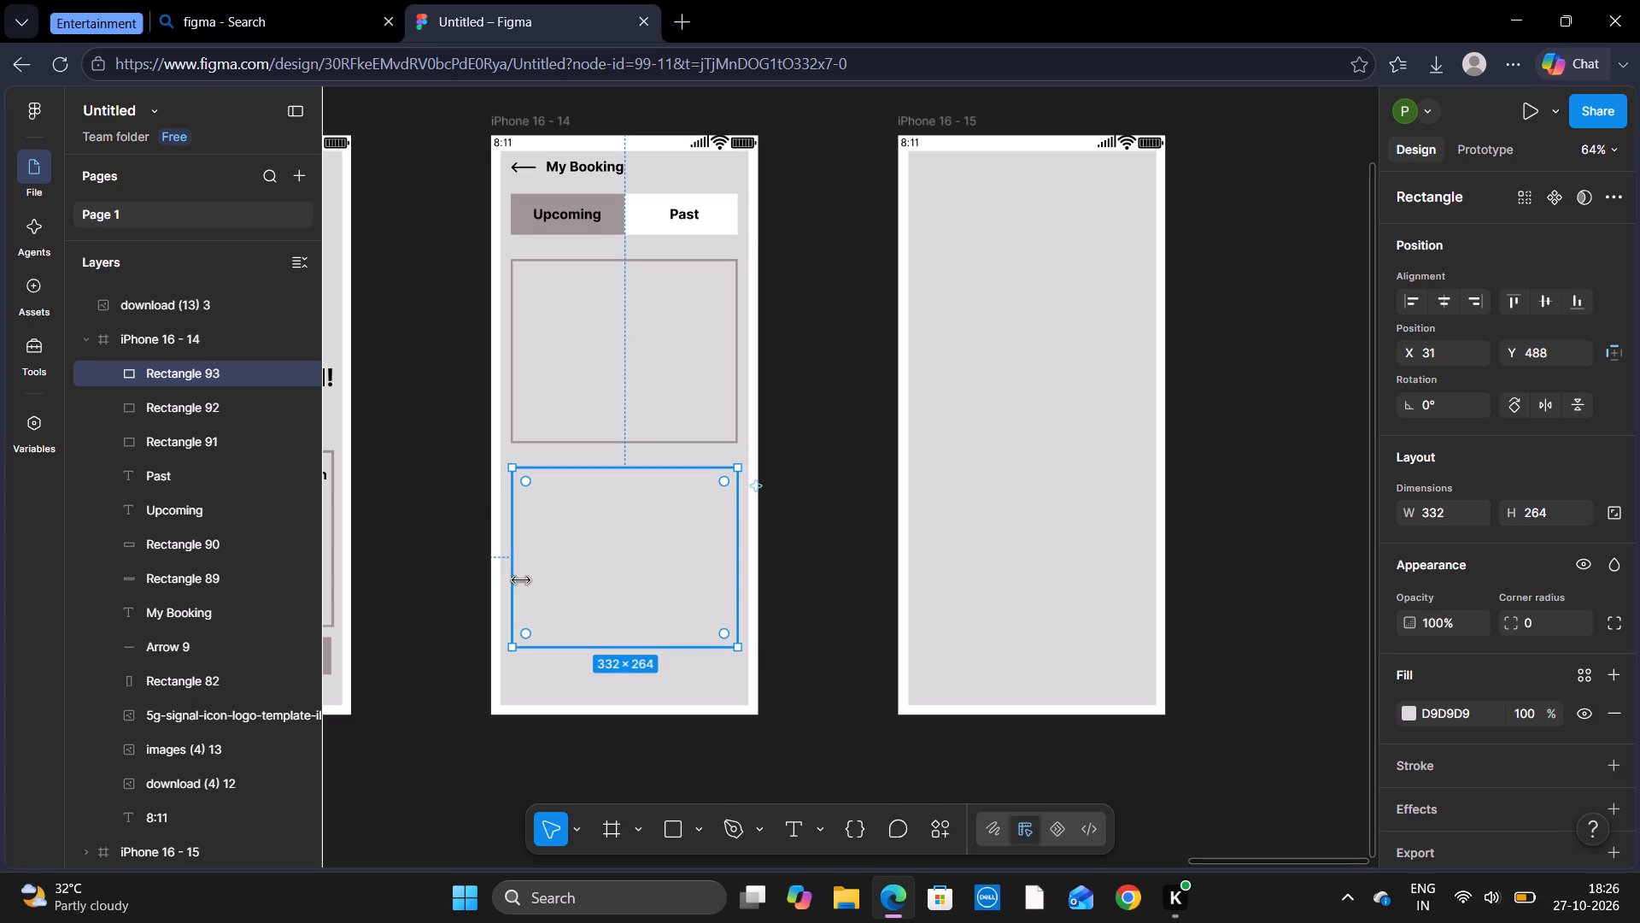
click(514, 579)
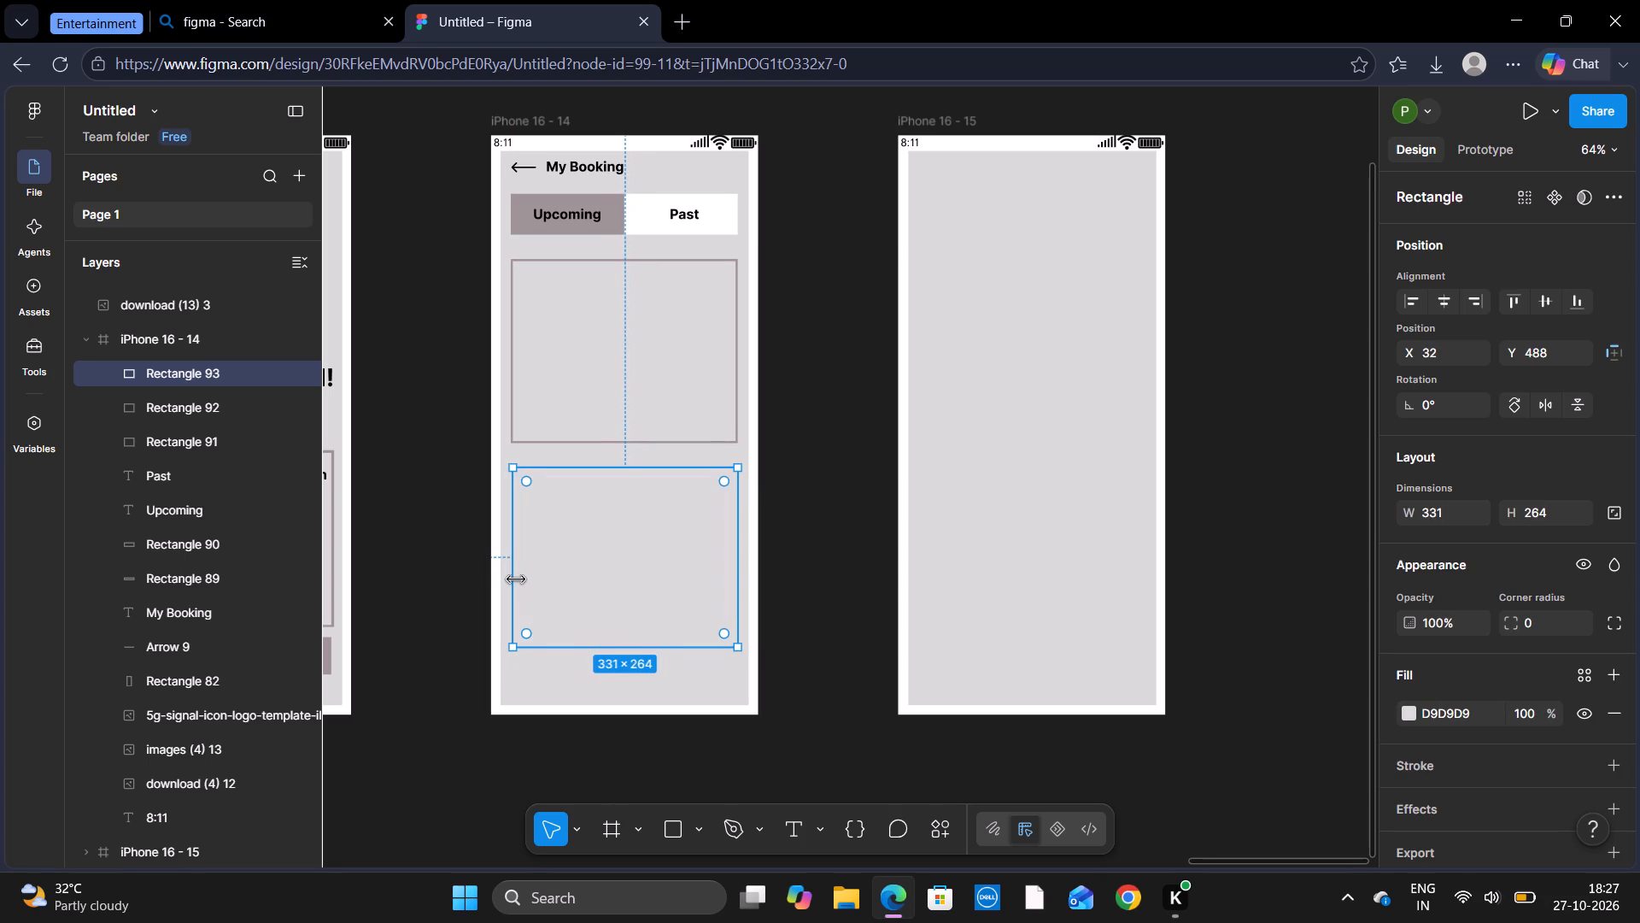
click(607, 469)
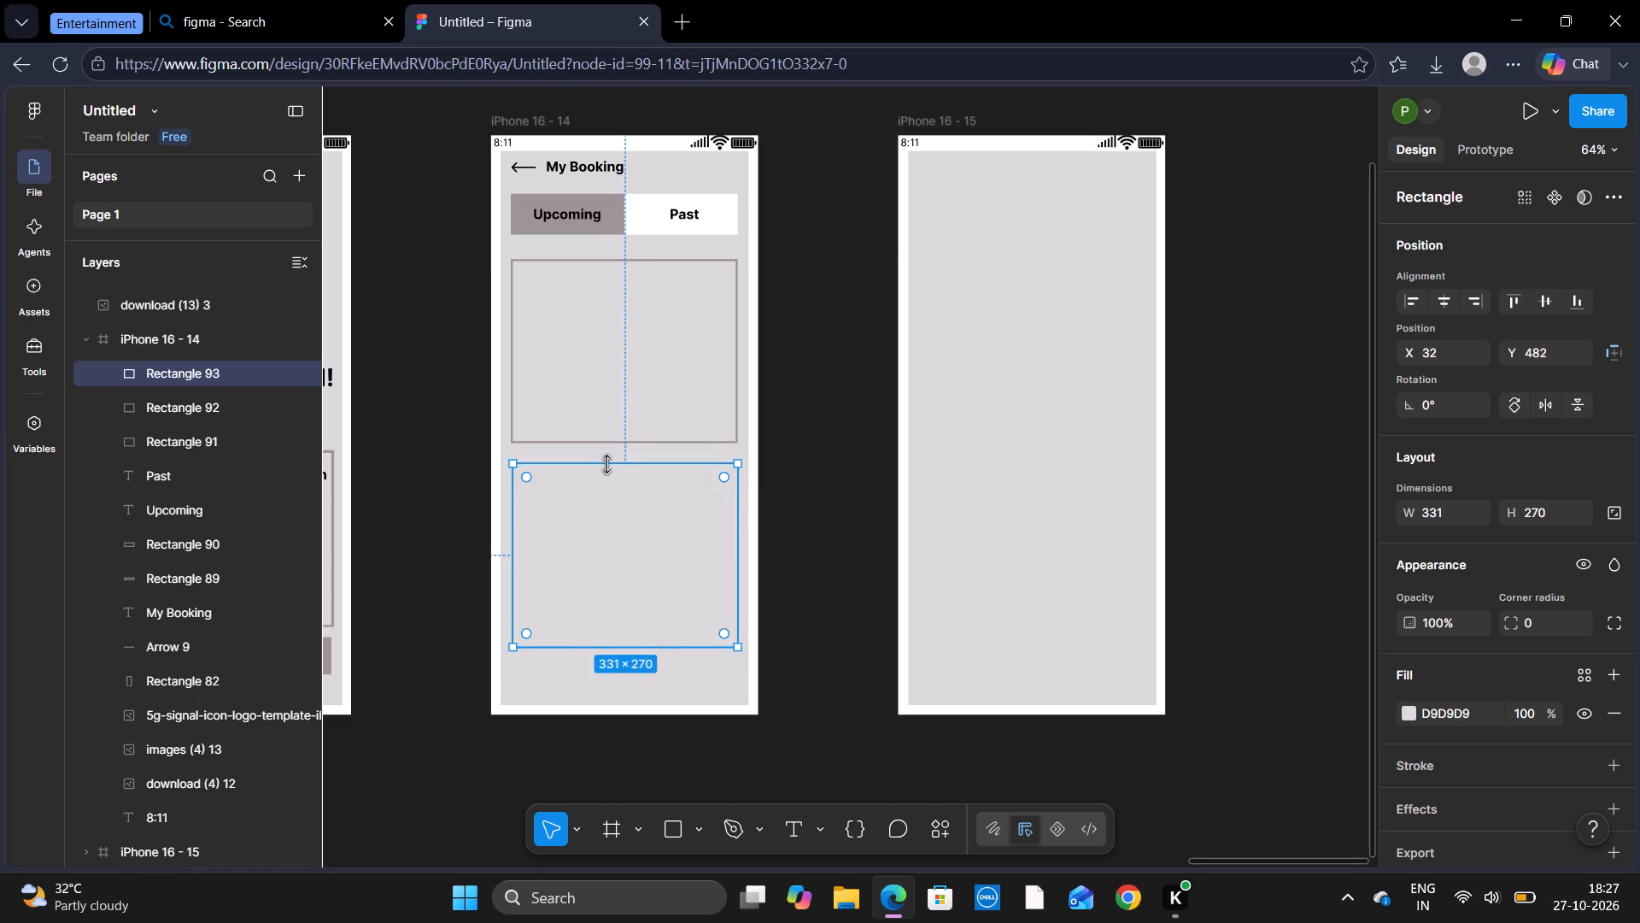
Set the second card rectangle's fill colour to the mauve-grey 9D9393.
click(1415, 712)
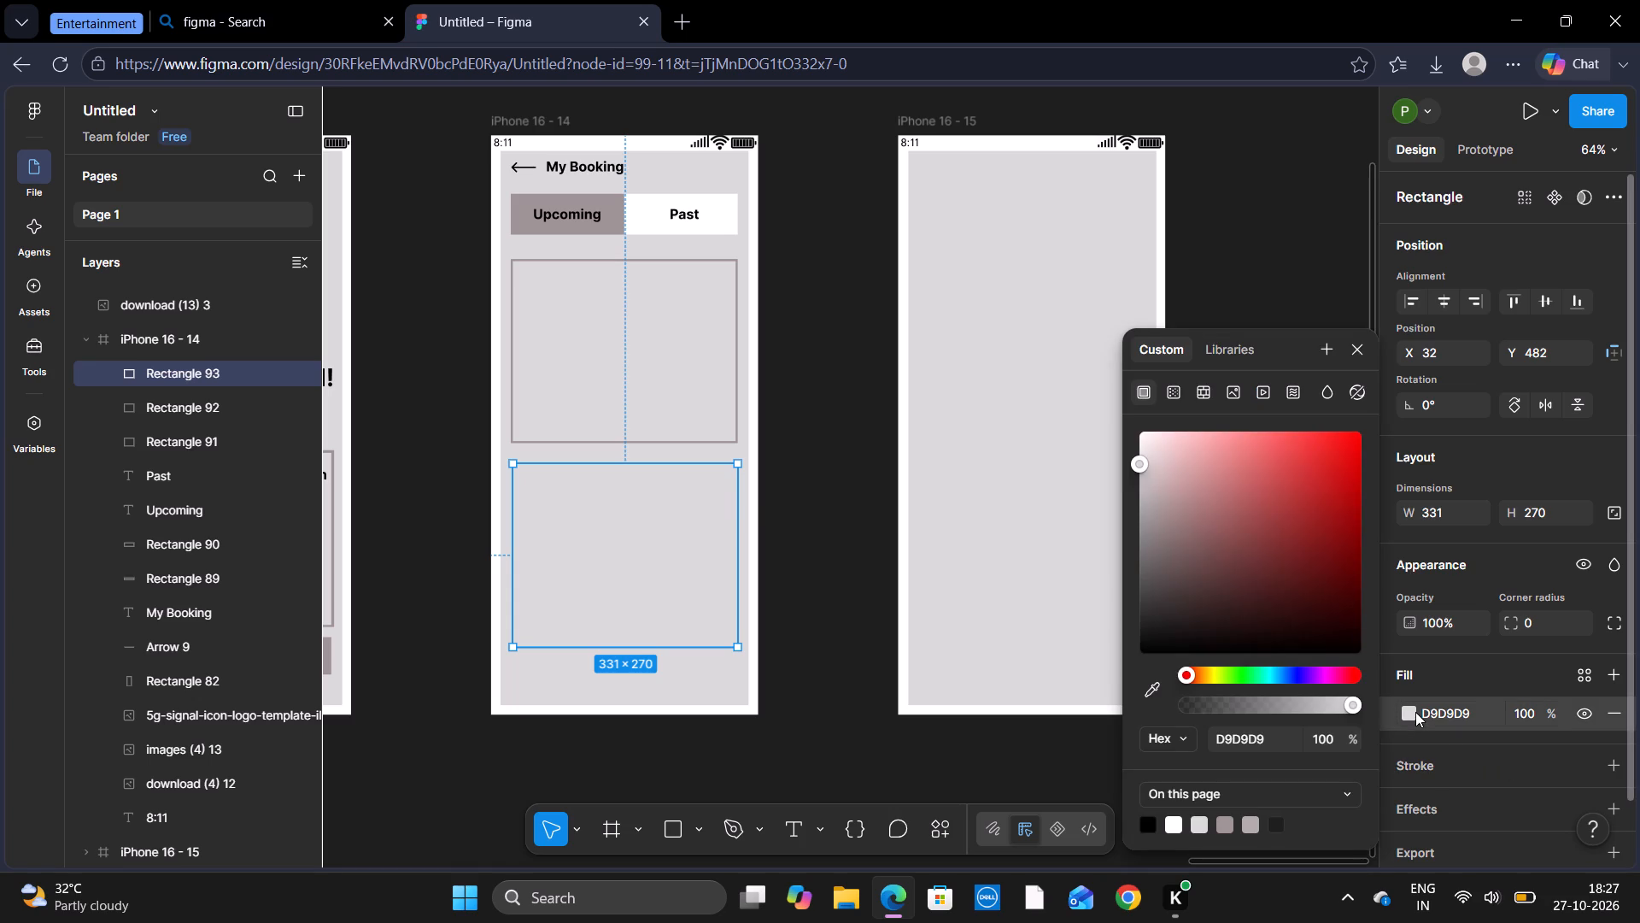
click(1227, 830)
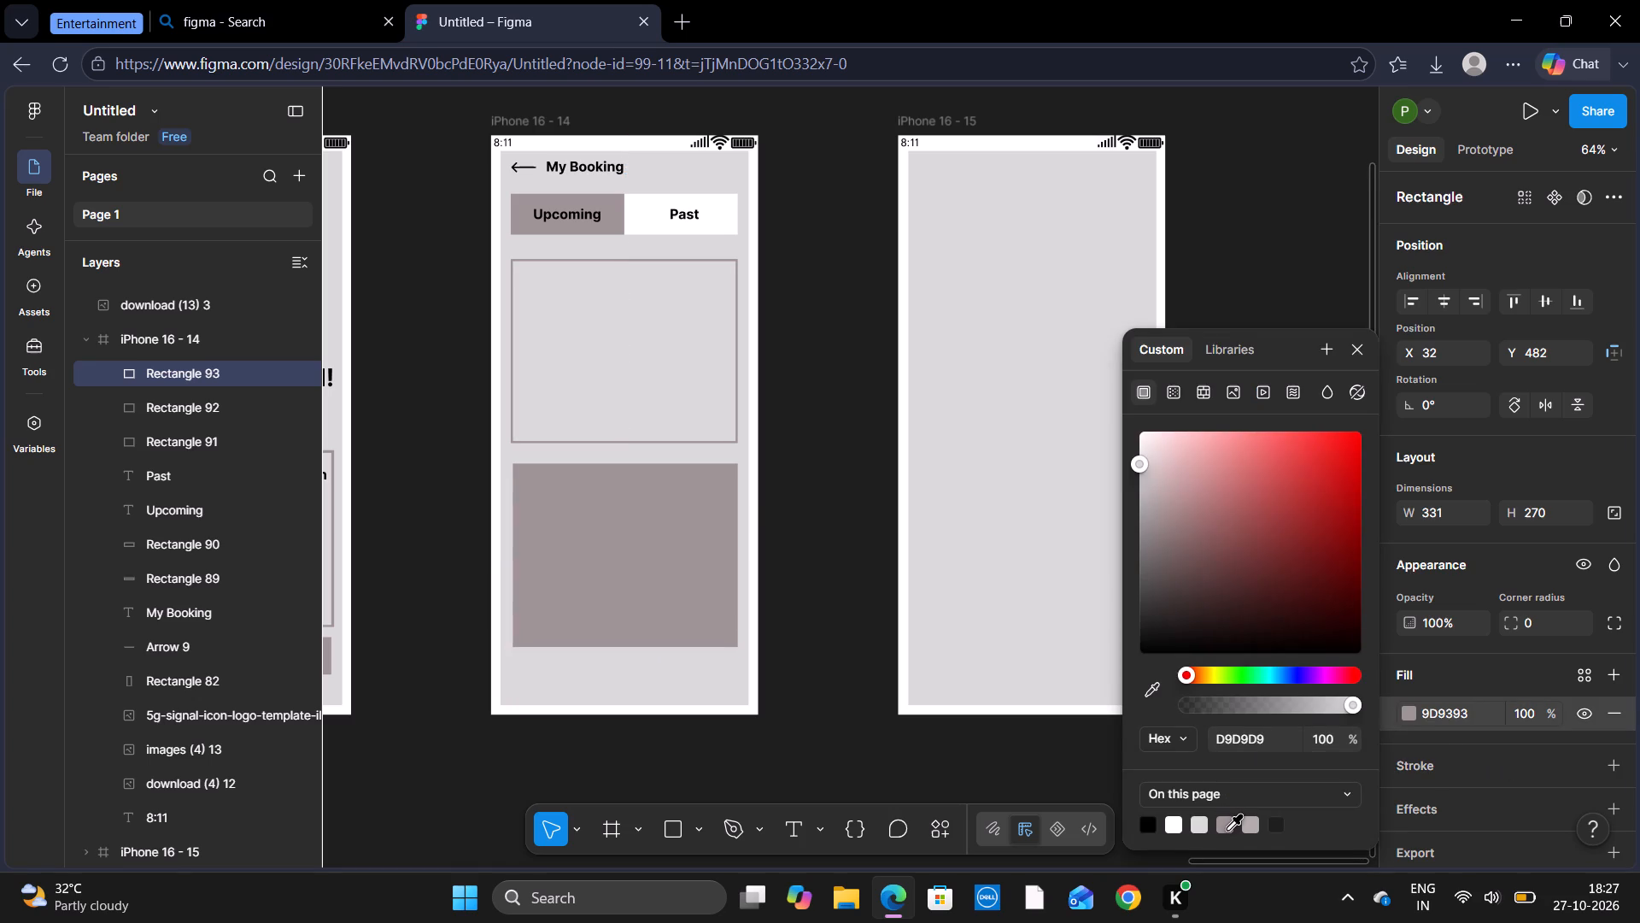
click(1356, 350)
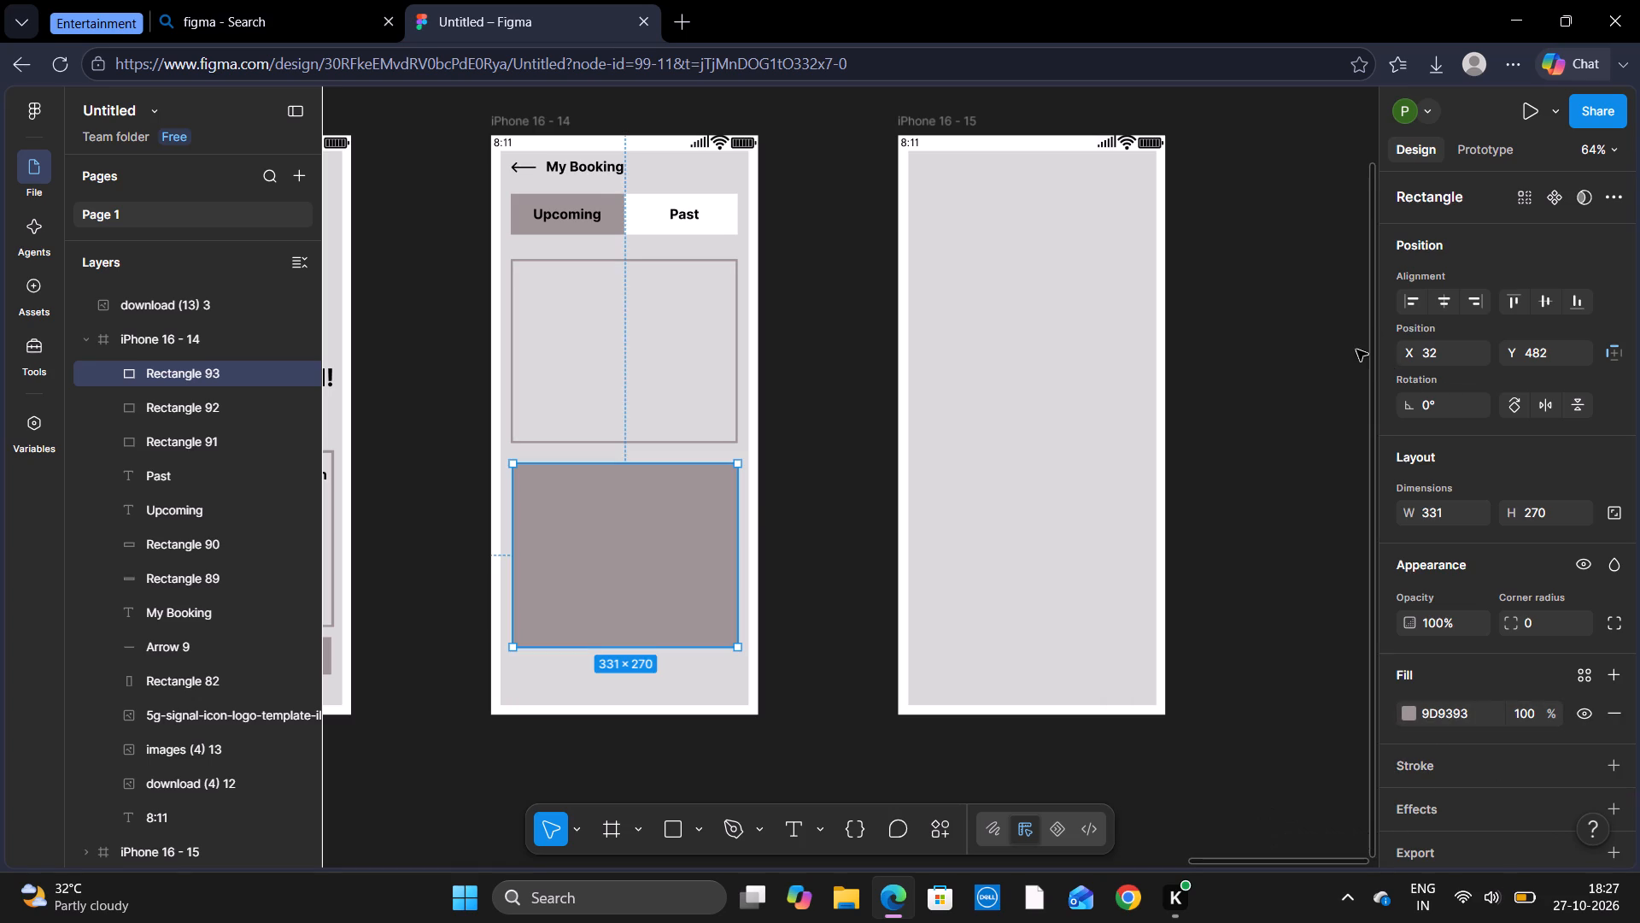
Draw a light grey rectangle about 320 by 250 inside the second mauve-grey card, at about X 40, Y 490.
click(674, 822)
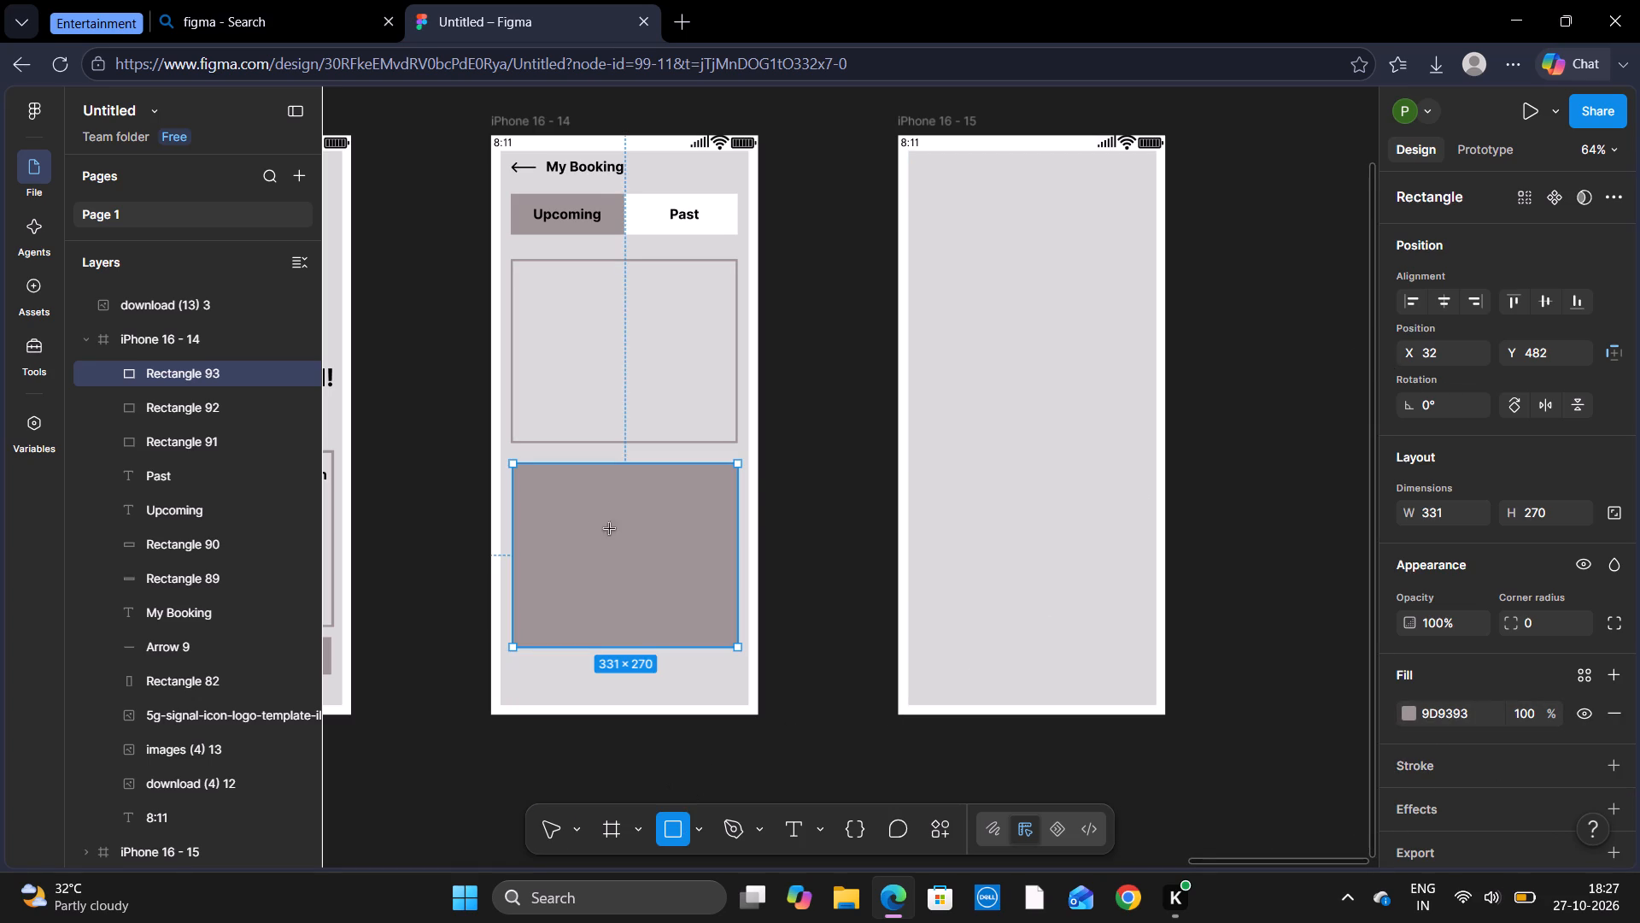
drag(518, 469, 665, 615)
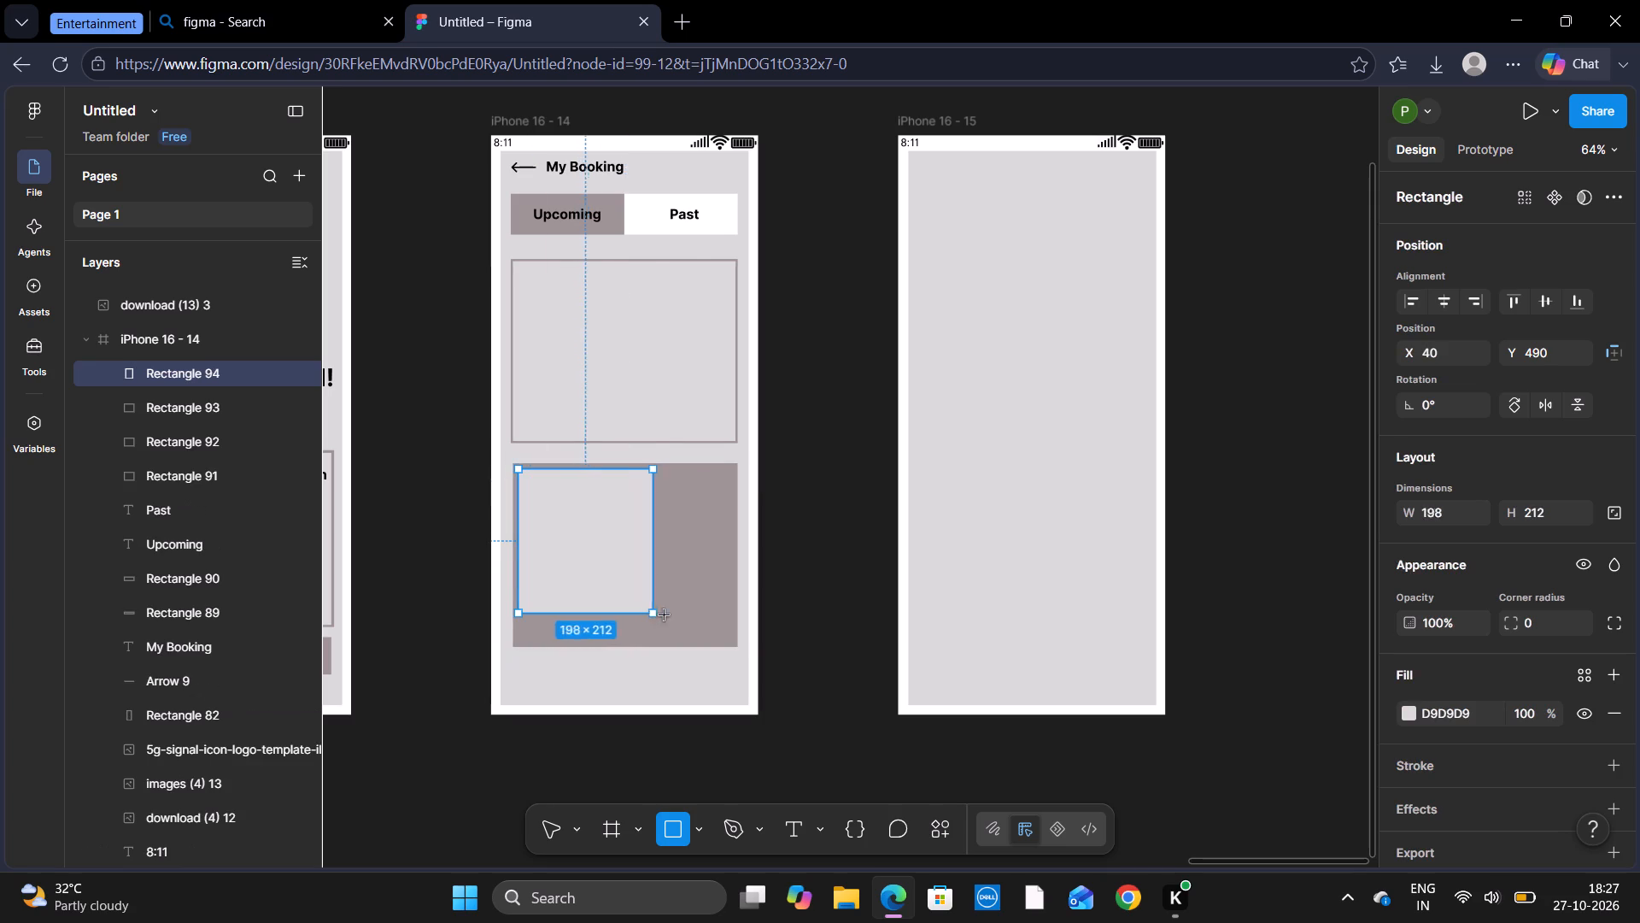
drag(665, 615, 733, 638)
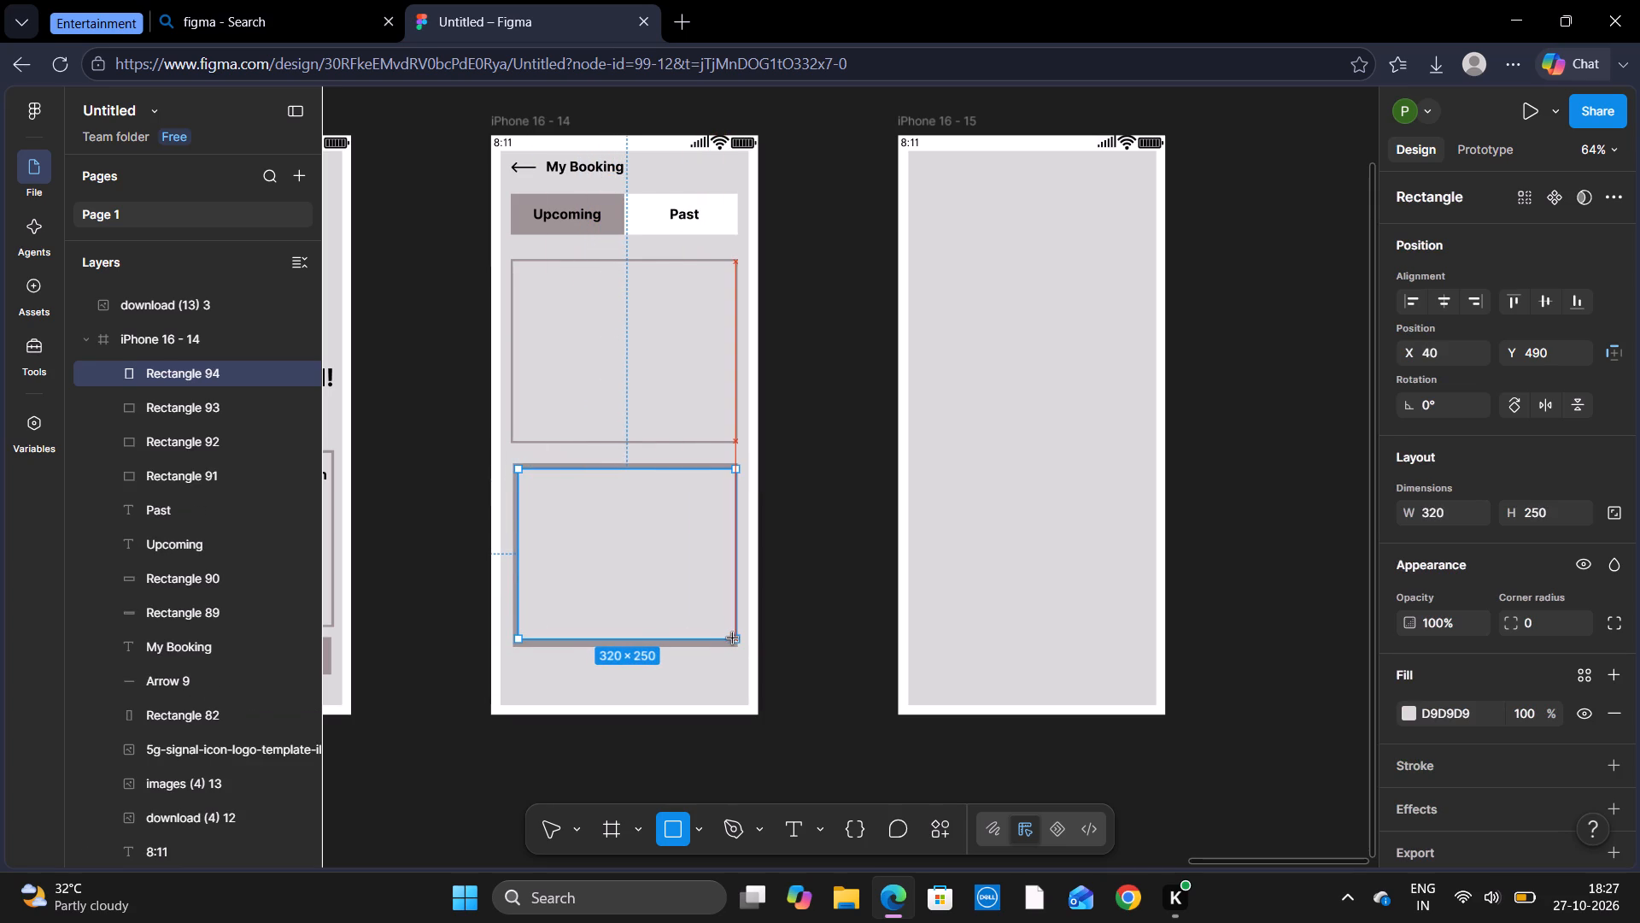
drag(733, 638, 731, 643)
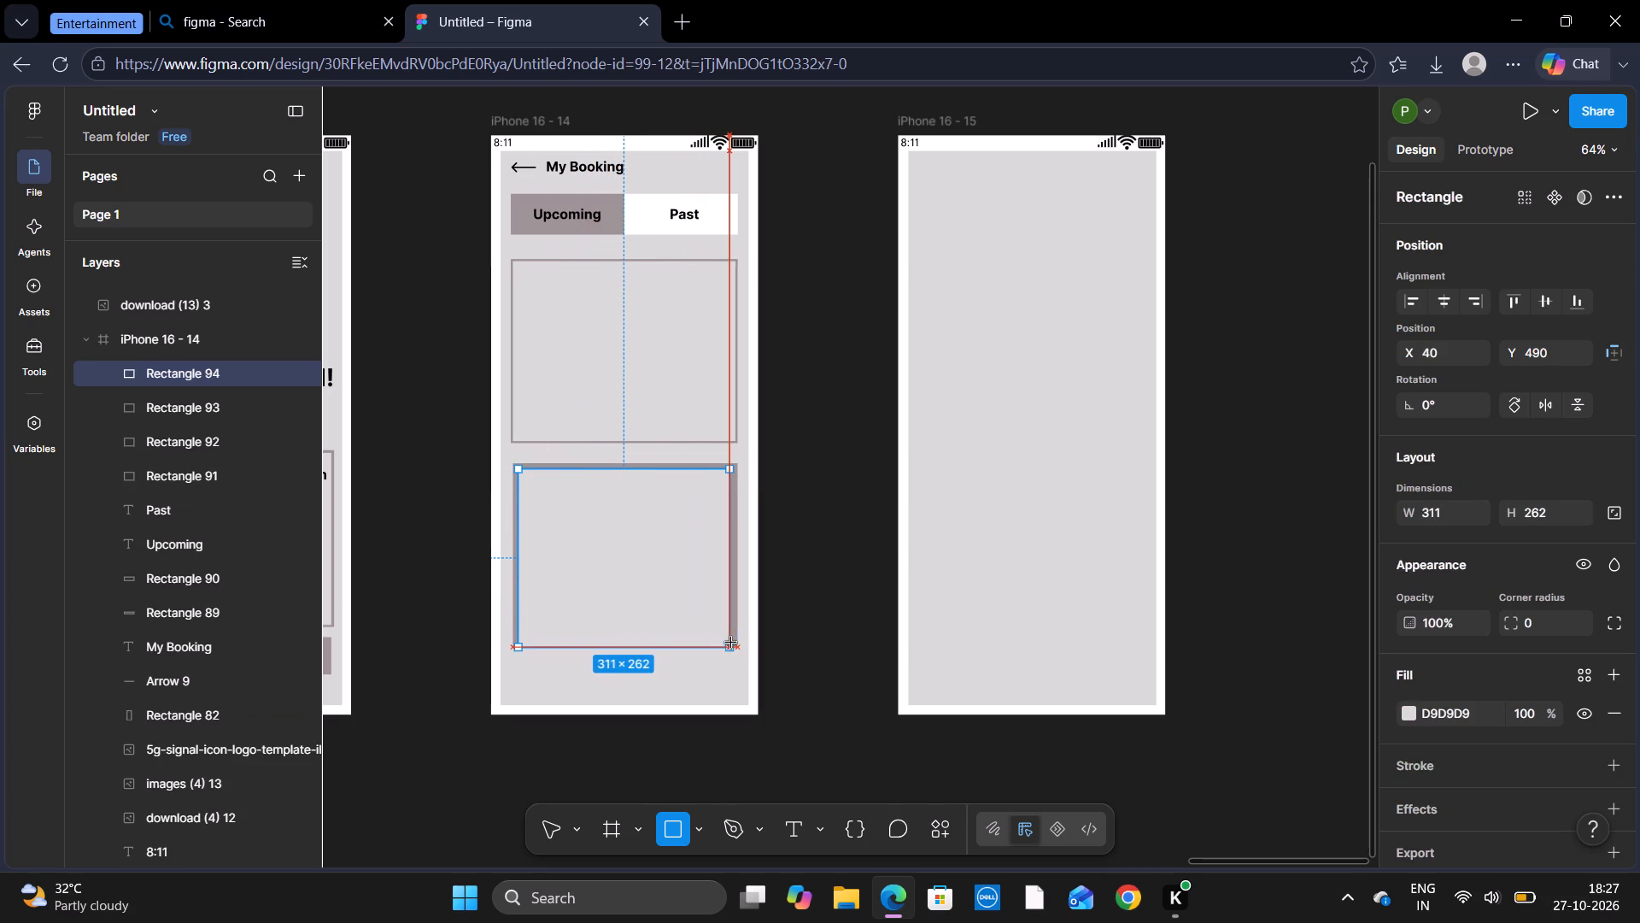
drag(731, 643, 733, 637)
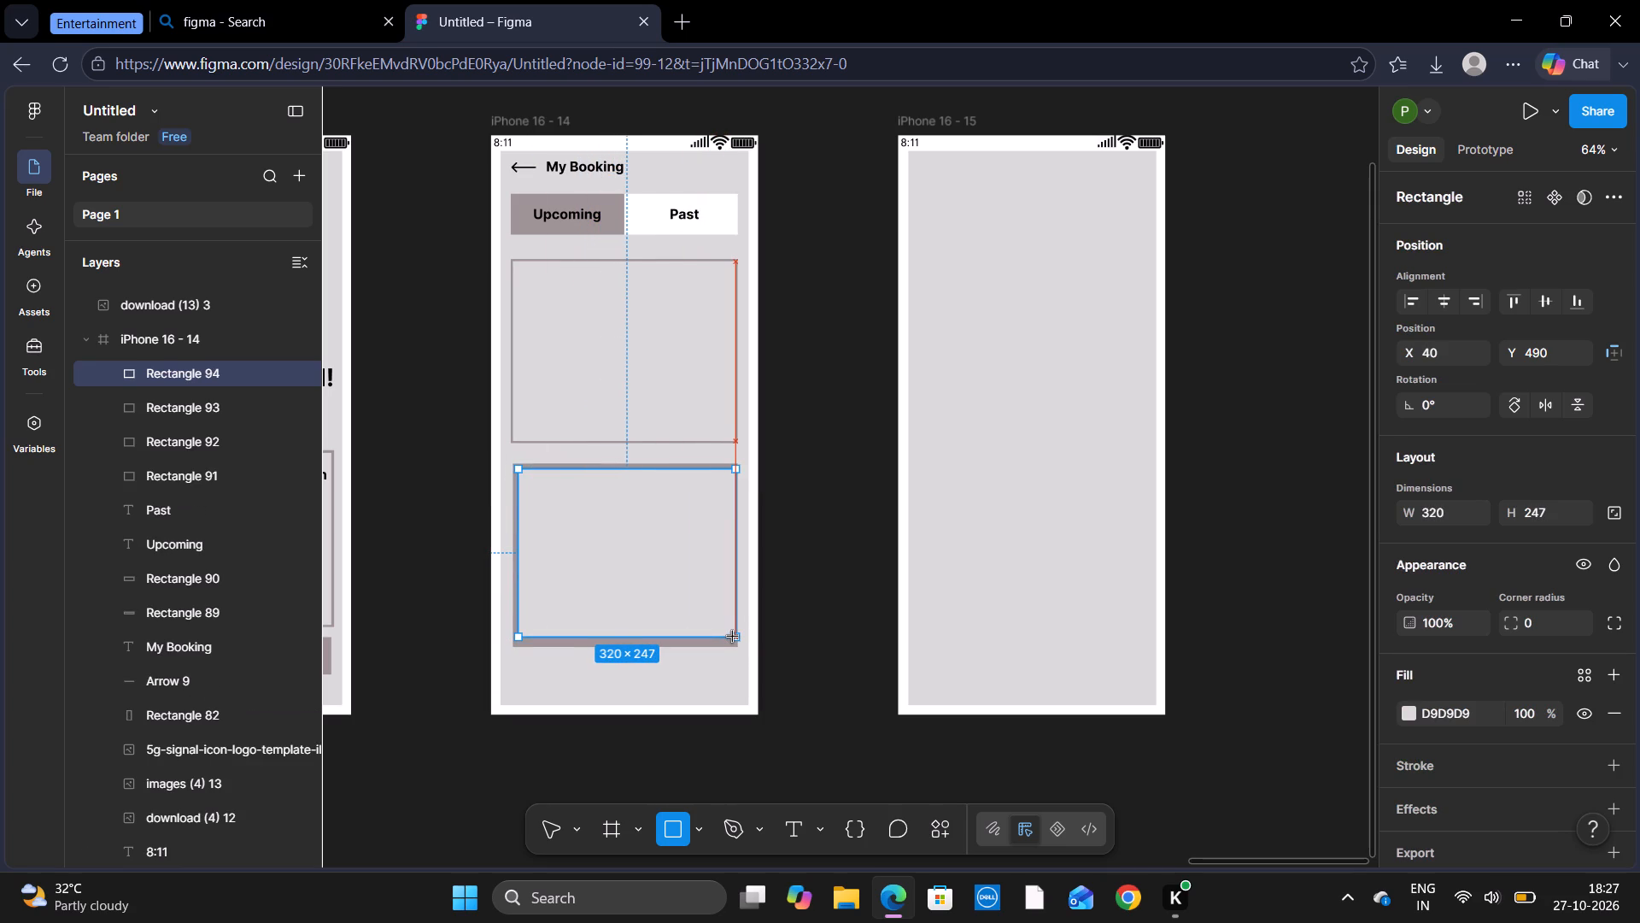
drag(733, 637, 732, 638)
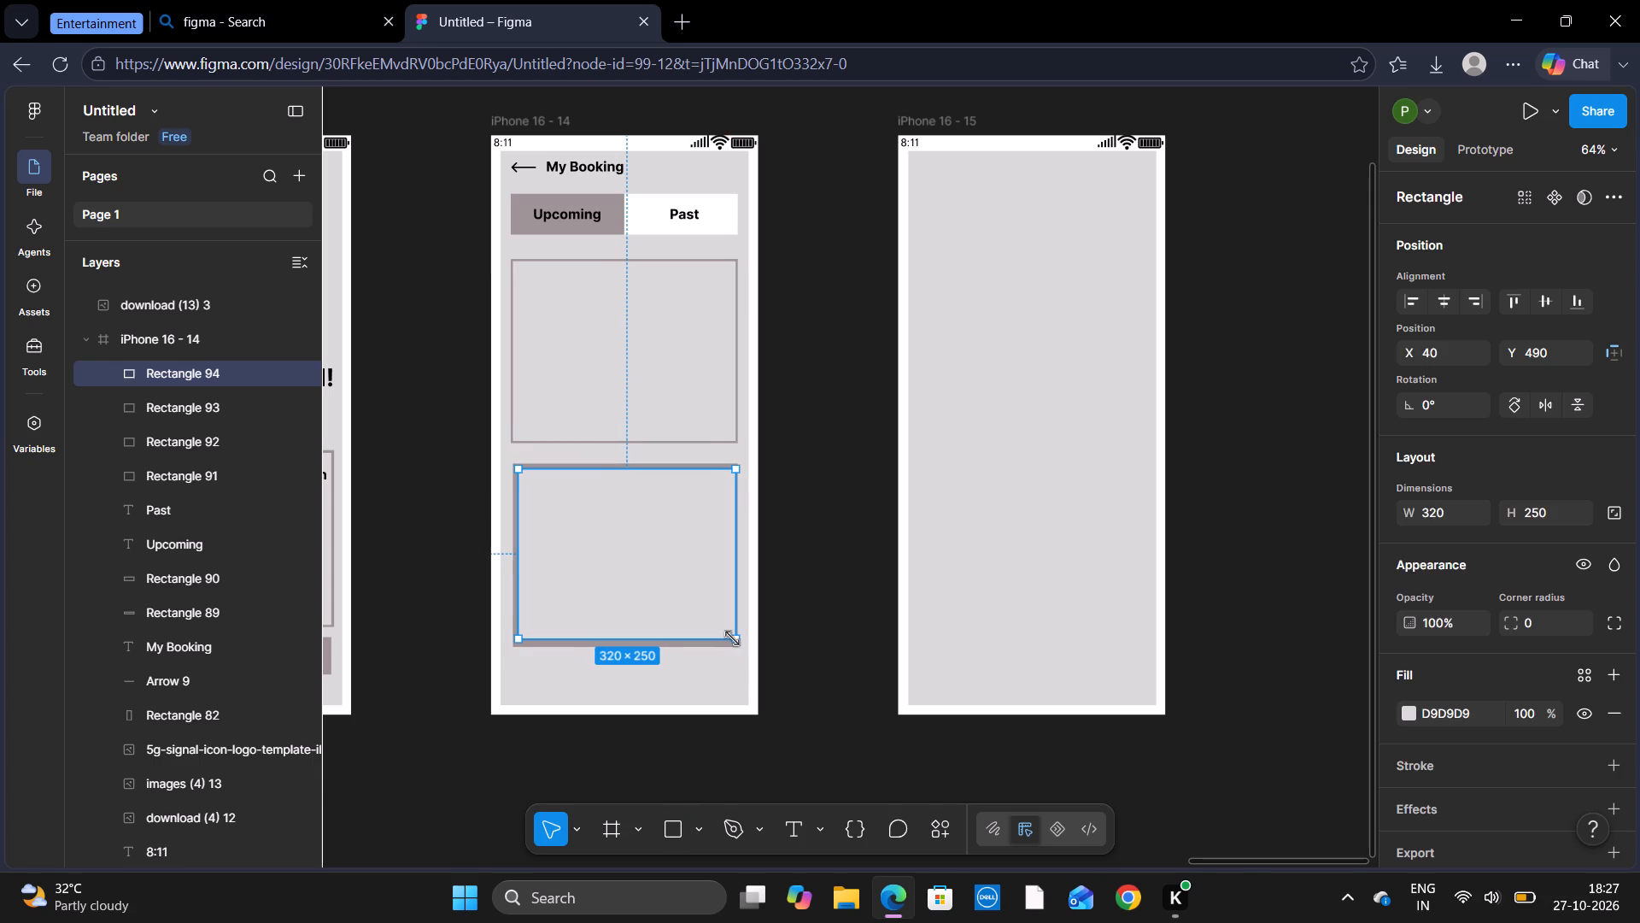
Extend the inner rectangle's bottom edge downward to a height of about 258, narrowing the second card's lower border.
scroll(732, 638, left, 1)
scroll(732, 638, right, 1)
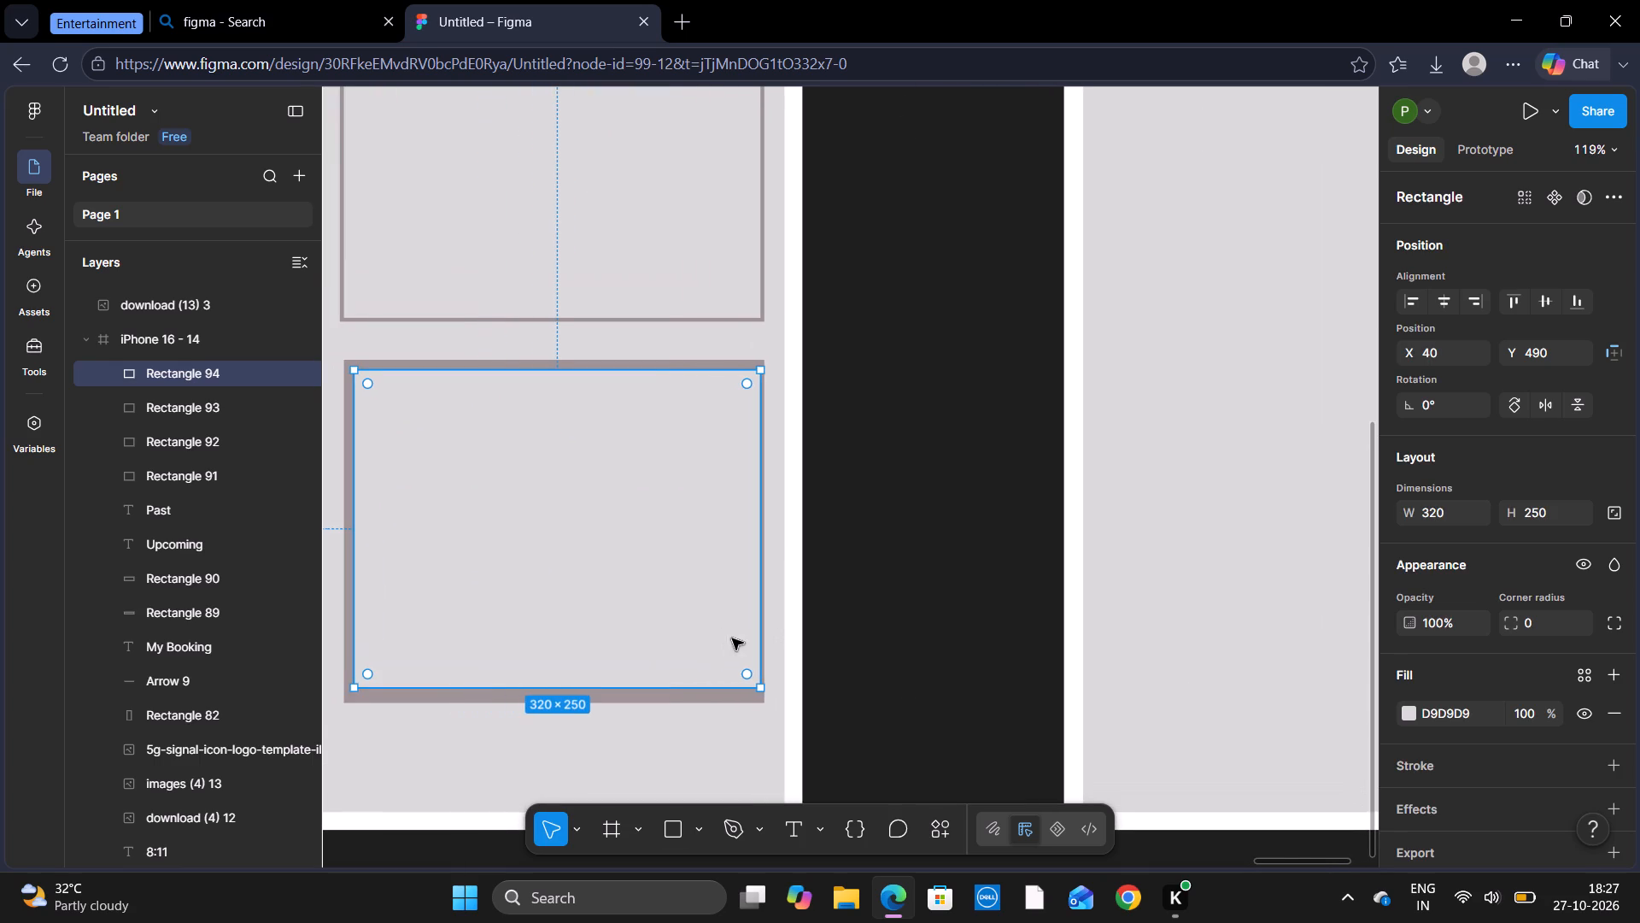
drag(564, 682, 565, 692)
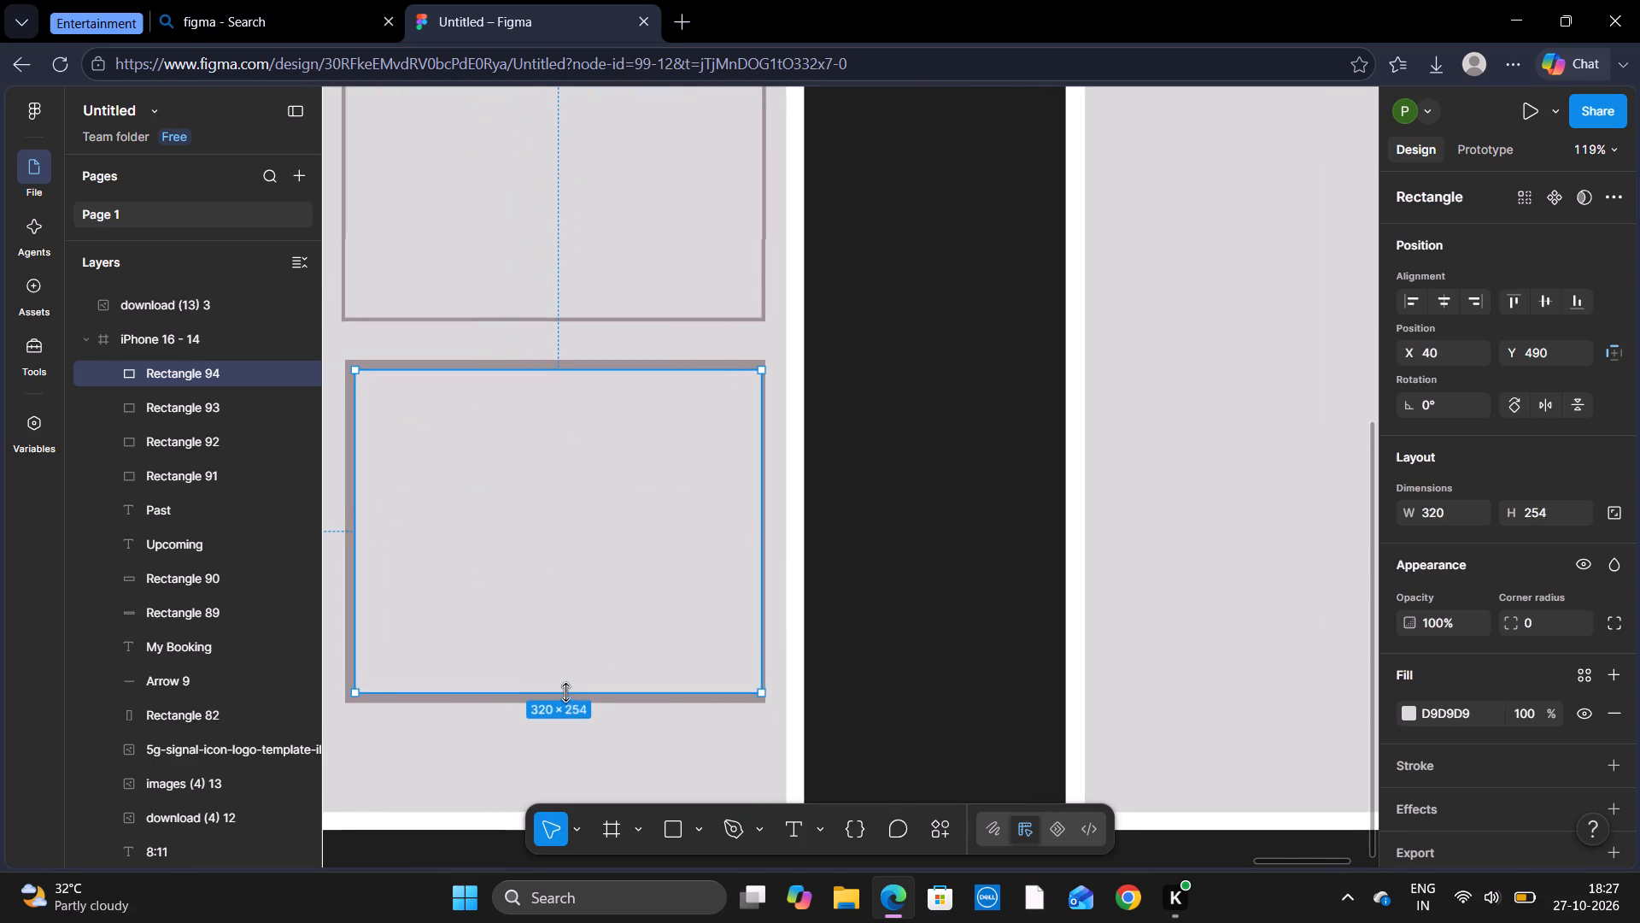
drag(565, 692, 566, 695)
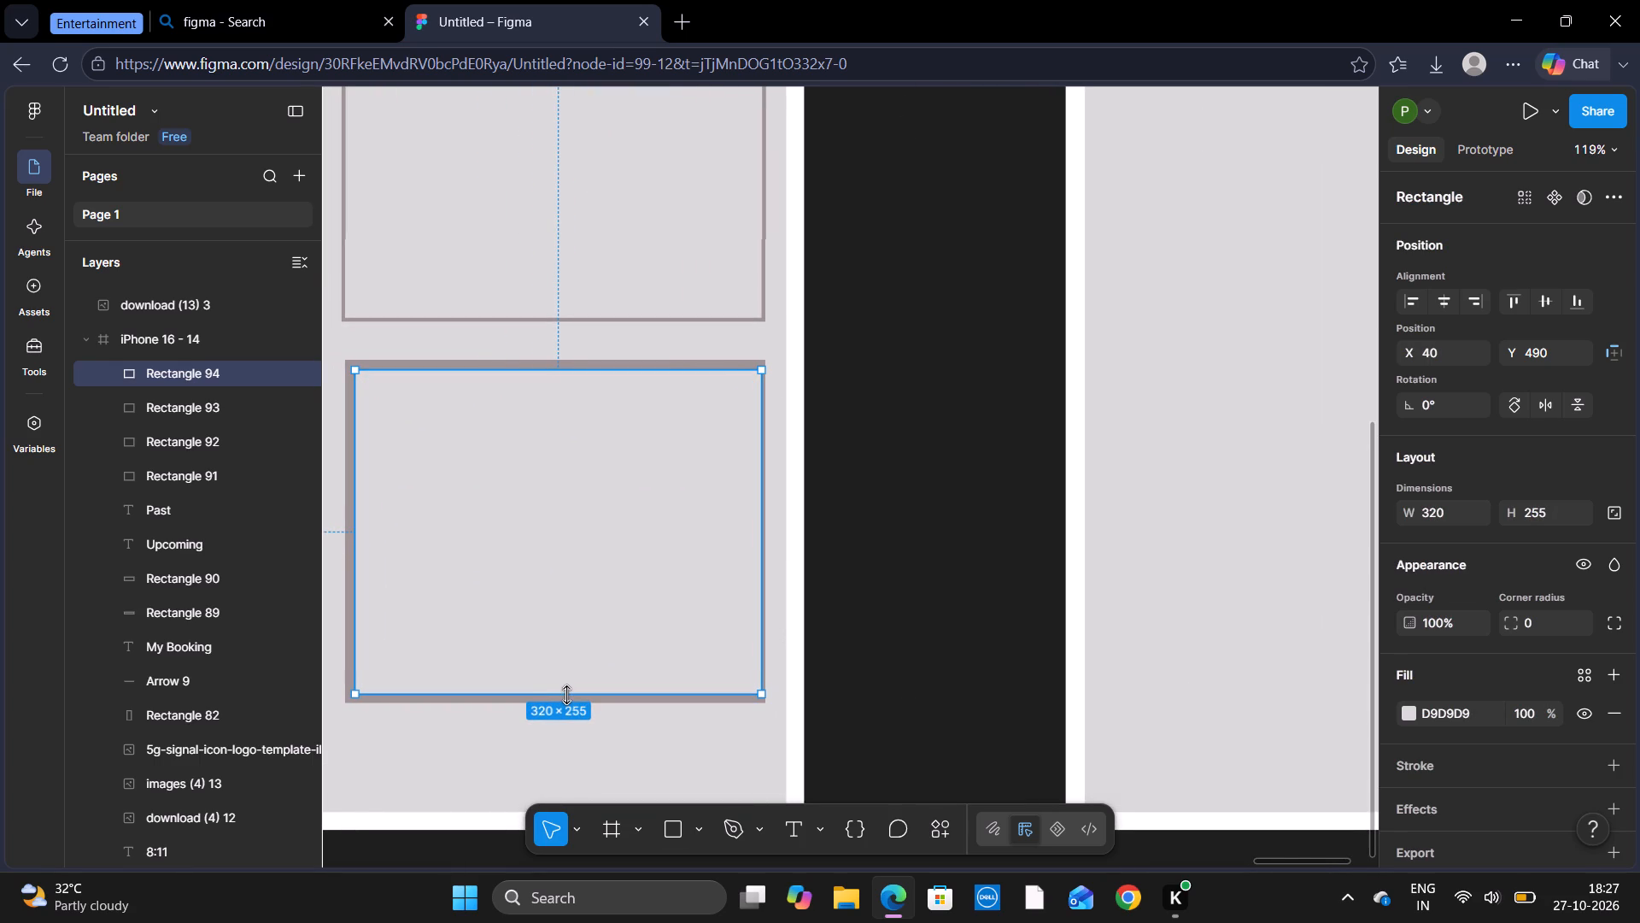
drag(566, 695, 568, 698)
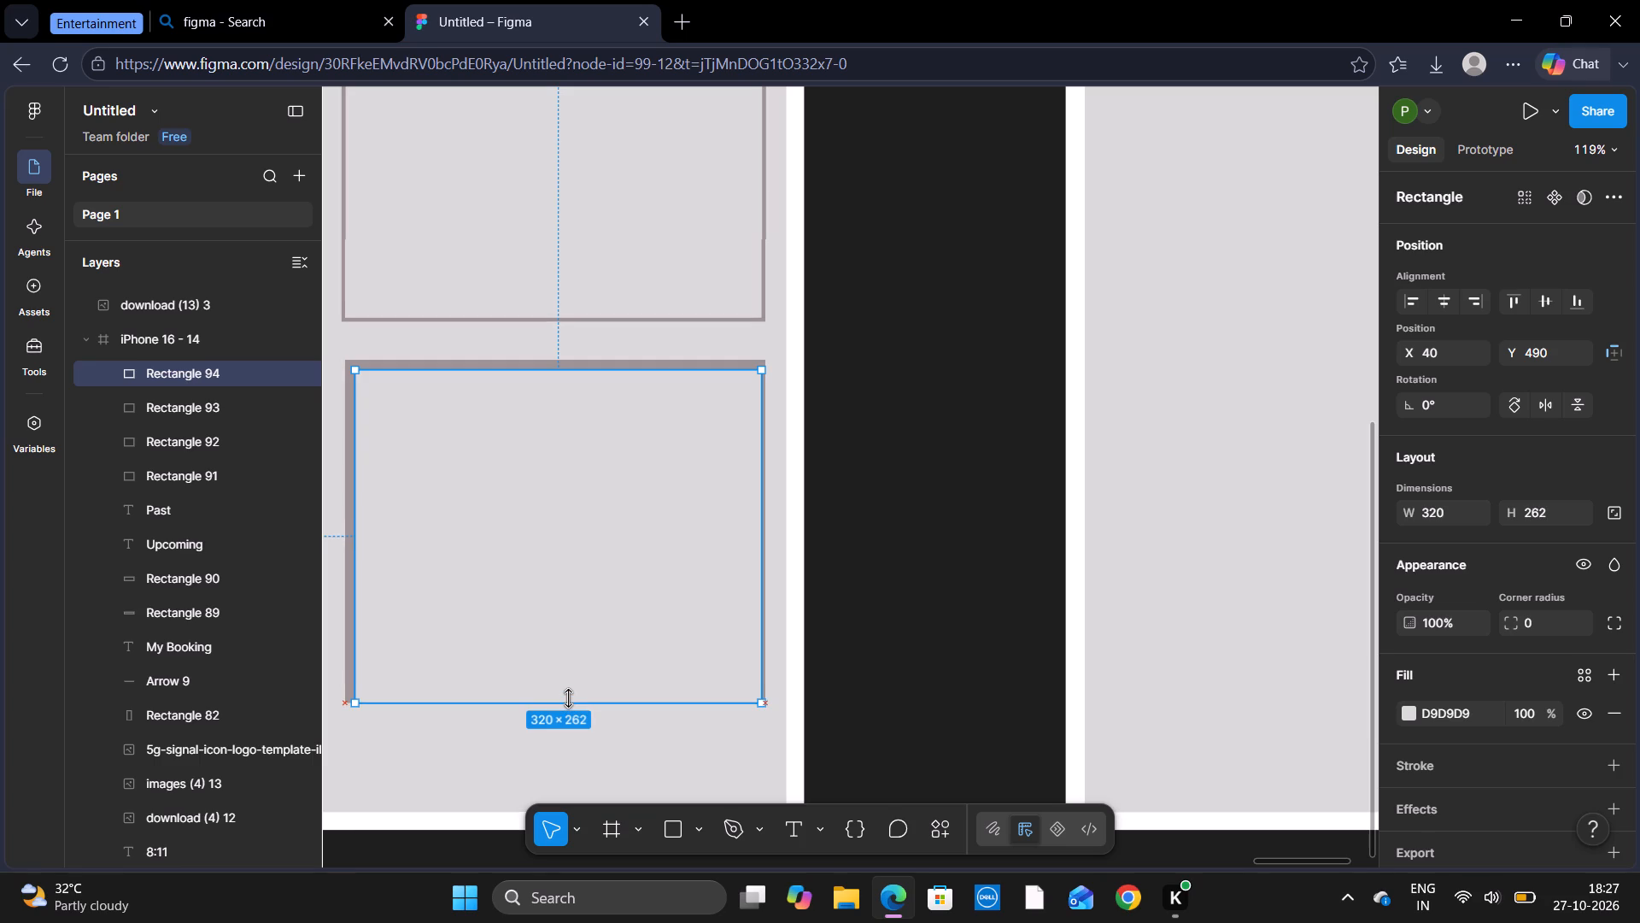
drag(568, 698, 568, 695)
scroll(568, 695, down, 1)
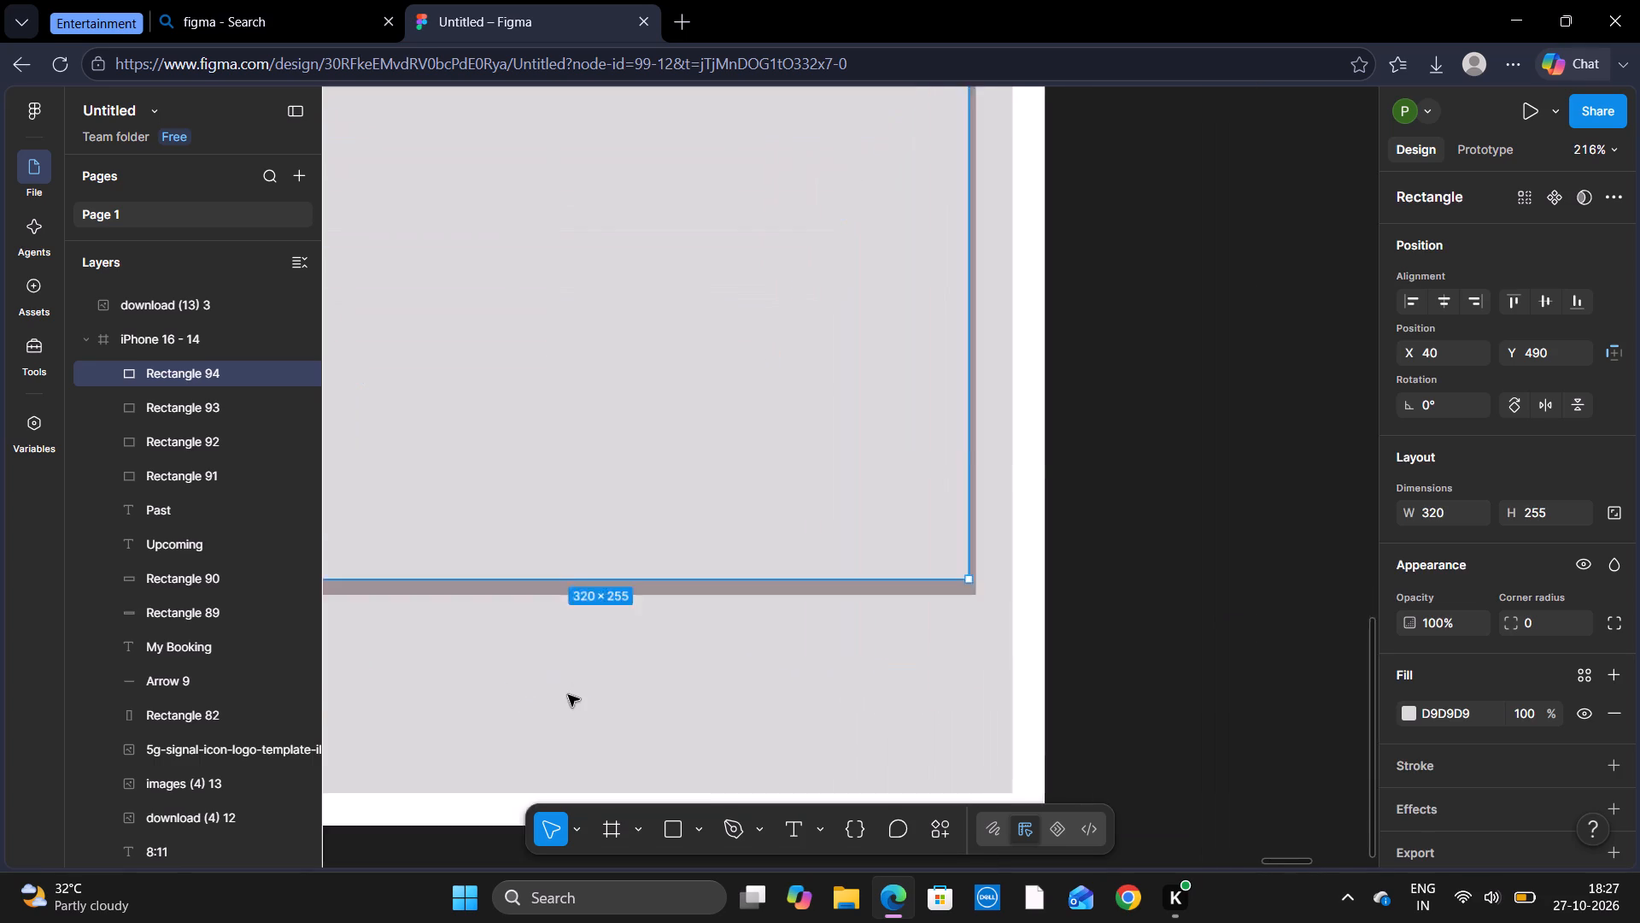
scroll(568, 695, down, 1)
drag(647, 534, 647, 537)
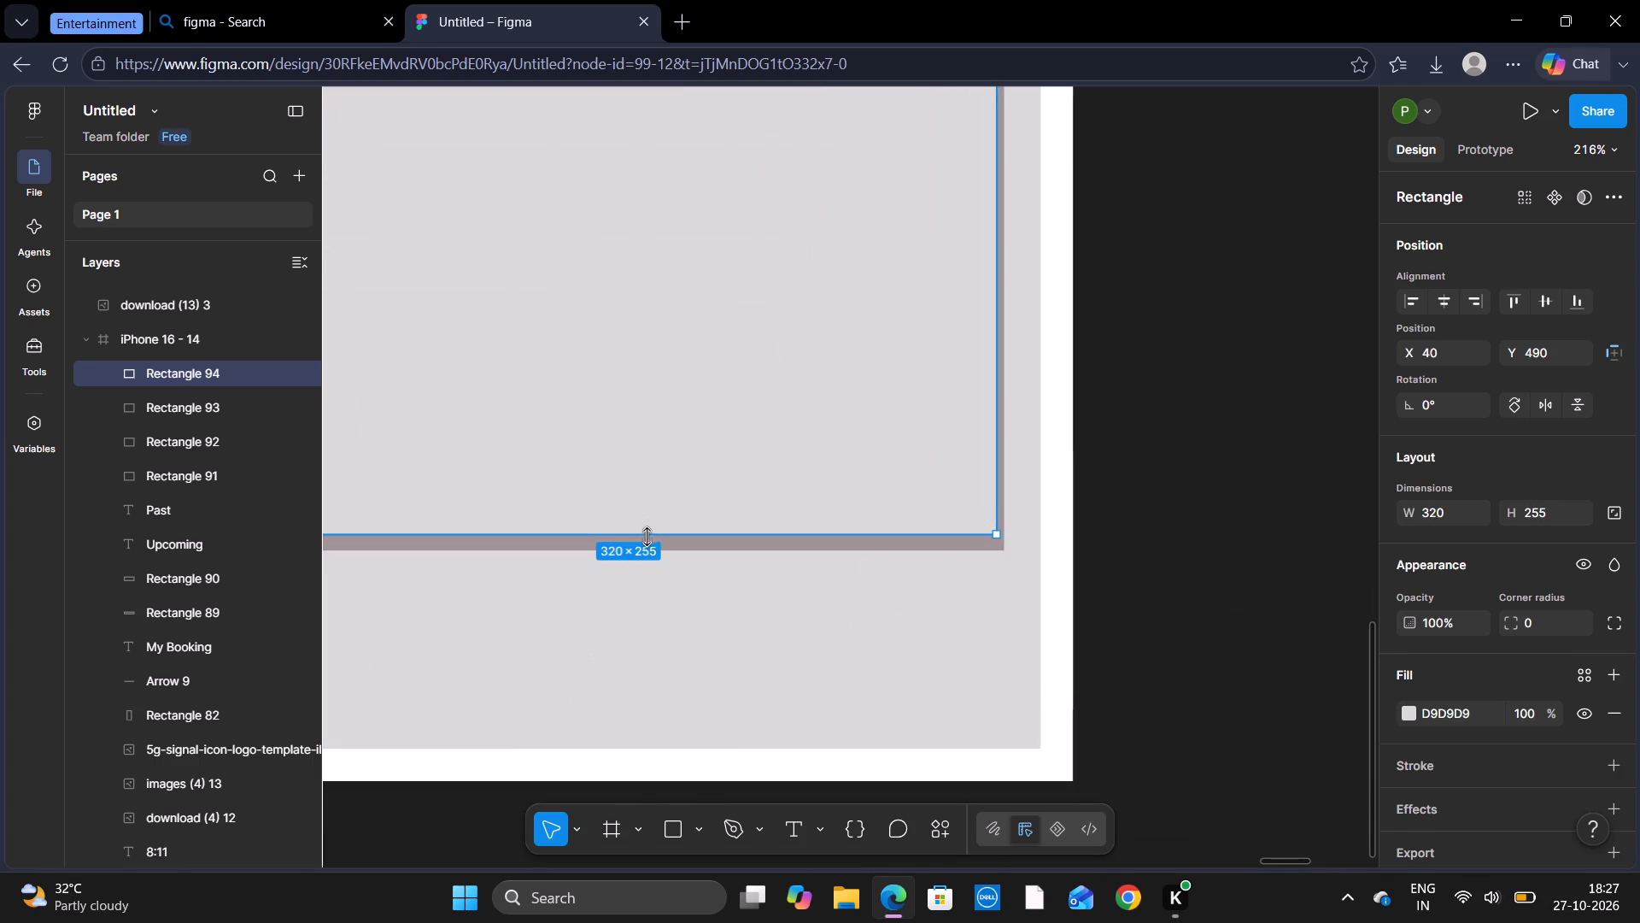
drag(647, 537, 647, 542)
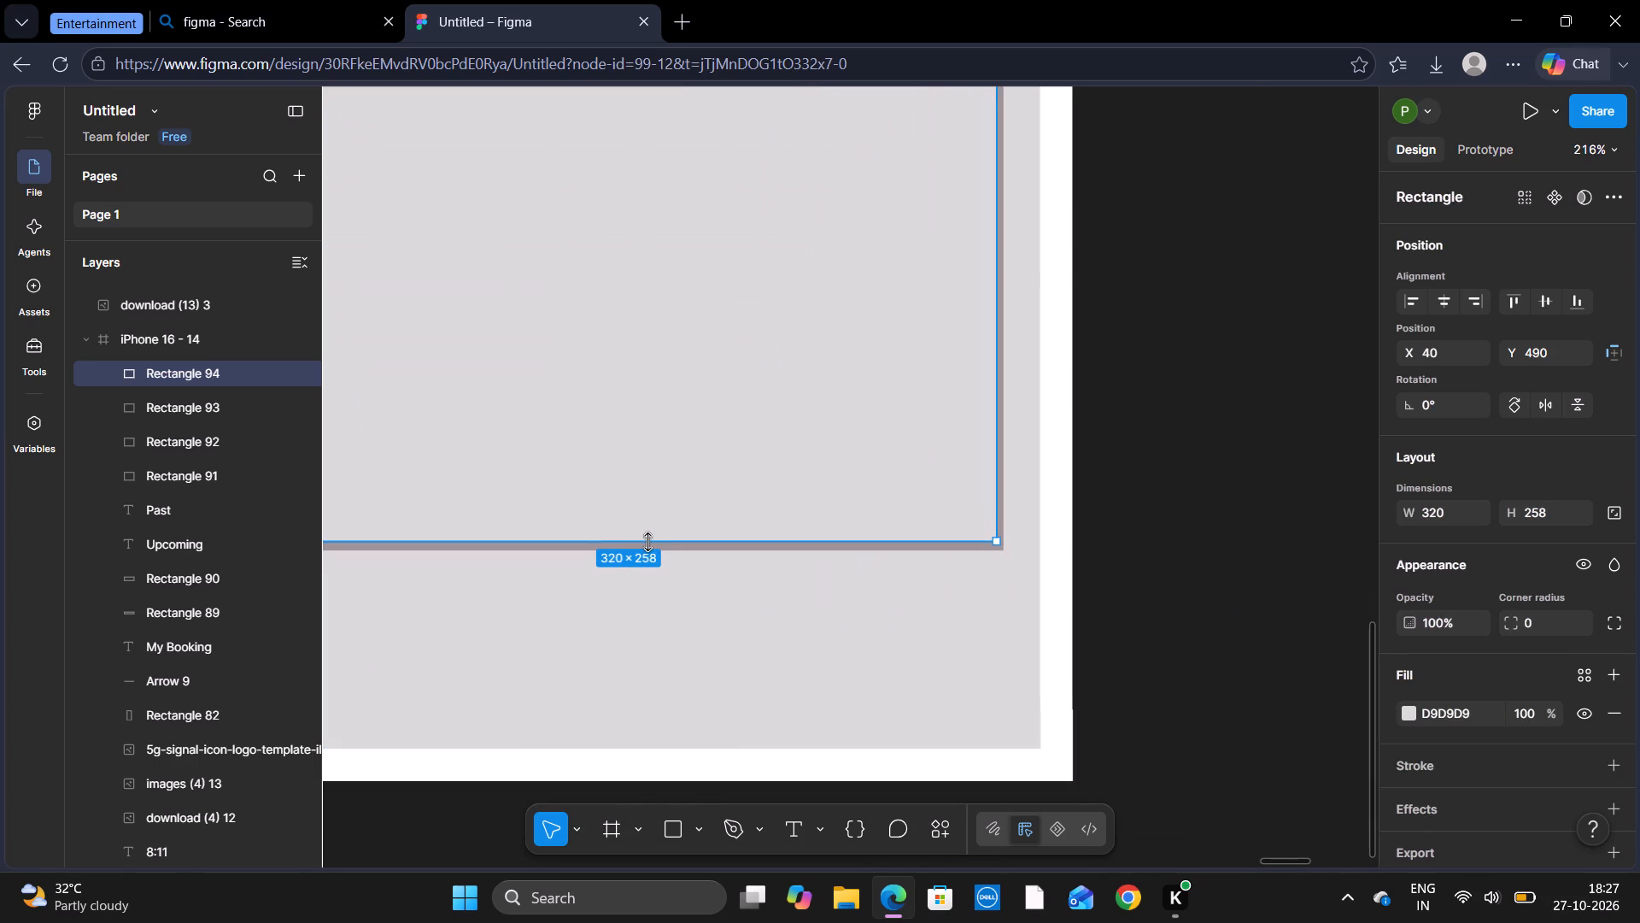
drag(647, 542, 648, 542)
Resize the inner rectangle to about 325 by 264 at X 35, Y 485, leaving a thin even mauve-grey border around it.
scroll(648, 542, right, 1)
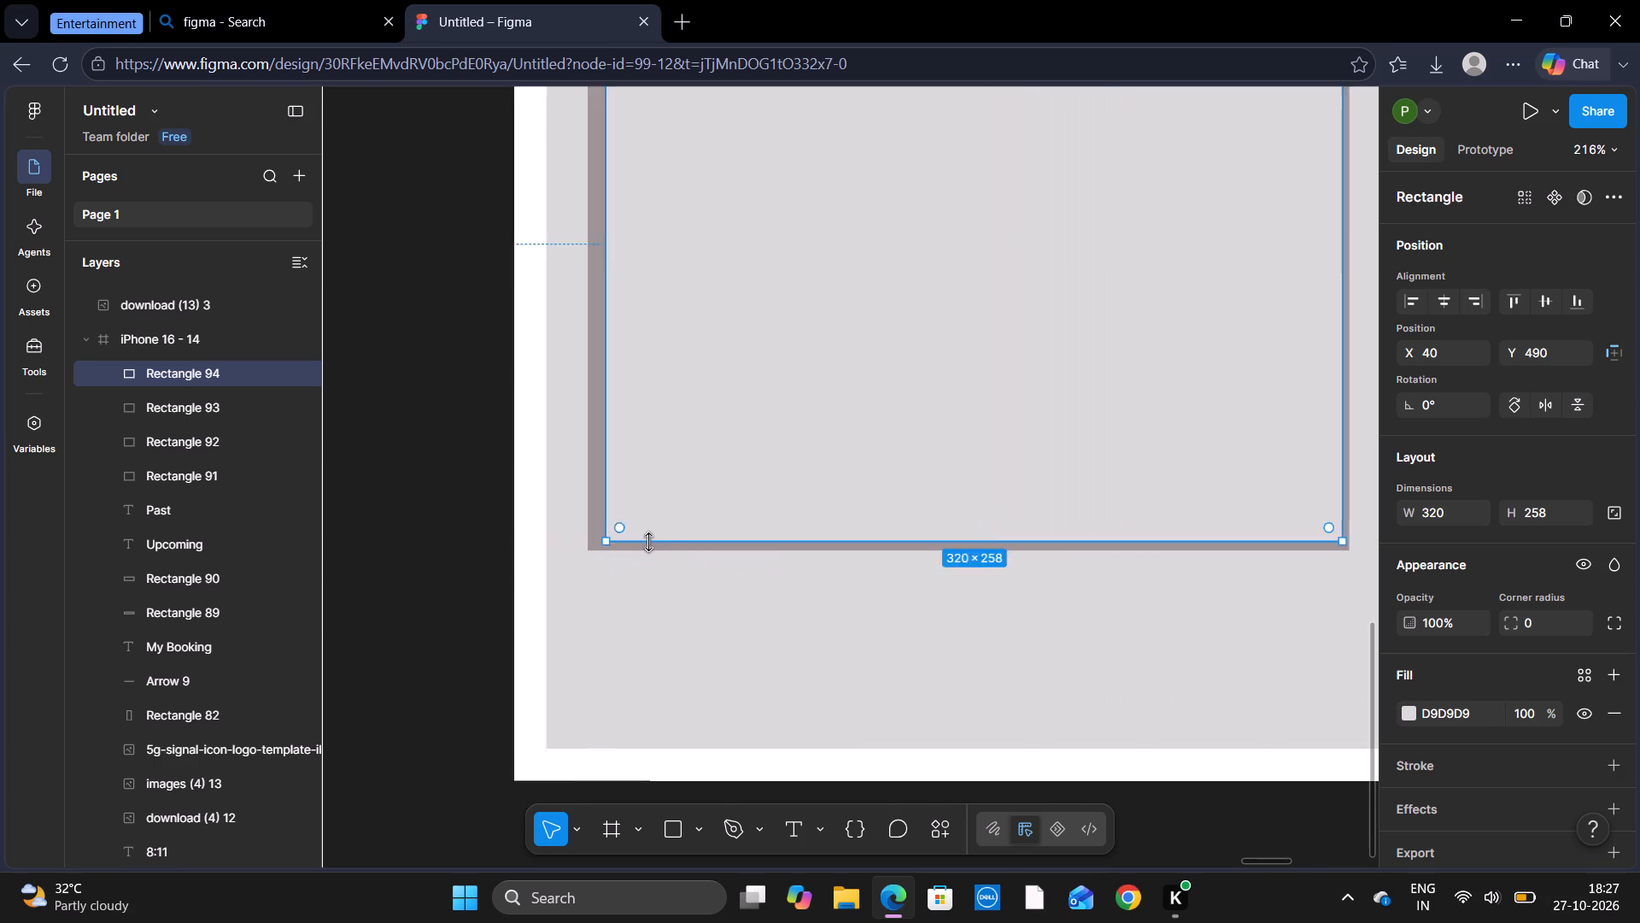
scroll(648, 542, right, 1)
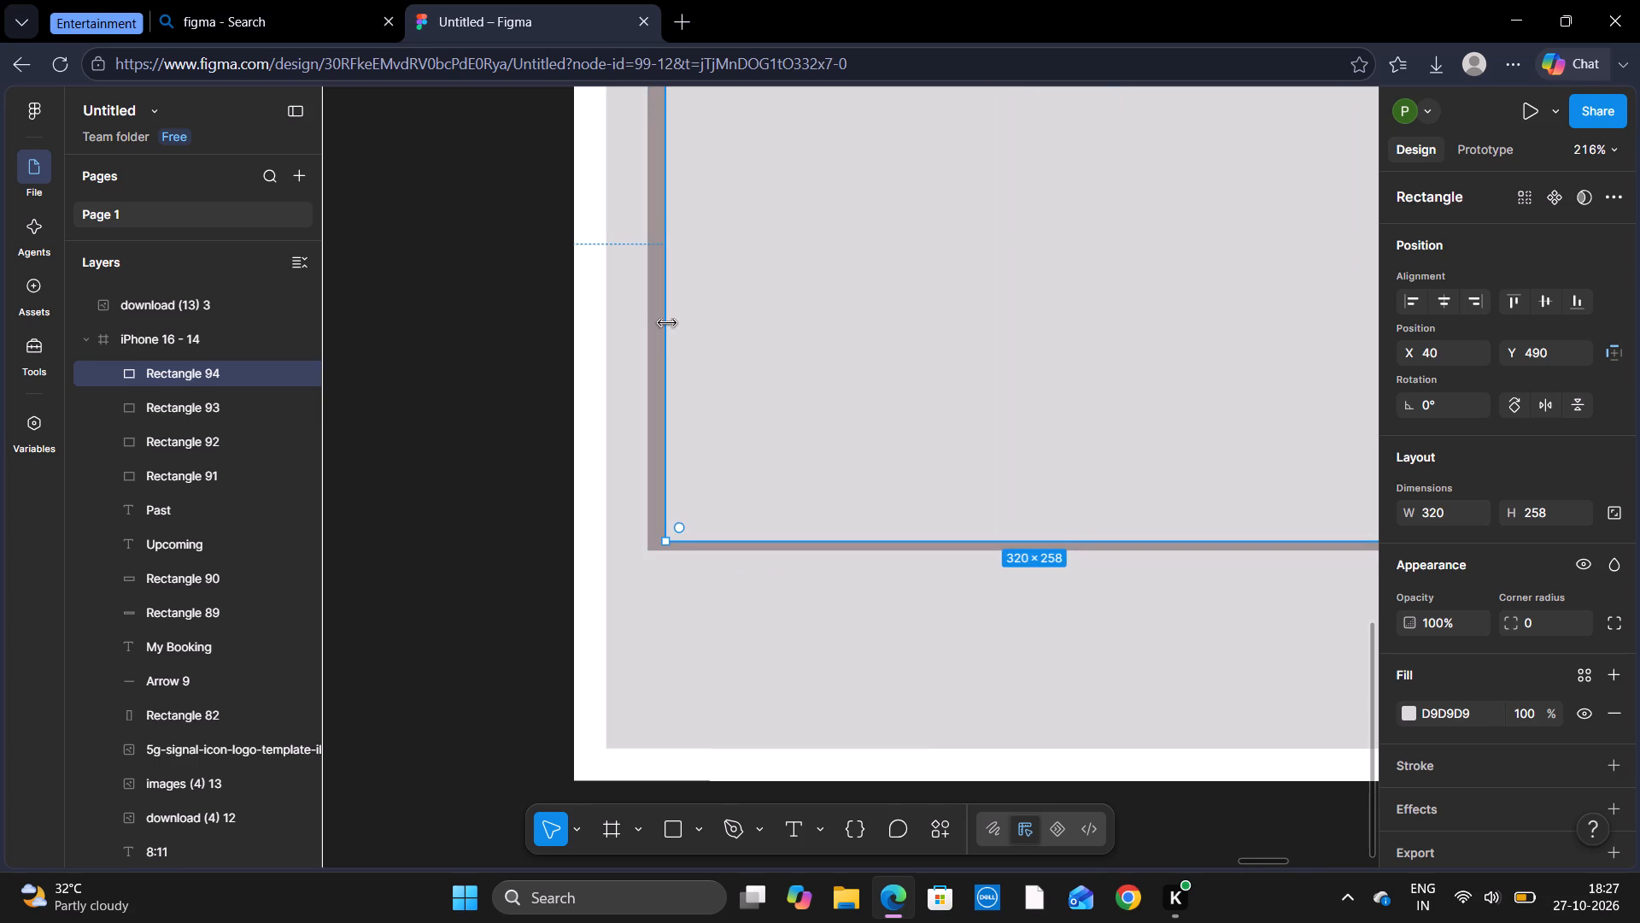
drag(667, 322, 657, 326)
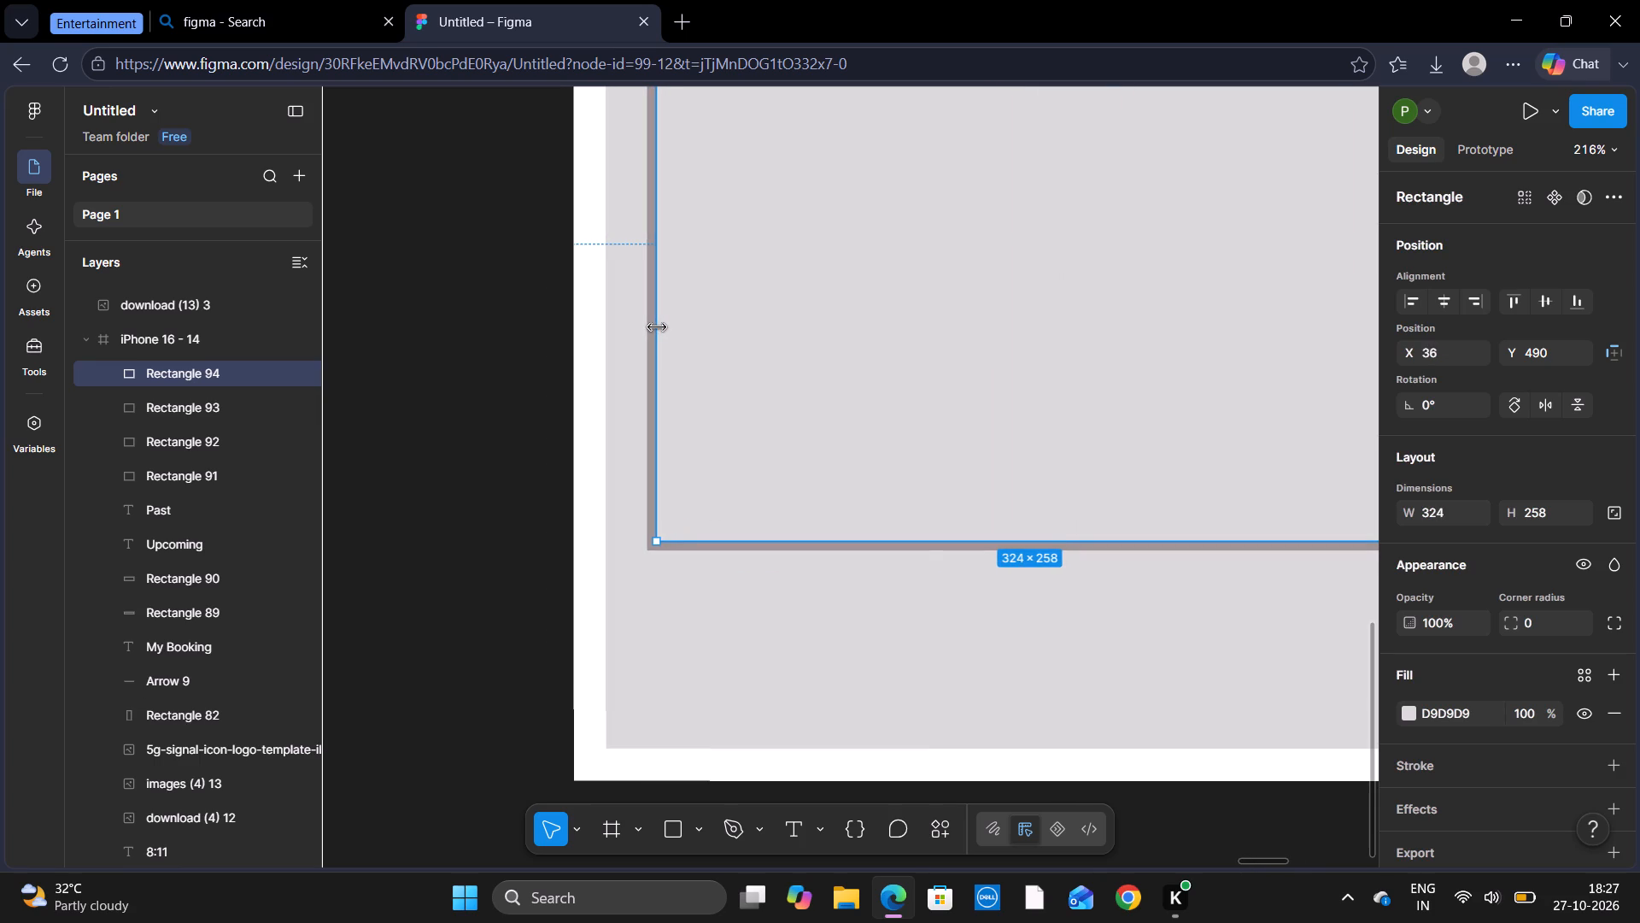
drag(657, 326, 653, 332)
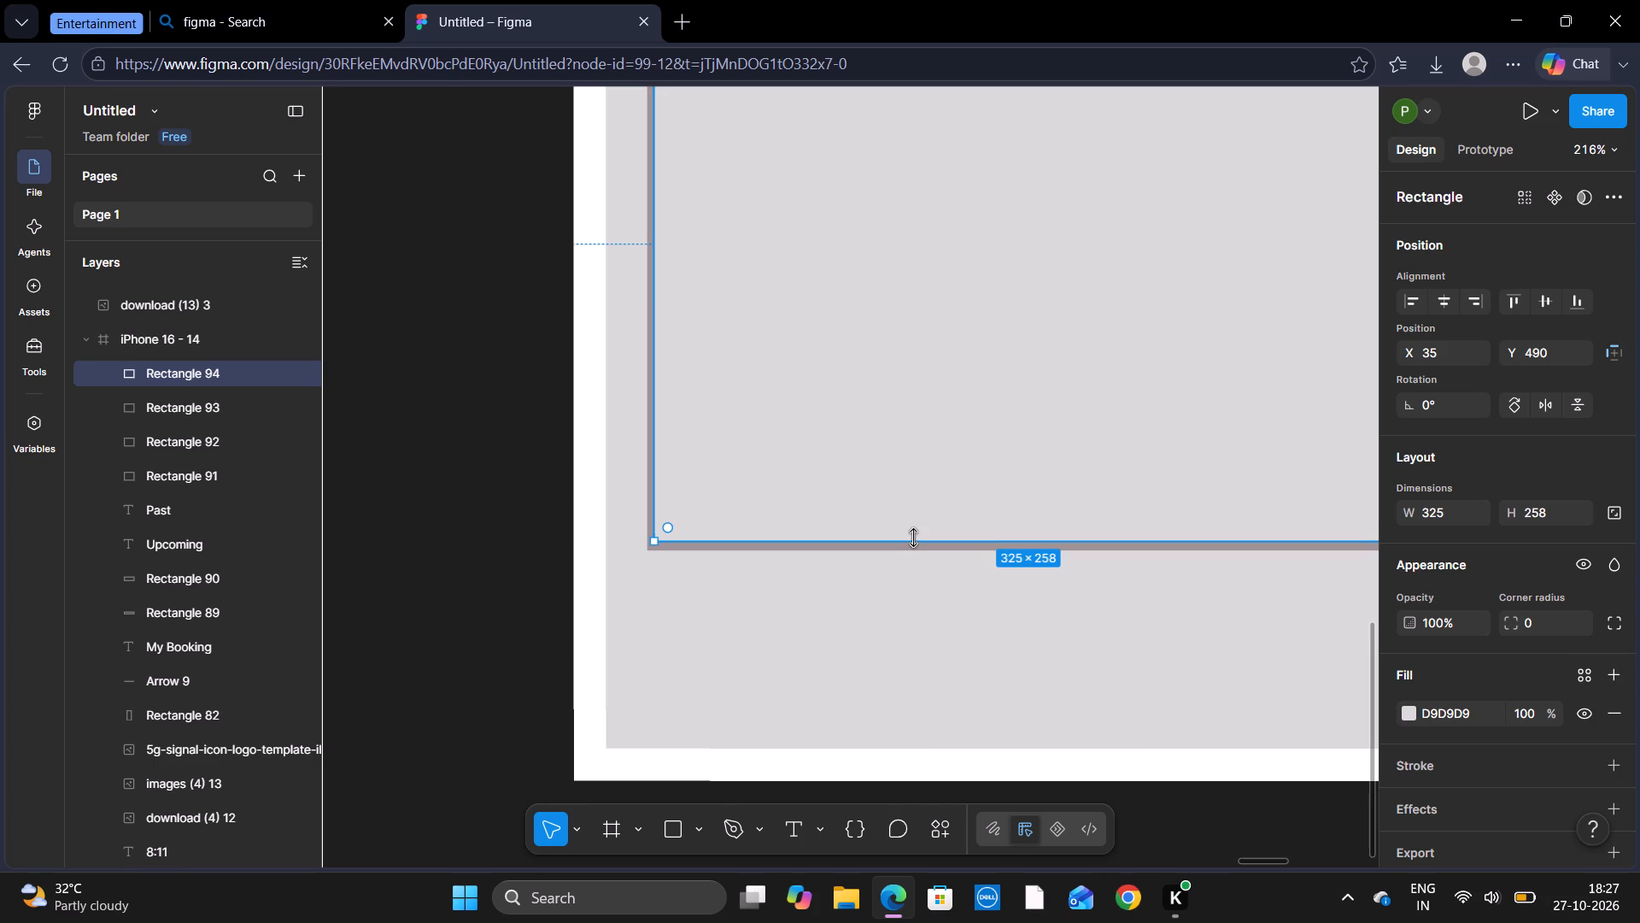
click(913, 538)
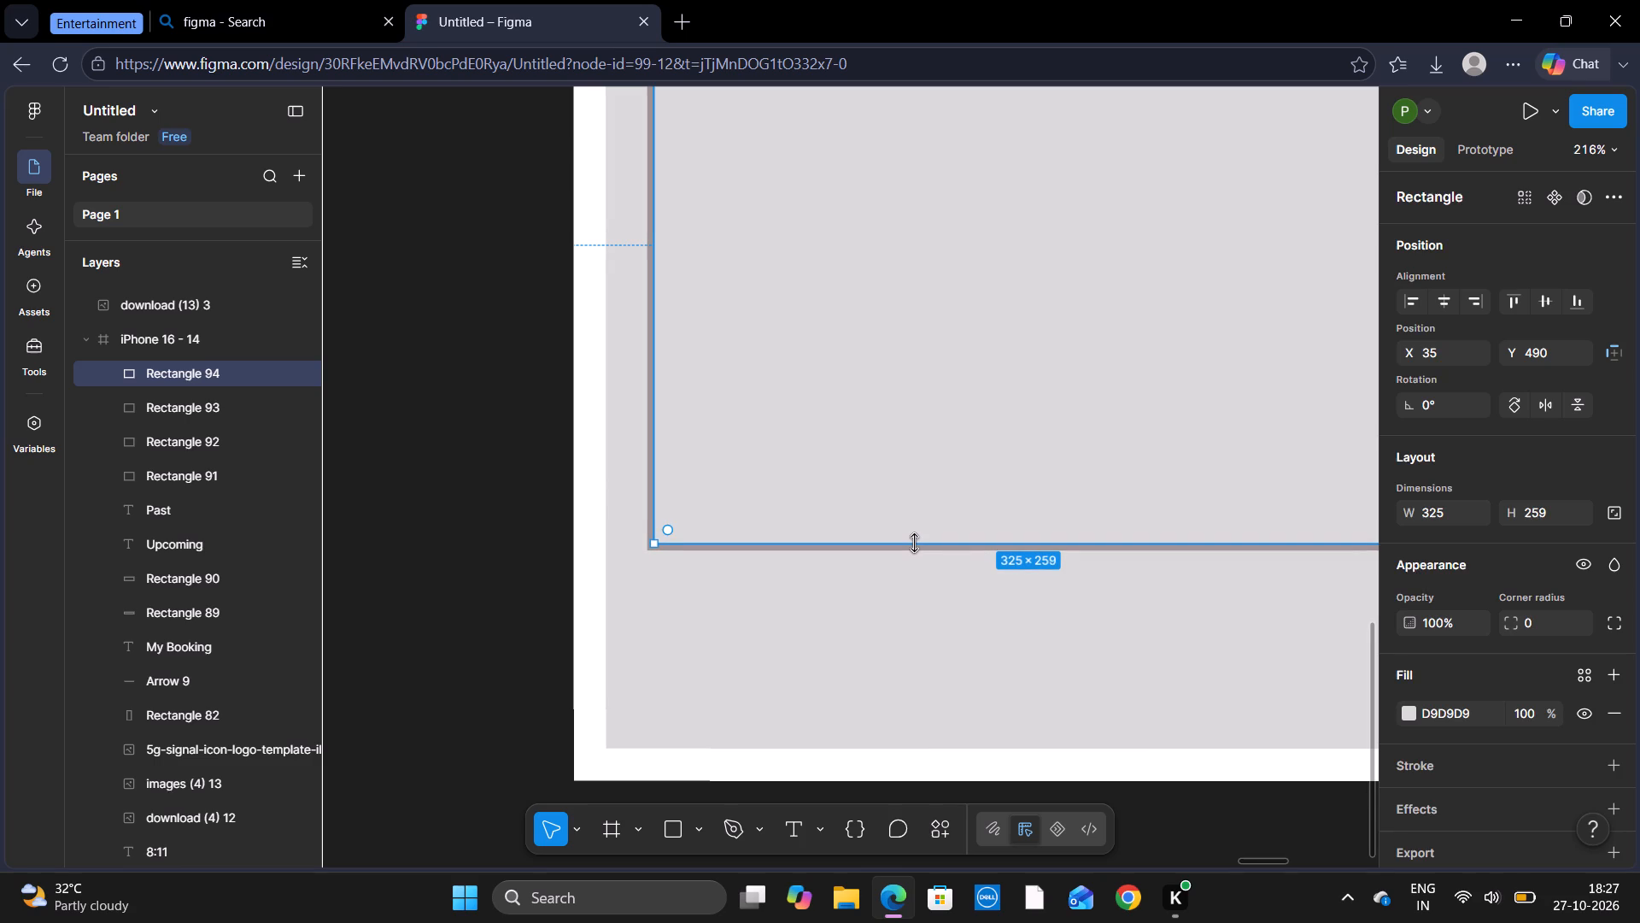
scroll(940, 405, up, 2)
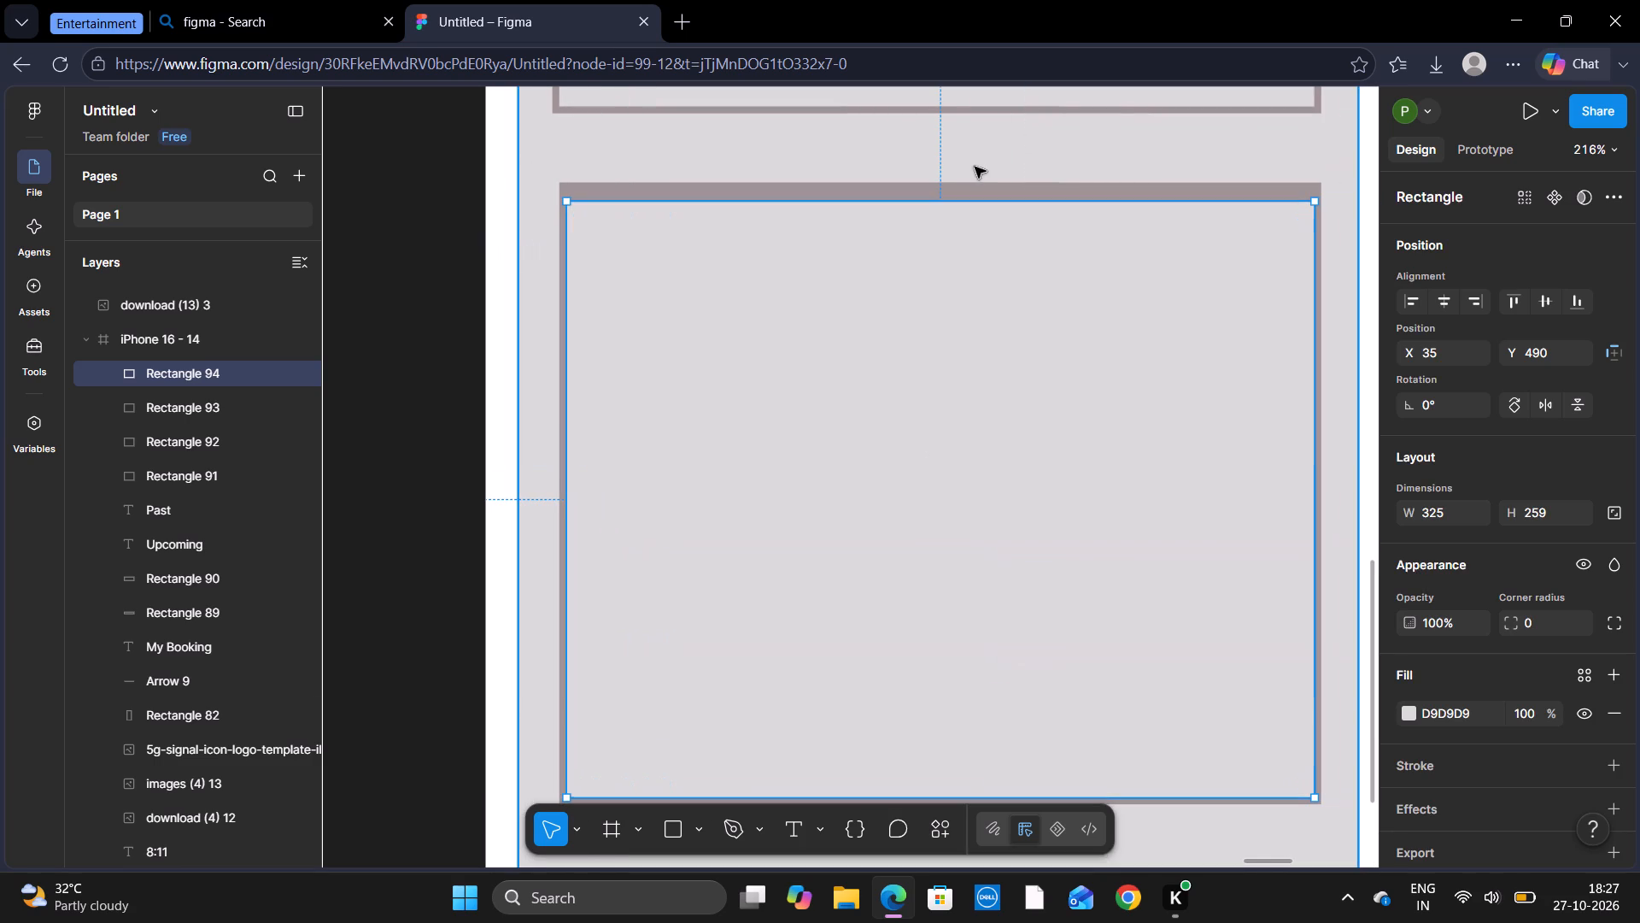
drag(969, 205, 969, 193)
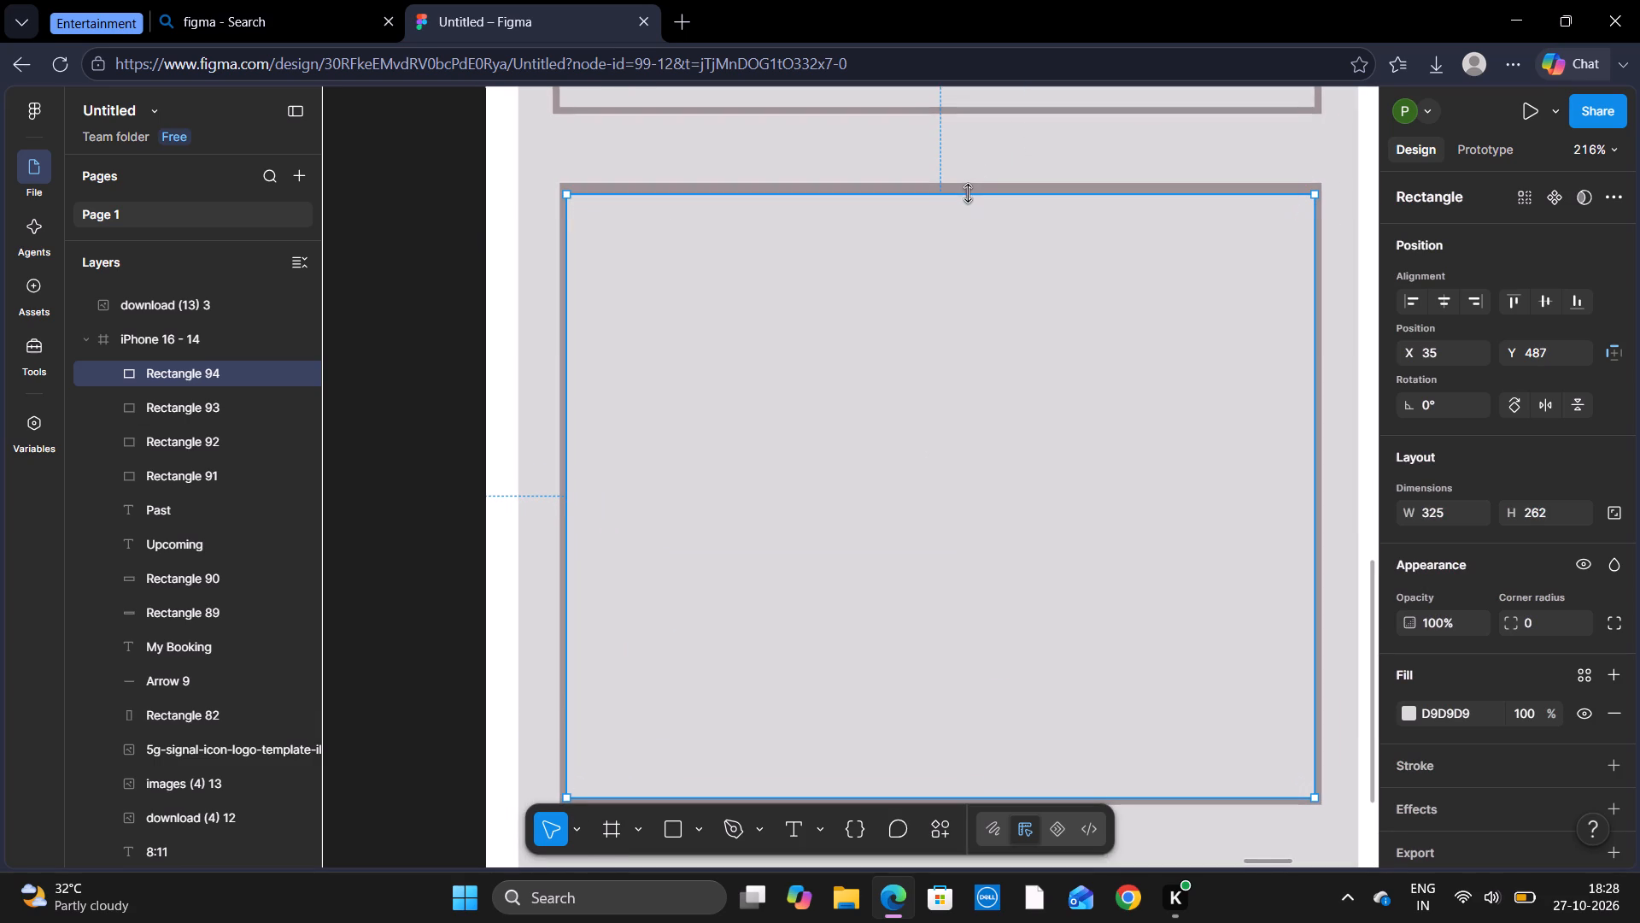
drag(969, 193, 967, 190)
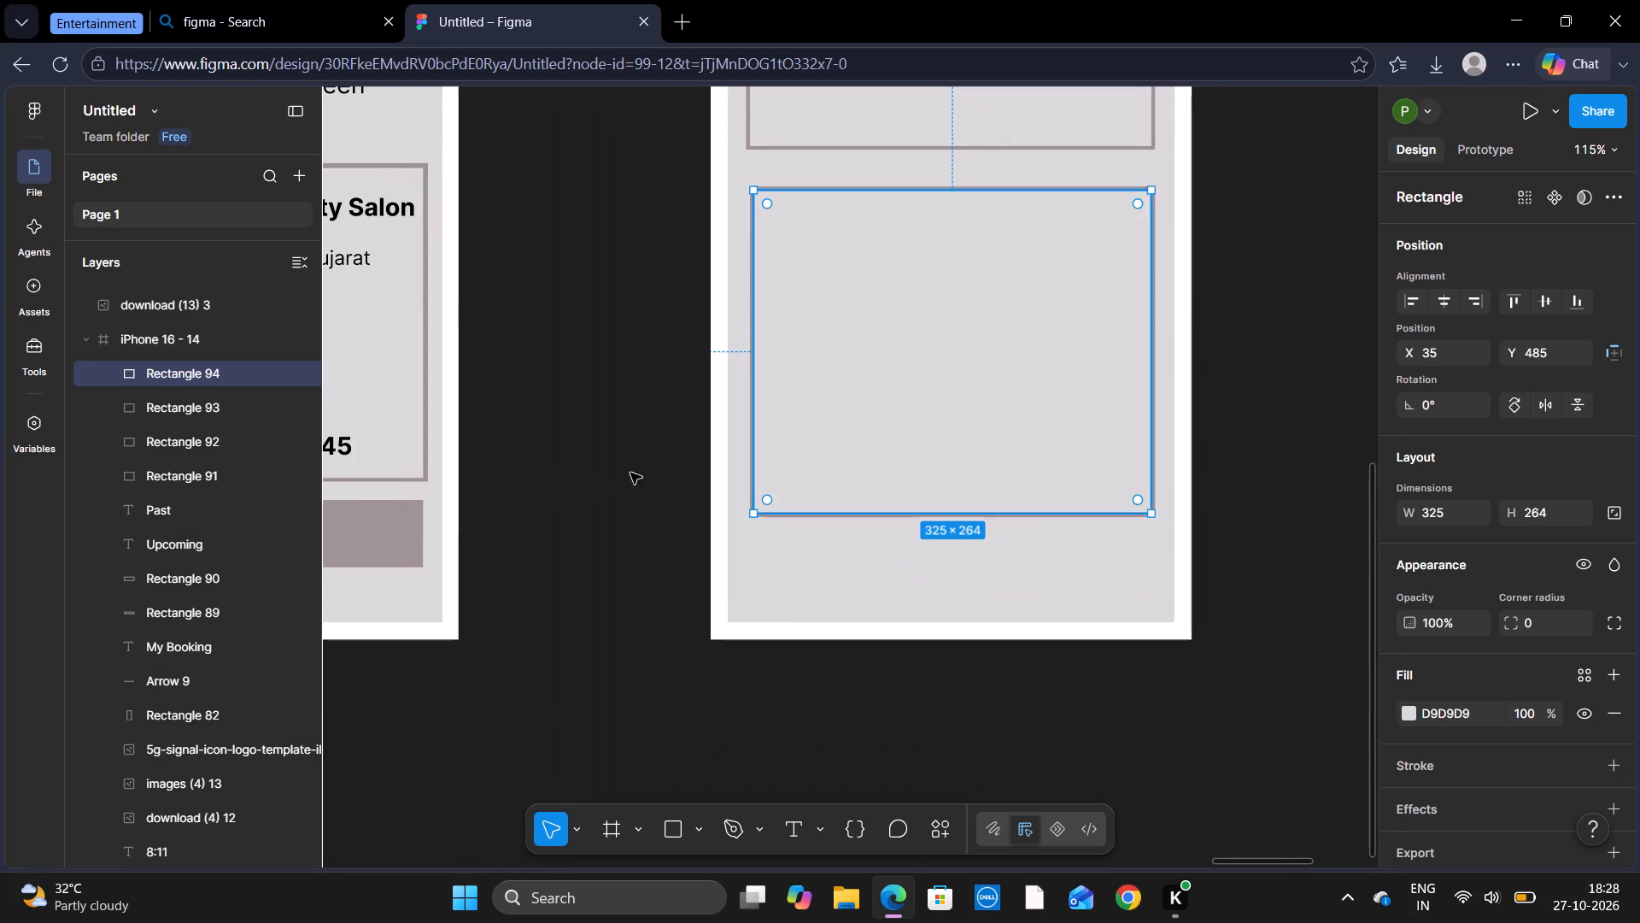
click(593, 477)
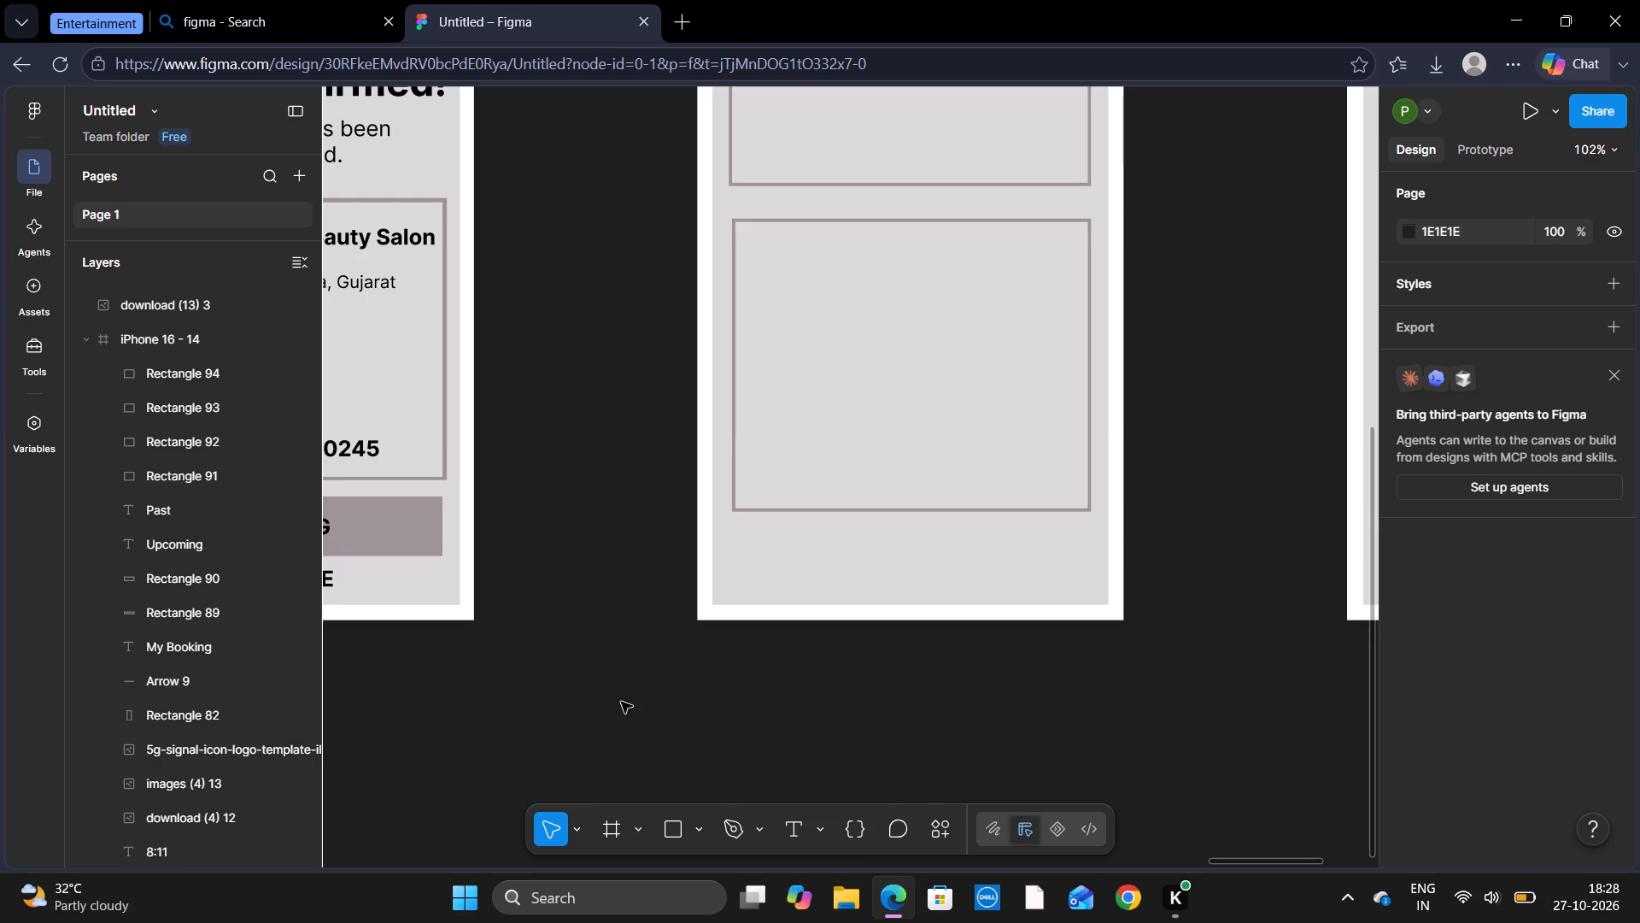
Draw a horizontal black line about 362 long just below the second card, at about X 17, Y 765, spanning the grey screen area.
click(700, 838)
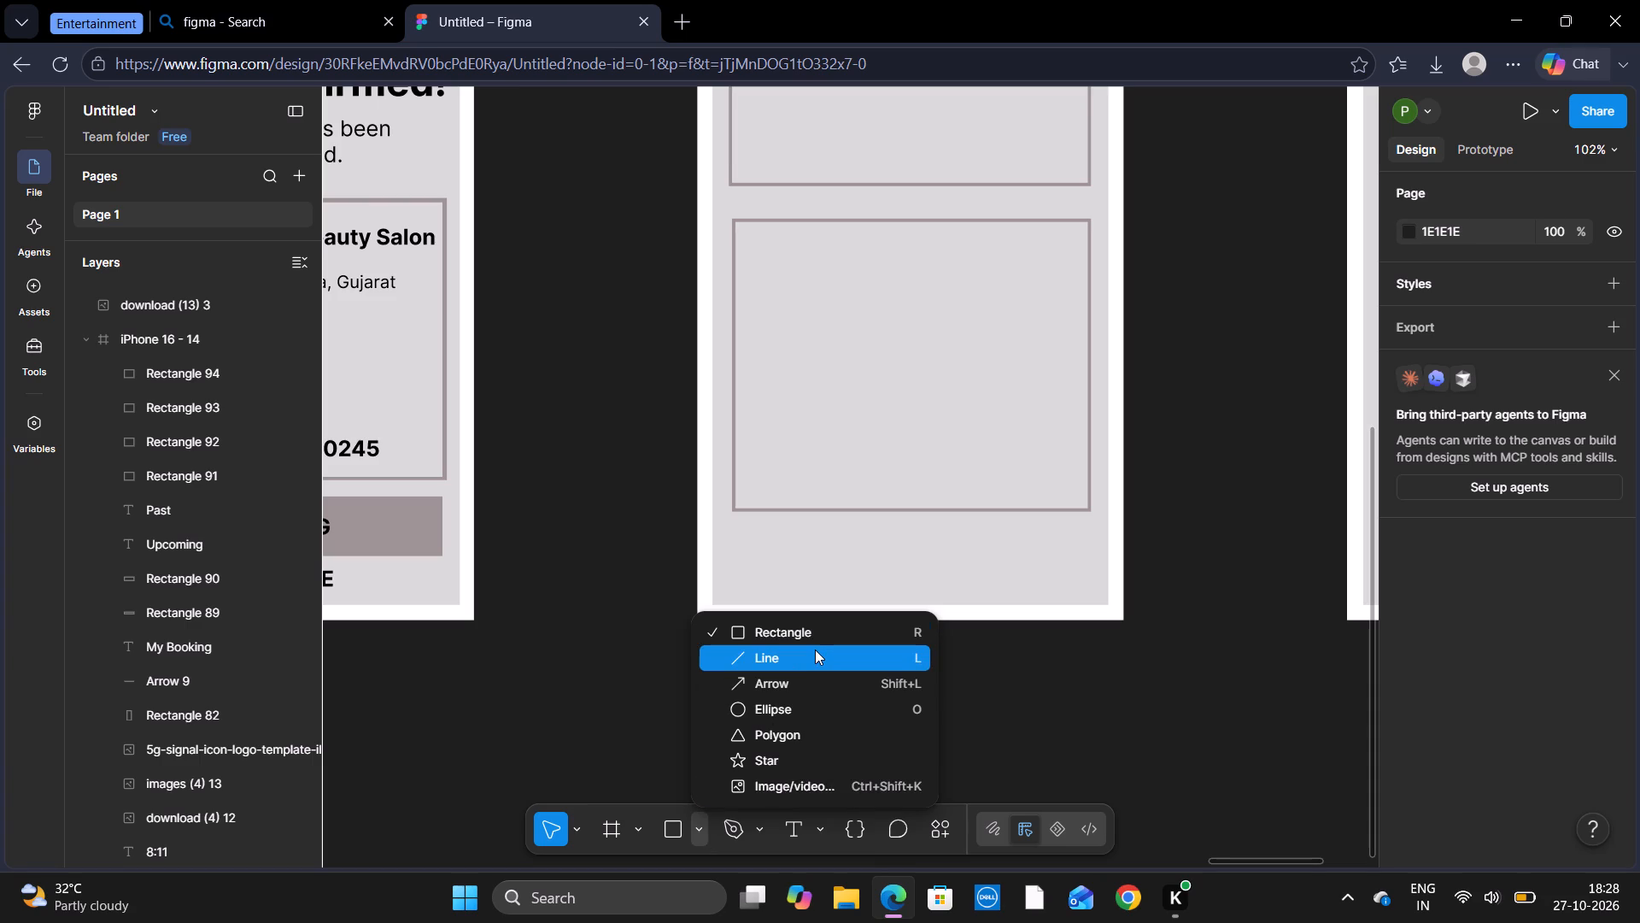
click(815, 650)
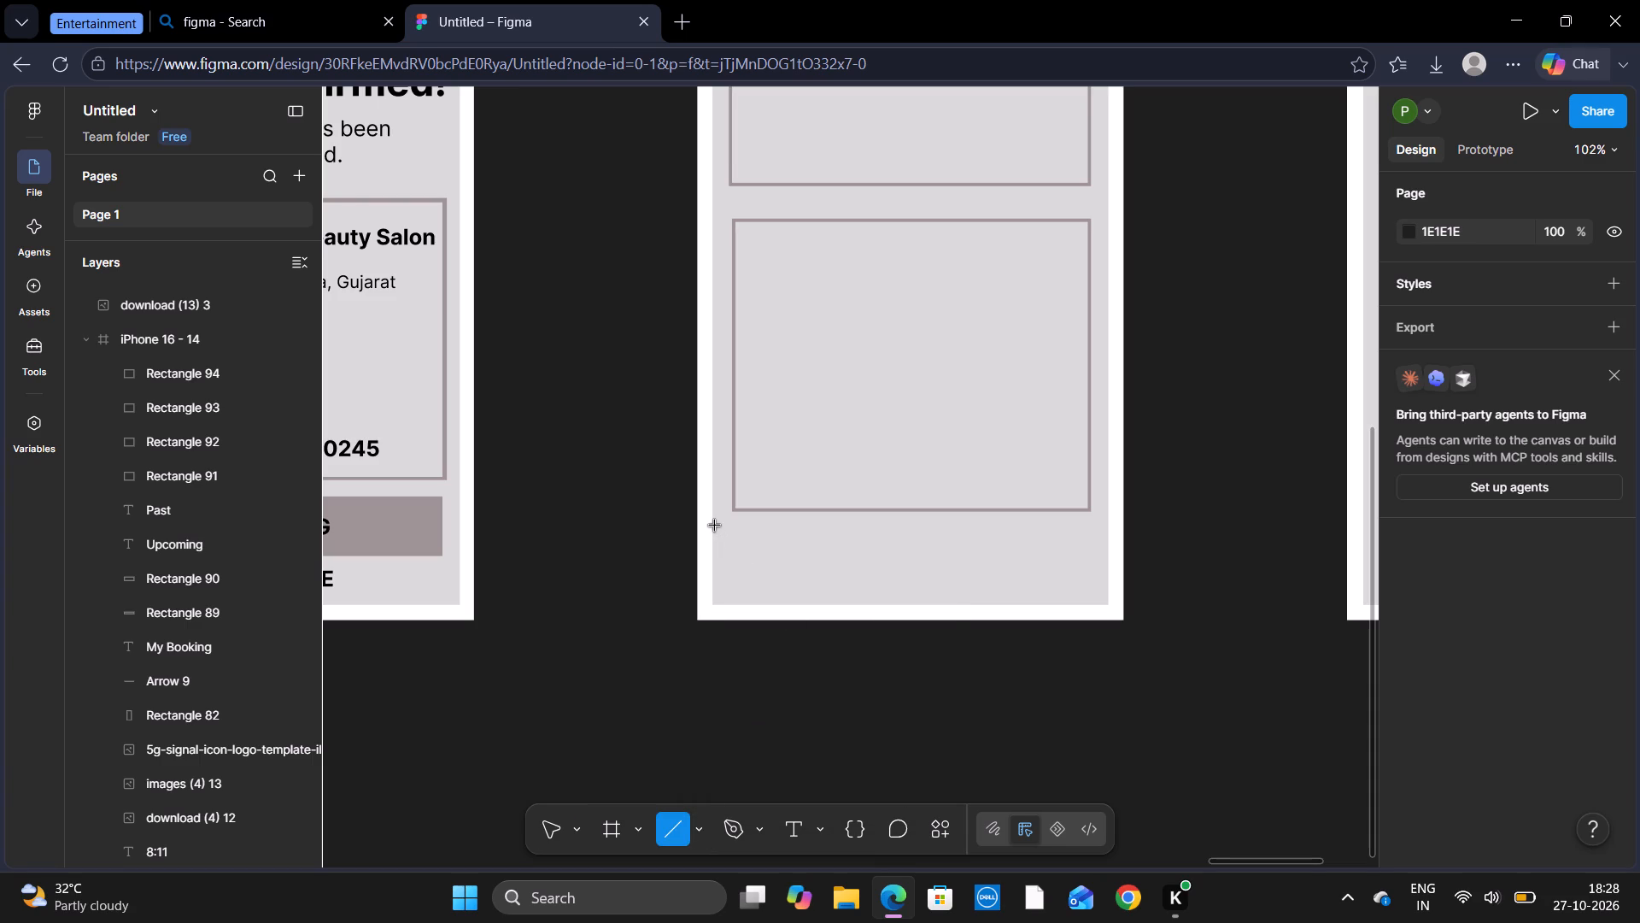
drag(715, 526, 1052, 521)
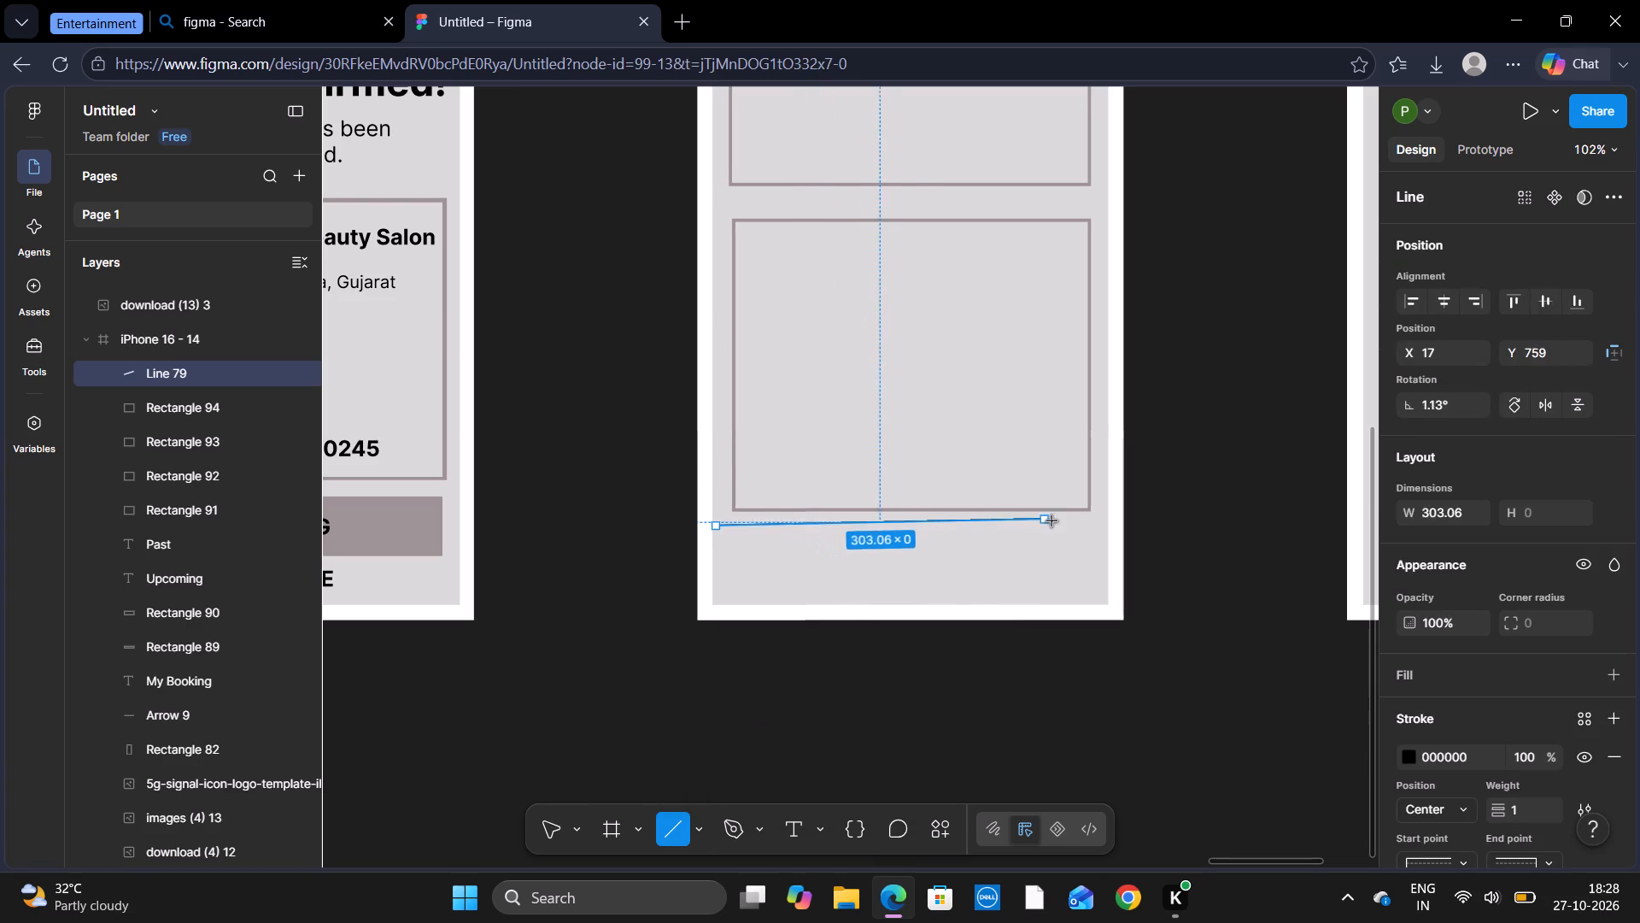
drag(1052, 521, 1105, 526)
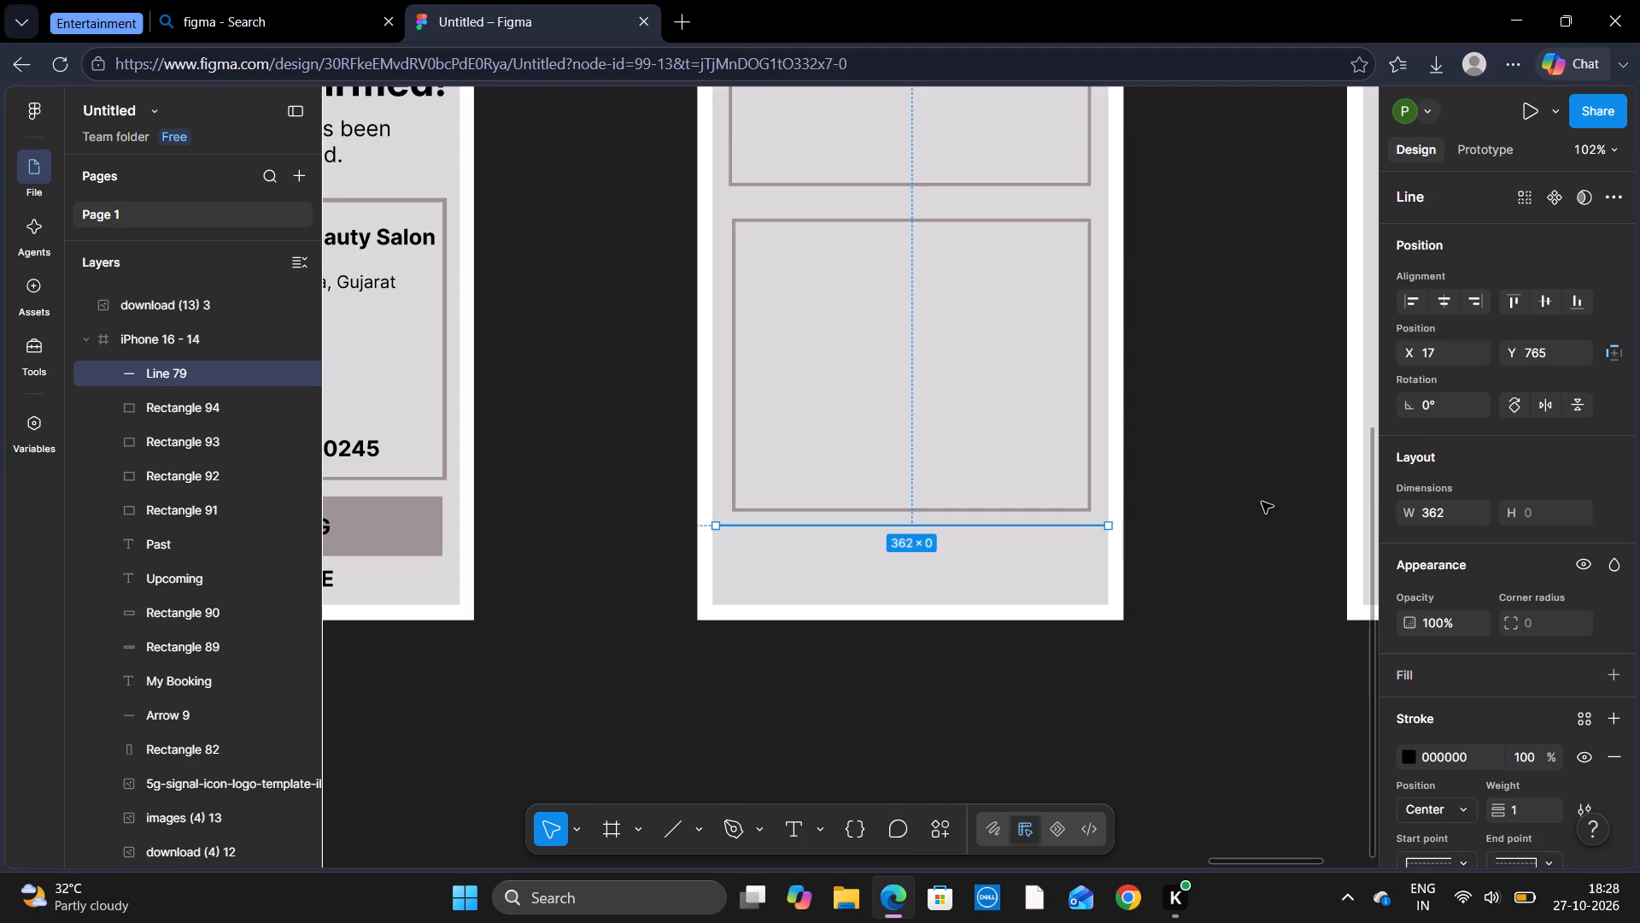
click(1262, 502)
Look over the earlier app screens, from Booking Confirmed back to the home screen with its bottom navigation, and return to My Booking.
scroll(1262, 502, up, 1)
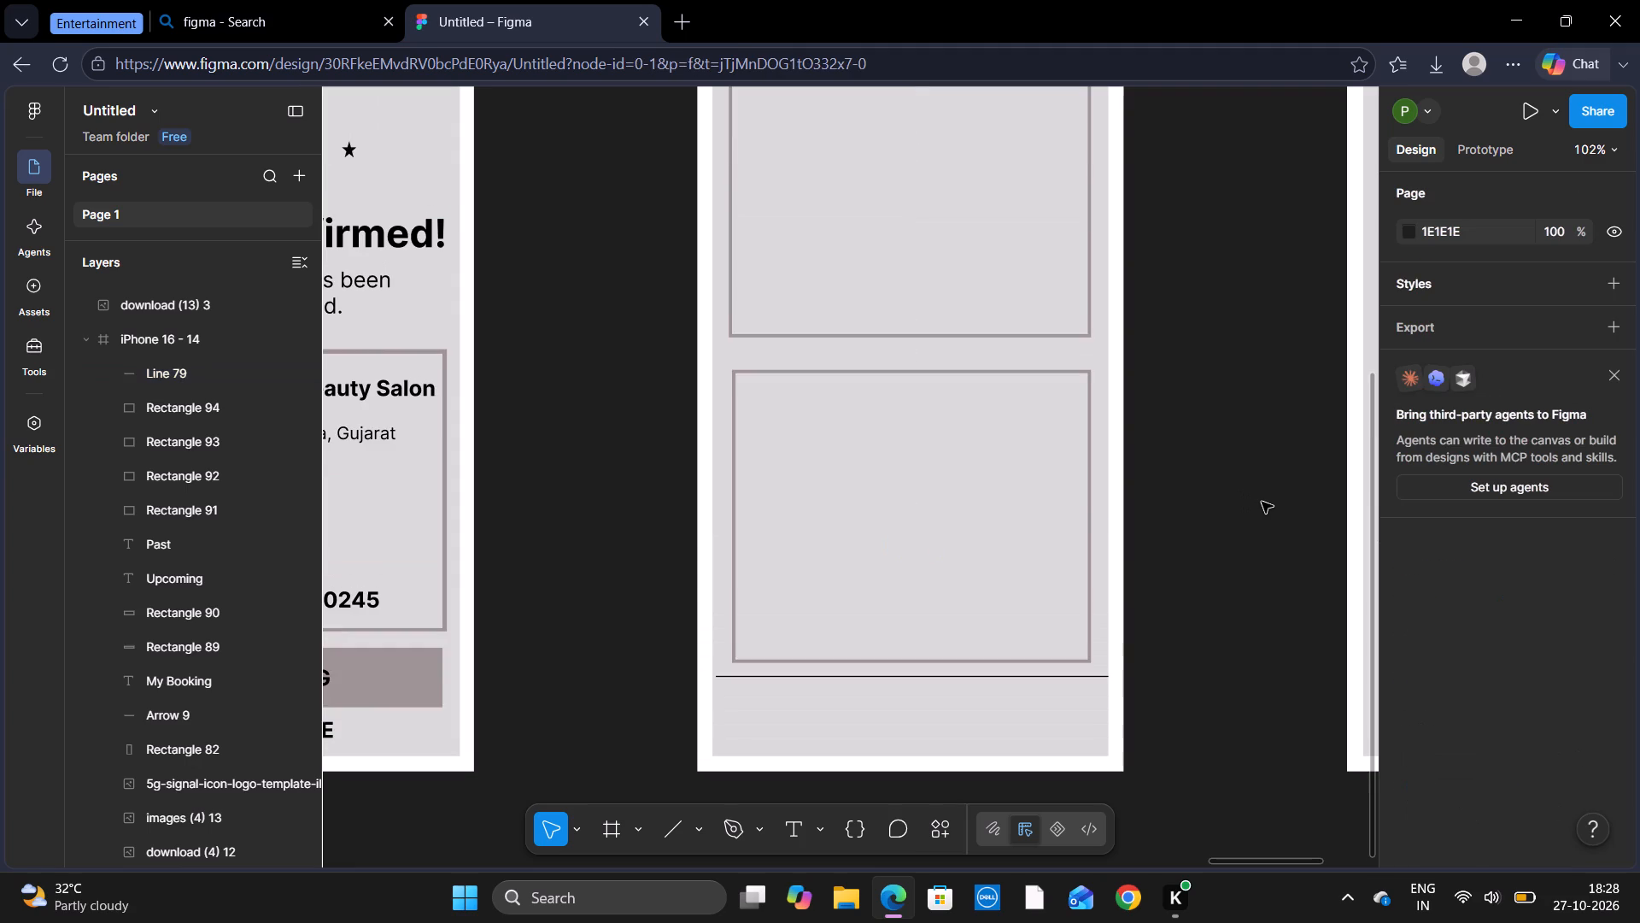
scroll(1262, 502, up, 2)
scroll(1262, 502, right, 2)
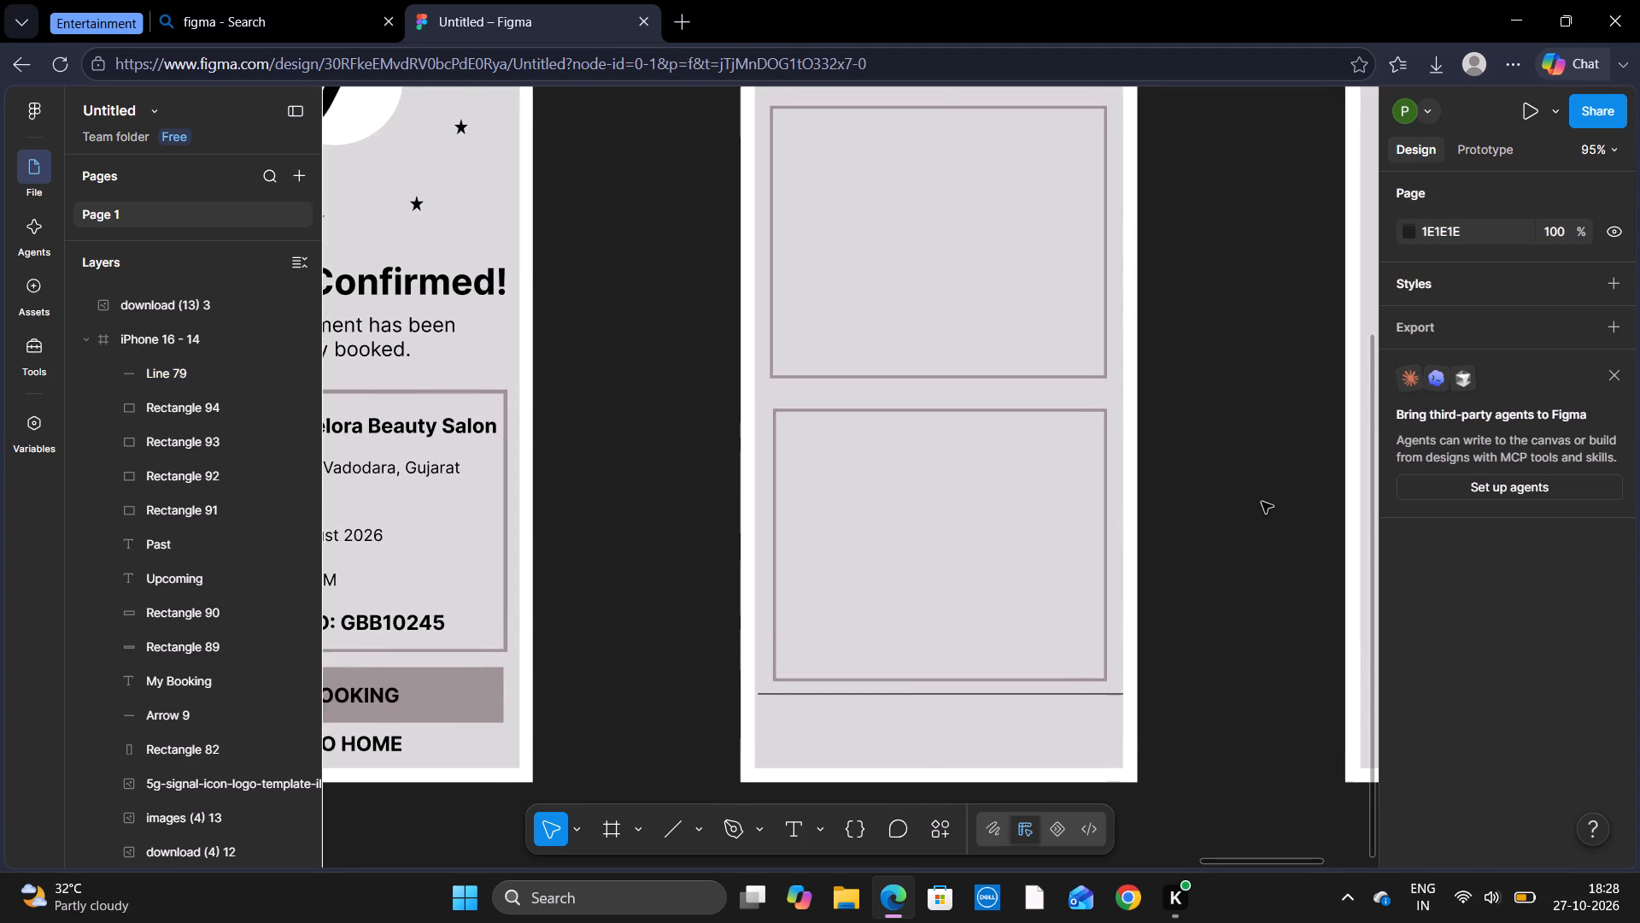
scroll(1262, 502, right, 5)
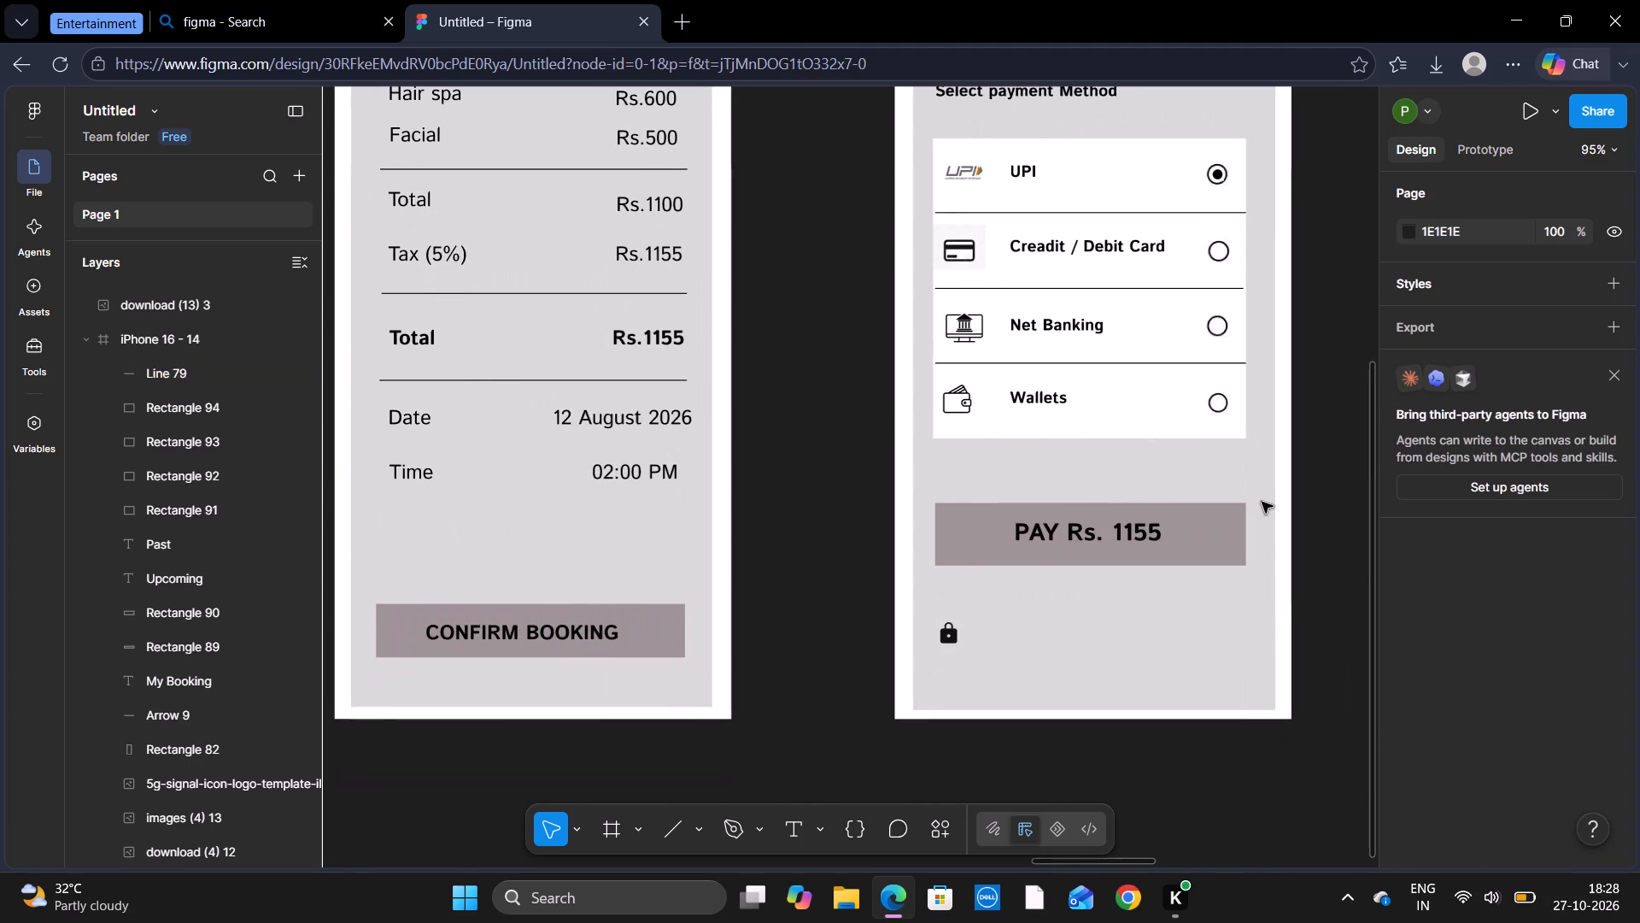
scroll(1262, 502, right, 3)
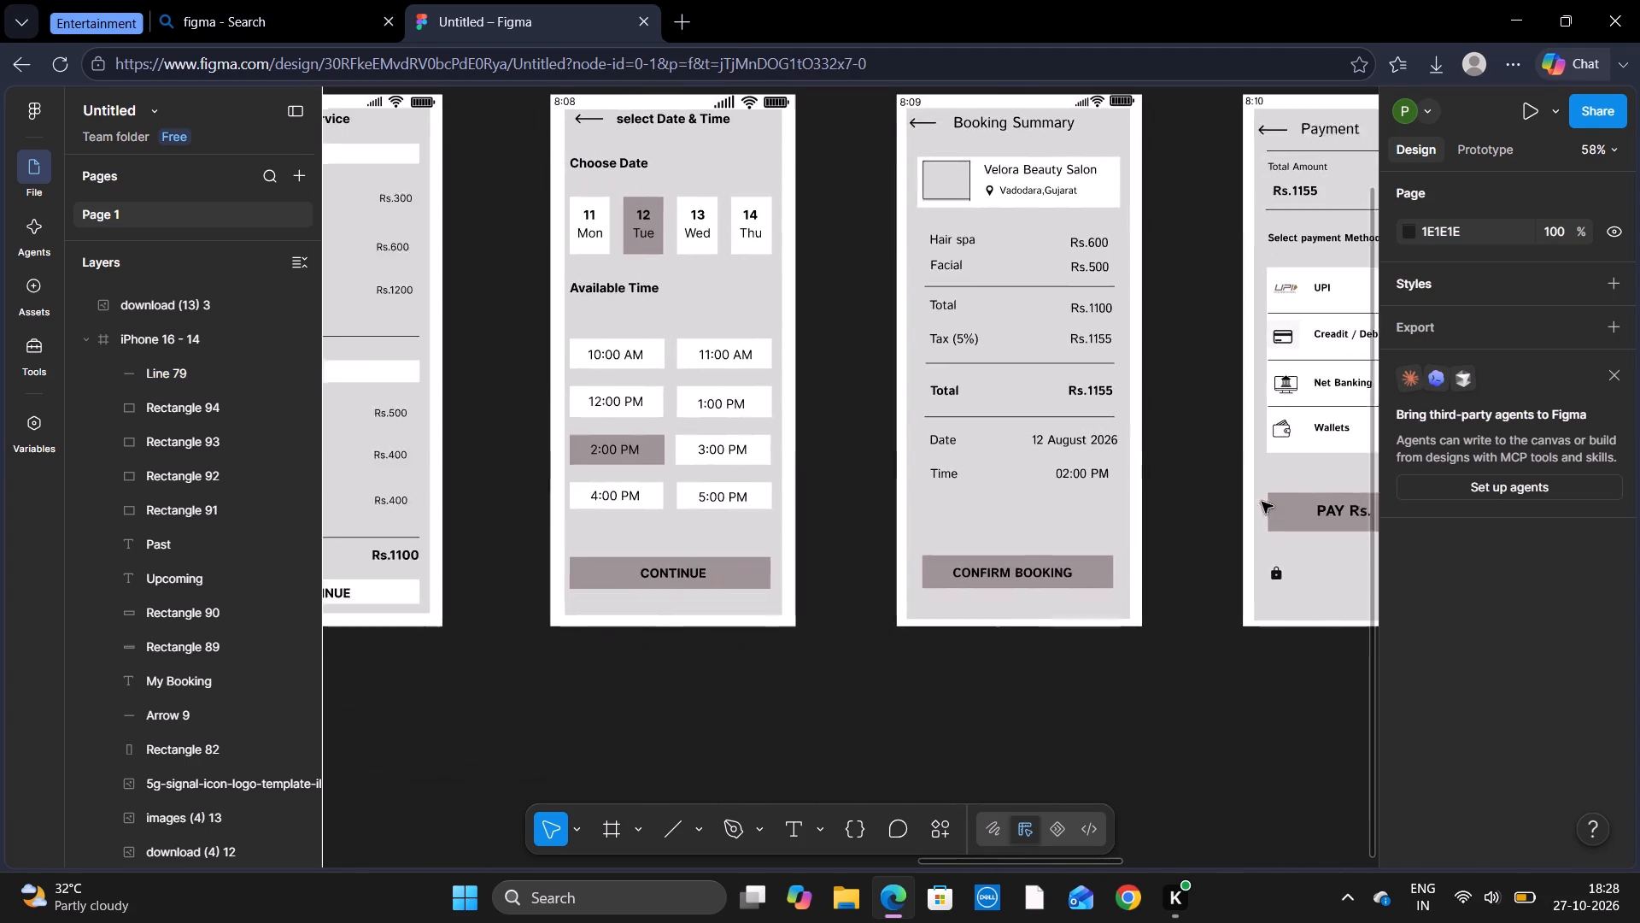
scroll(1262, 502, right, 8)
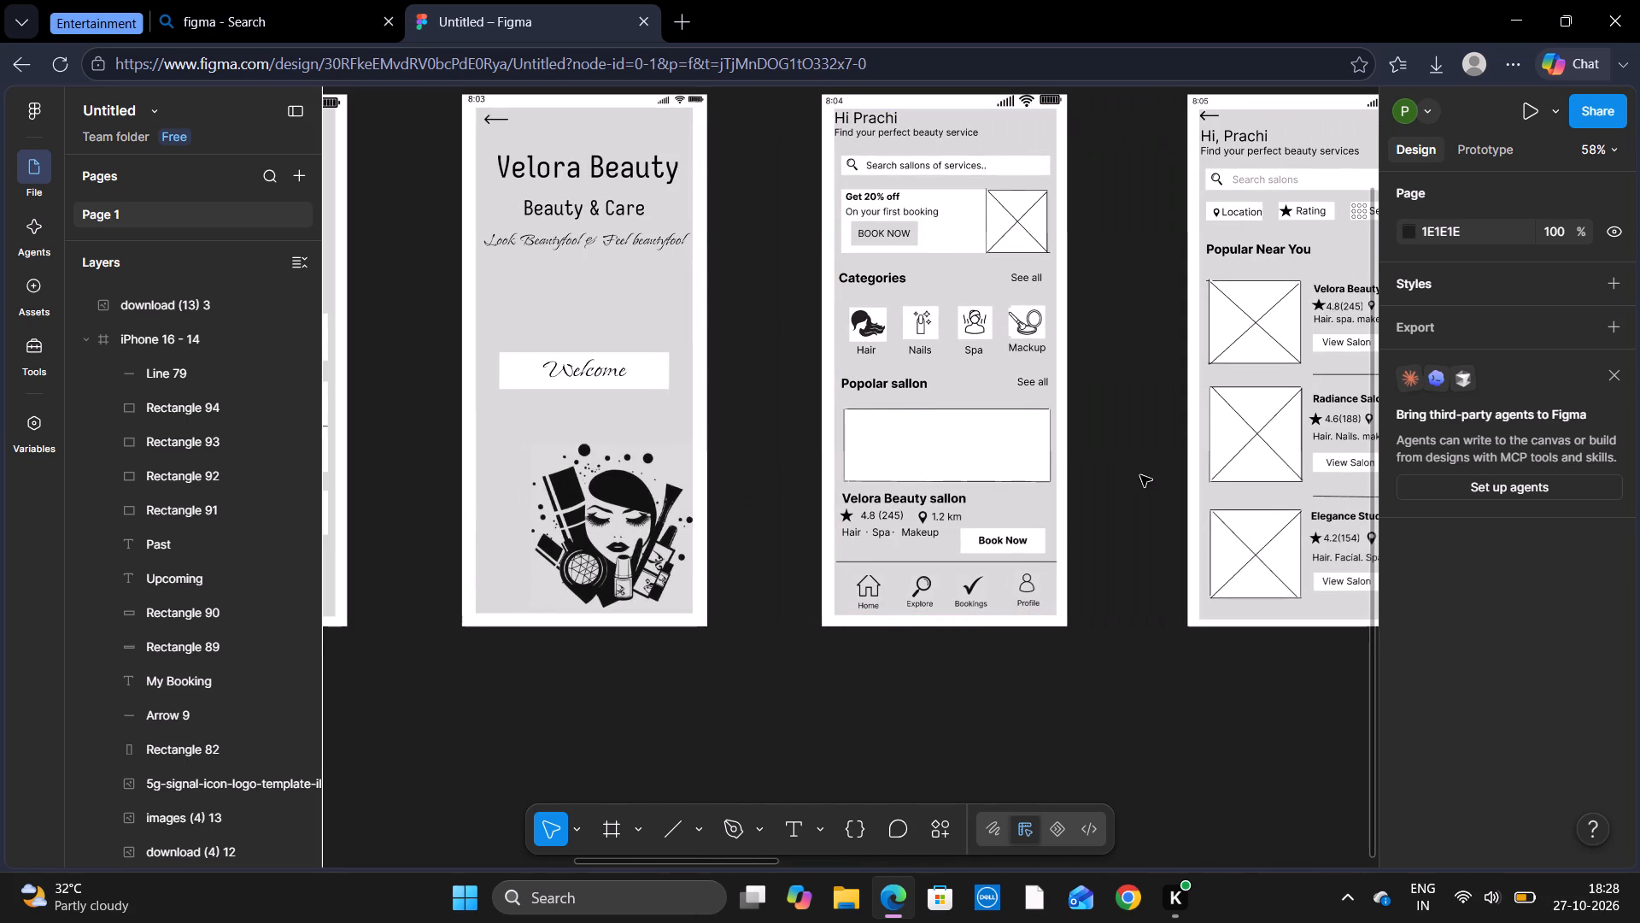
scroll(1140, 475, left, 14)
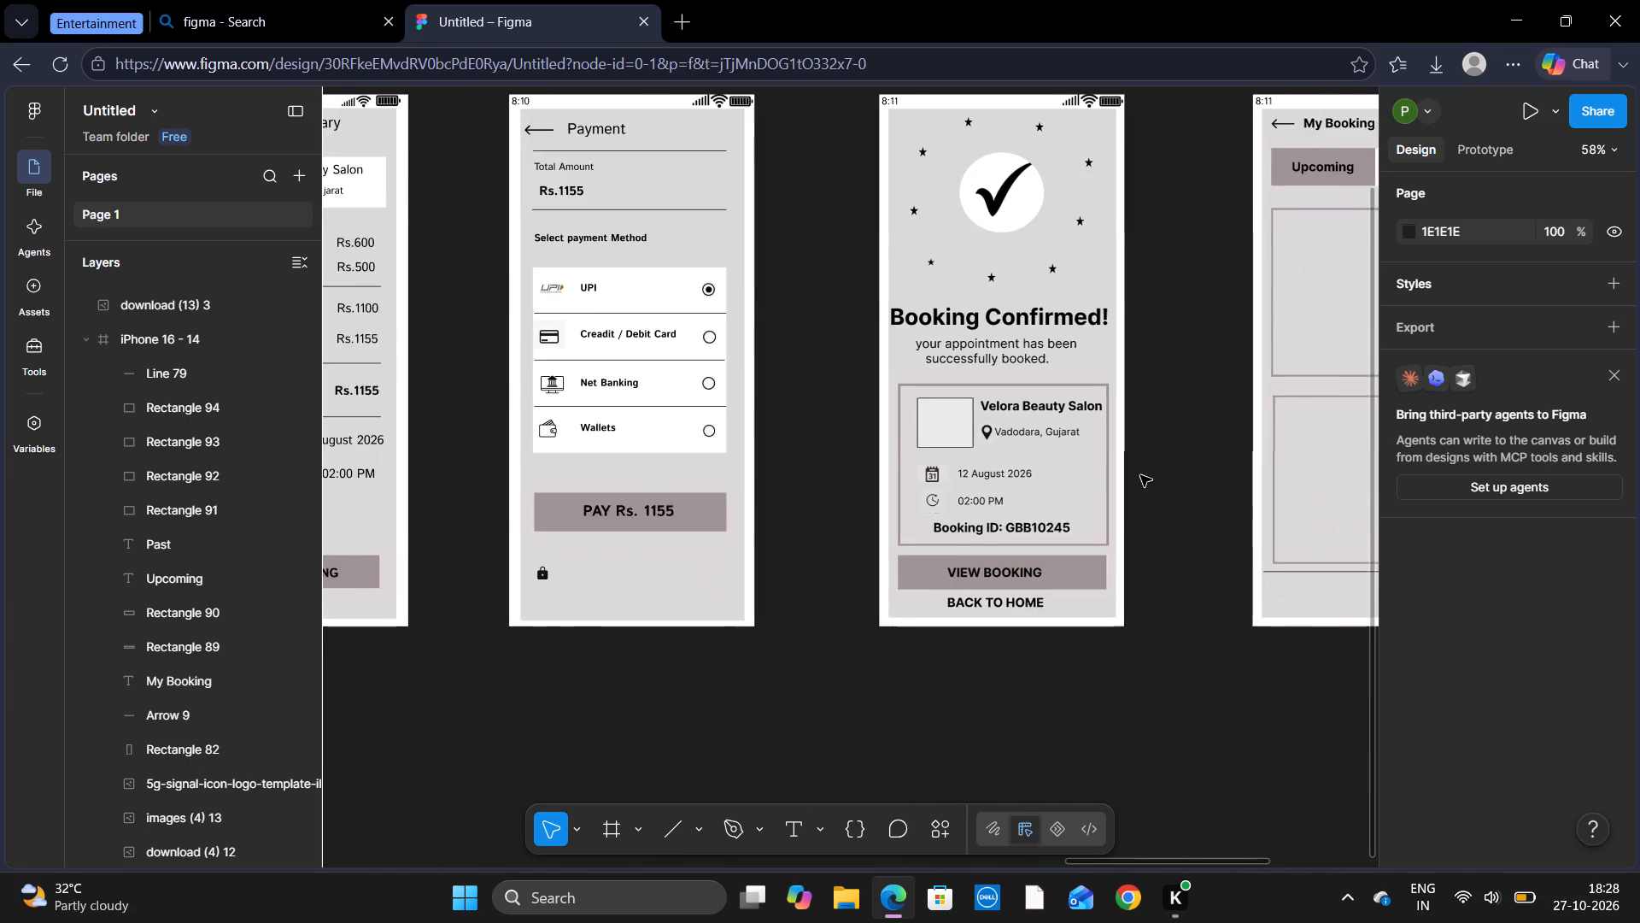
scroll(1140, 475, left, 2)
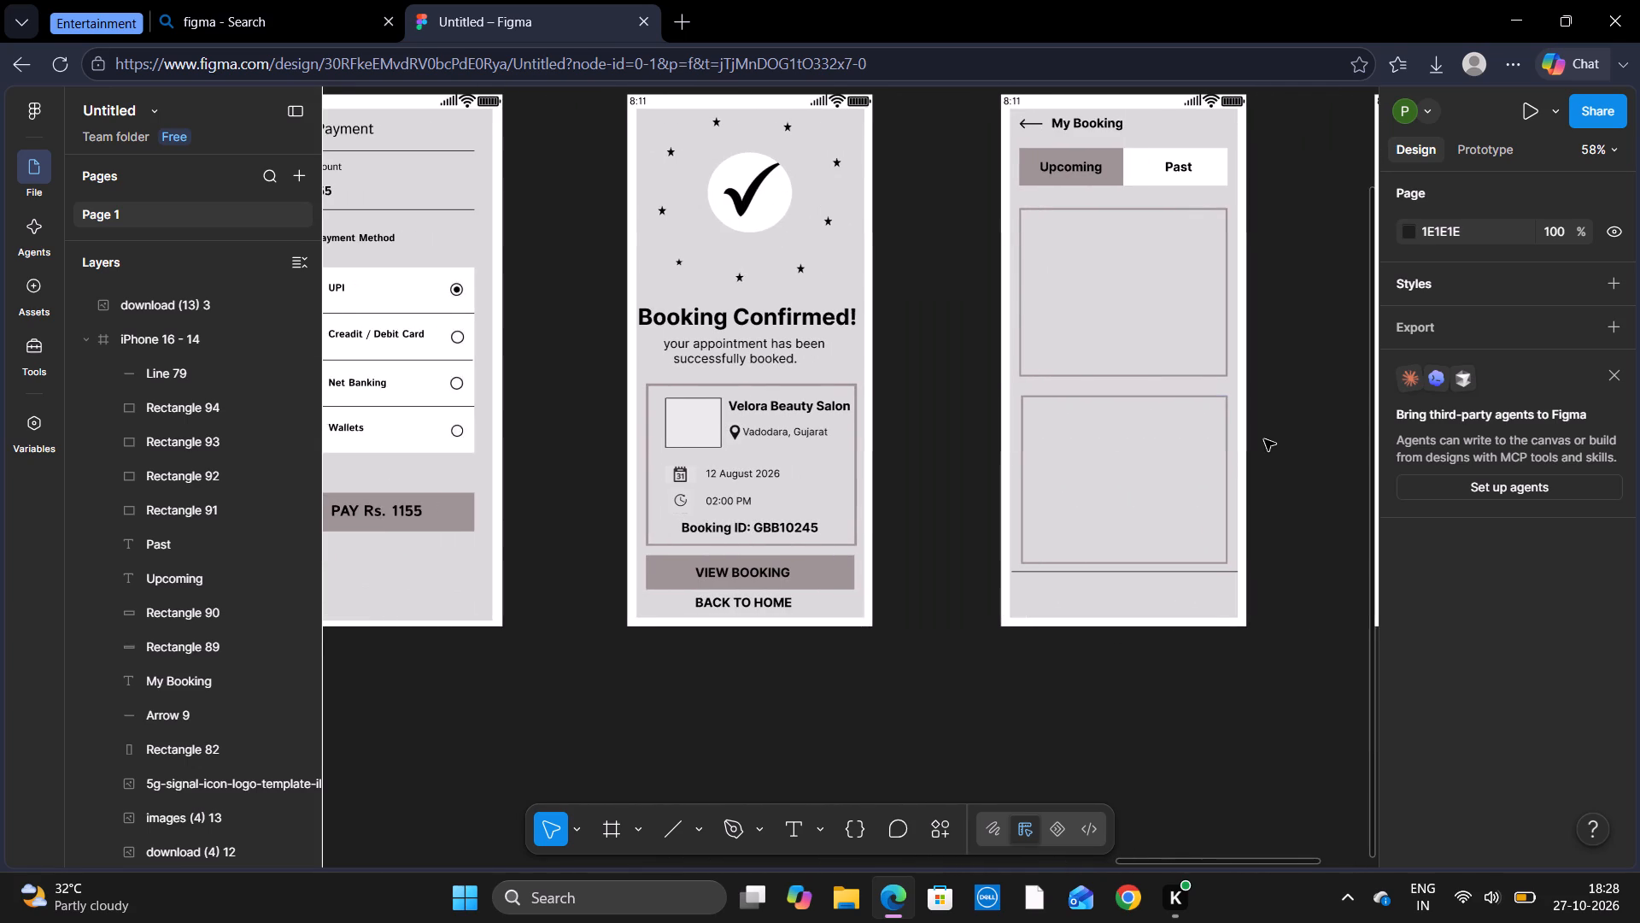
scroll(1264, 439, up, 2)
scroll(1264, 439, left, 1)
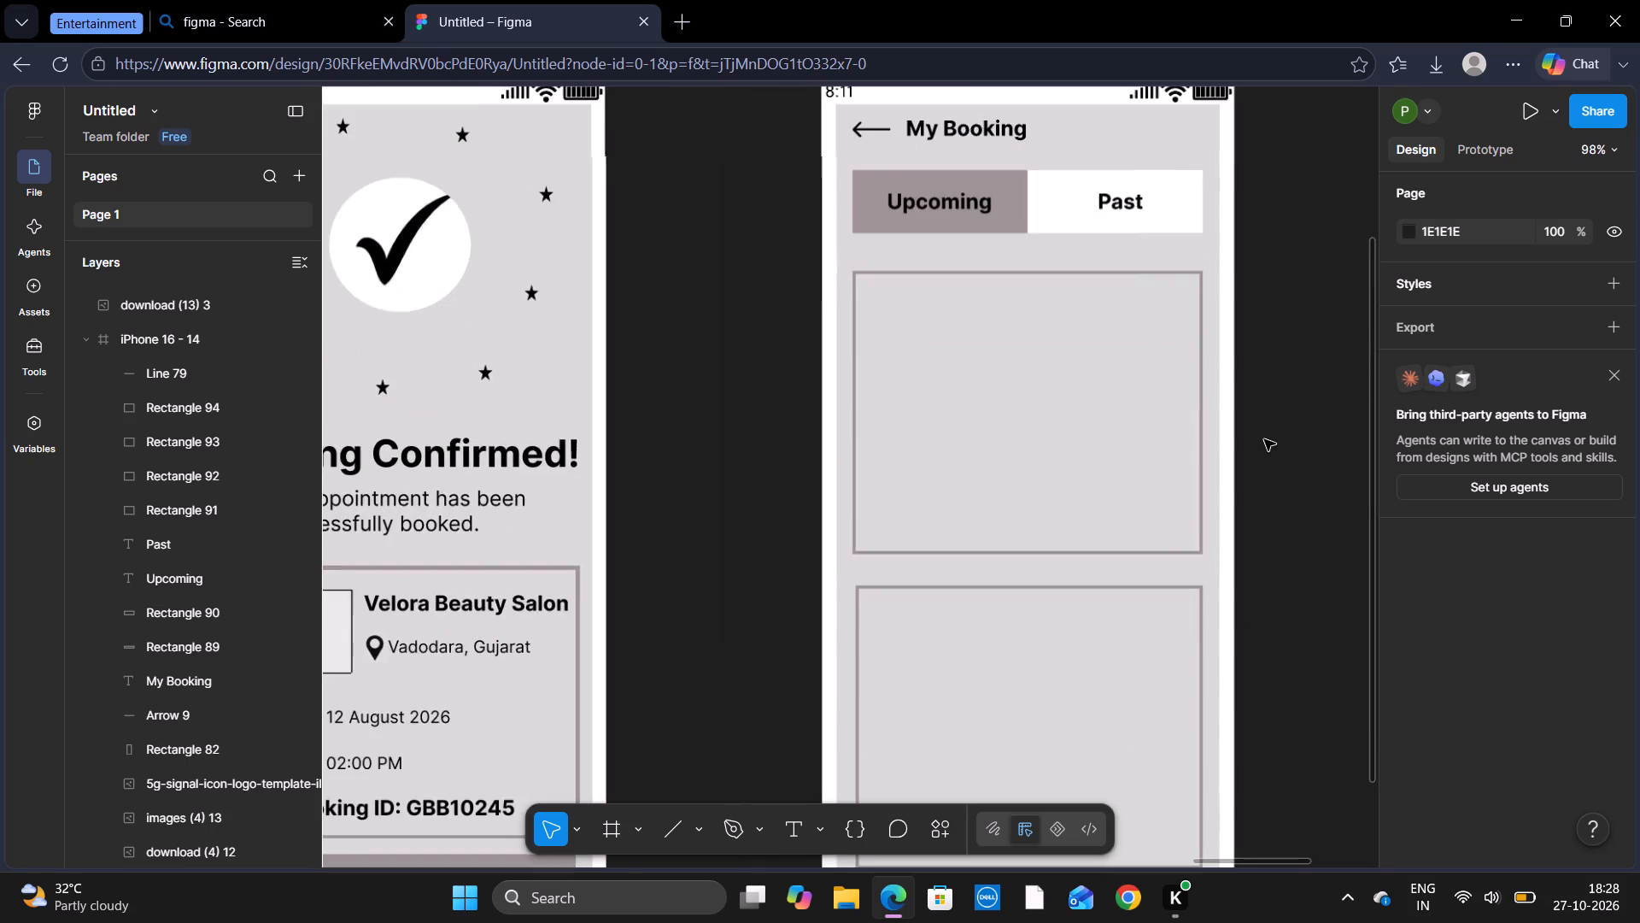
scroll(1264, 439, left, 2)
scroll(1264, 439, up, 1)
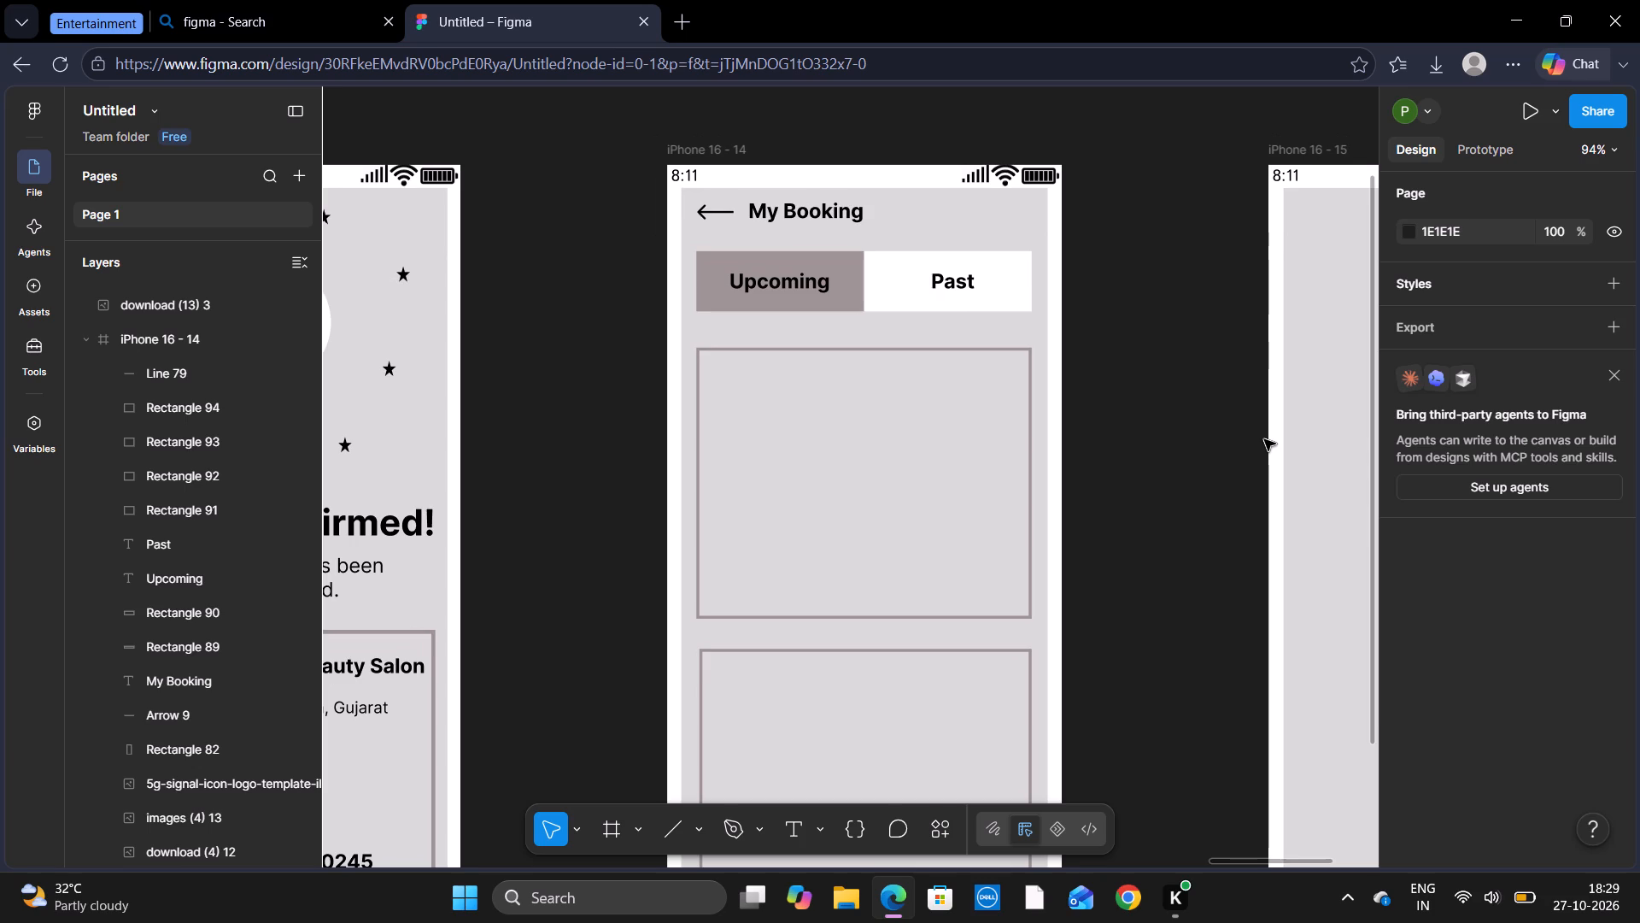
Draw a rectangle about 119 by 121 inside the first card's upper-left corner, at about X 44, Y 196.
click(705, 830)
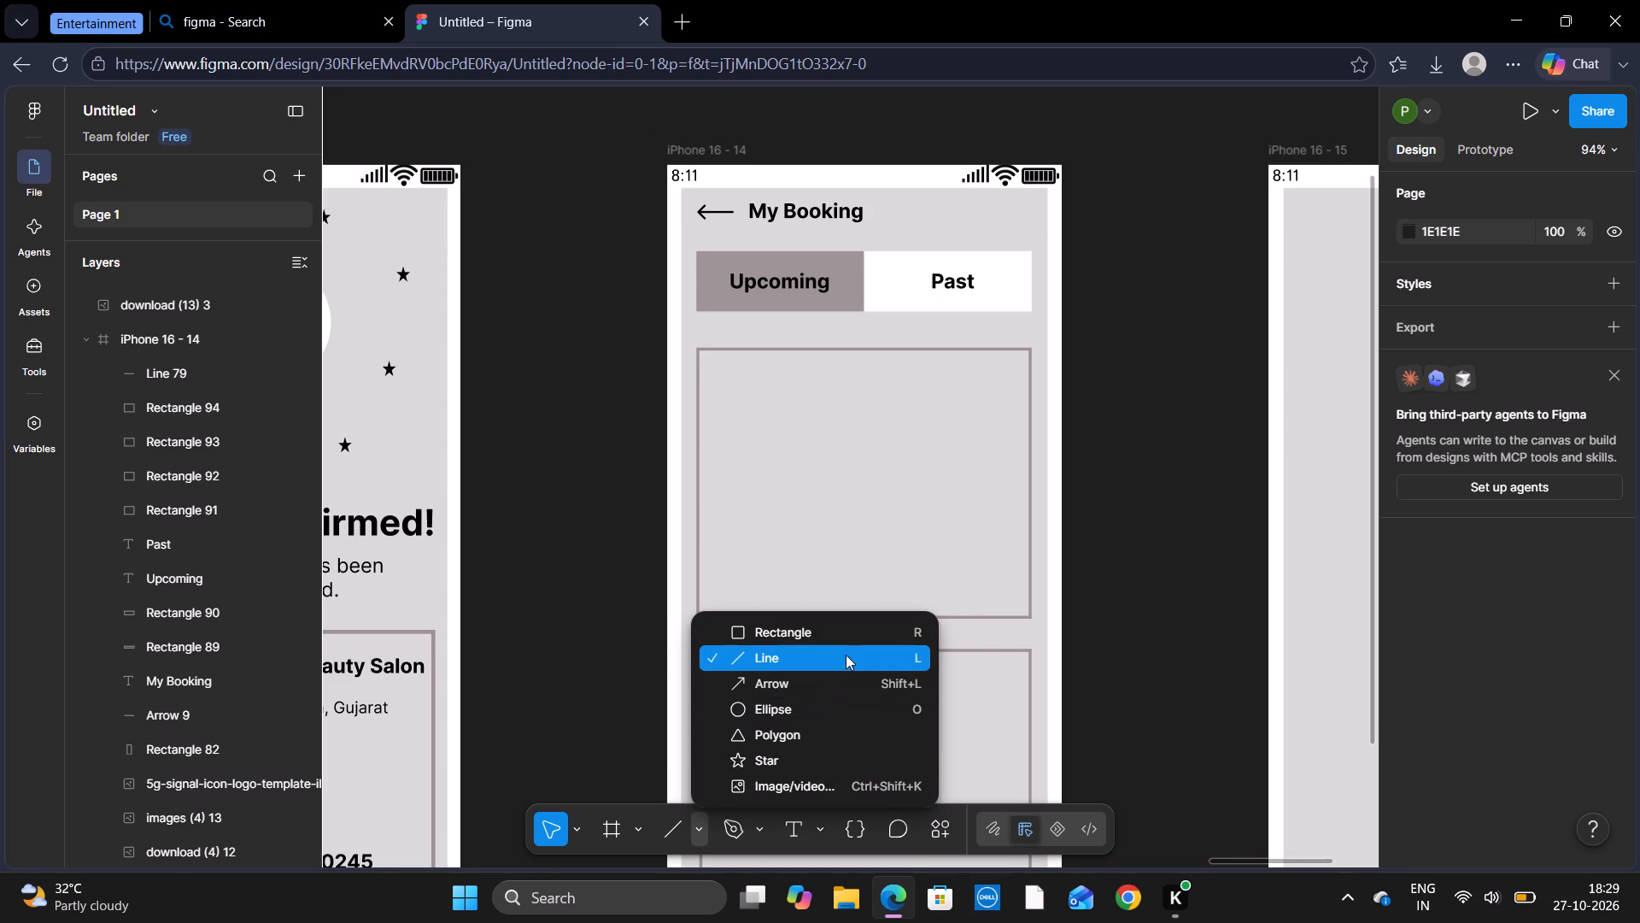
click(853, 642)
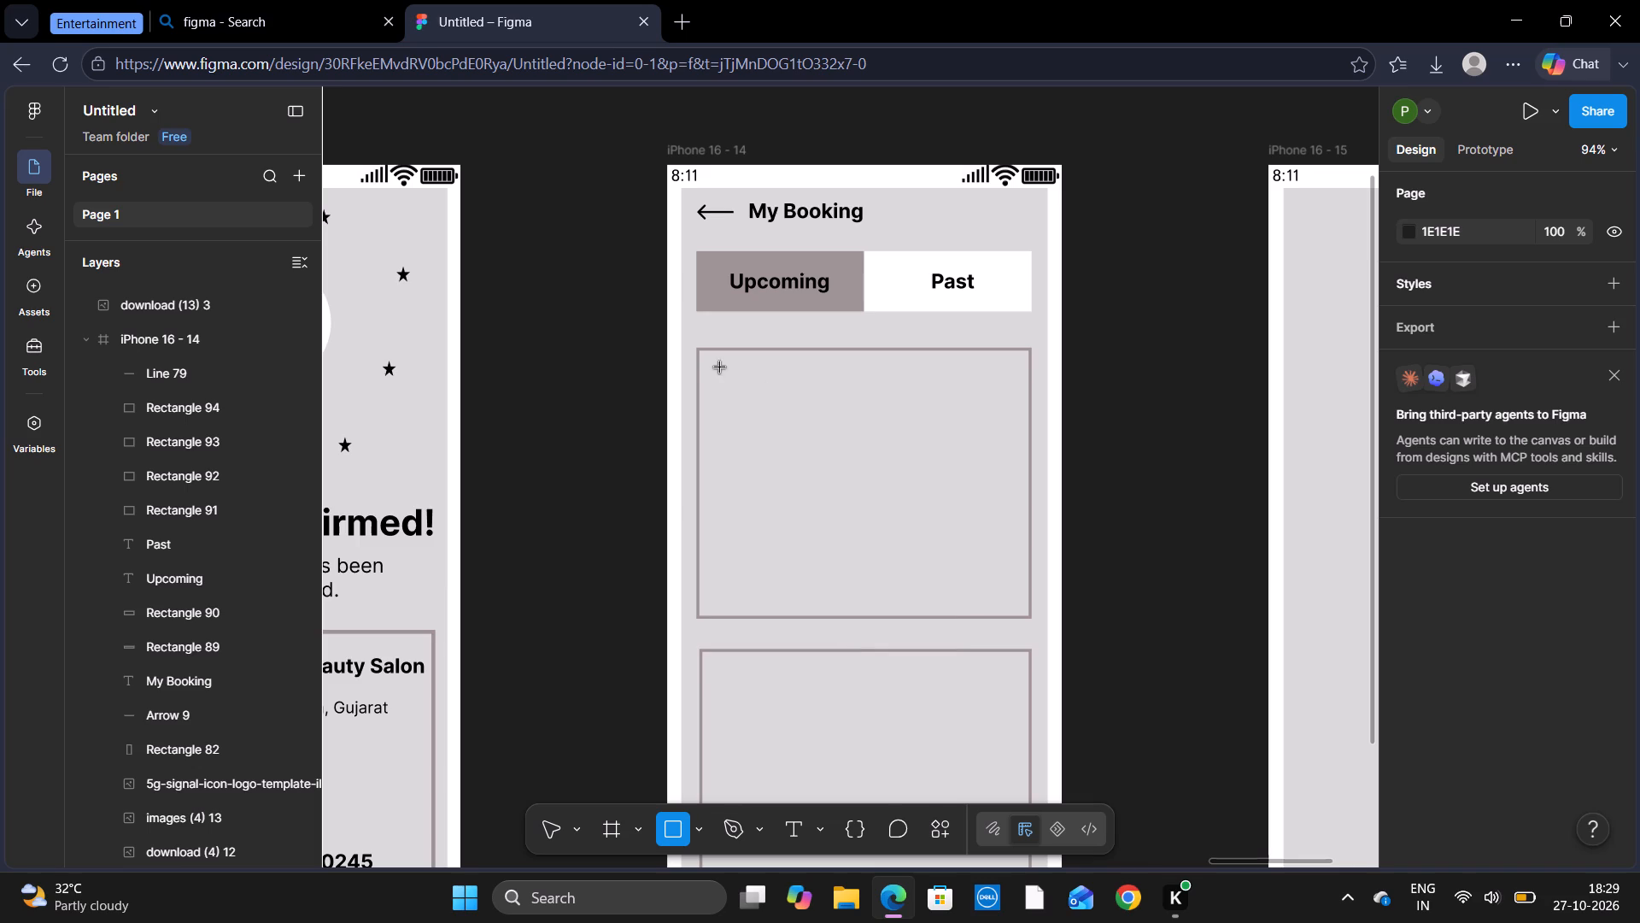
drag(712, 362, 802, 427)
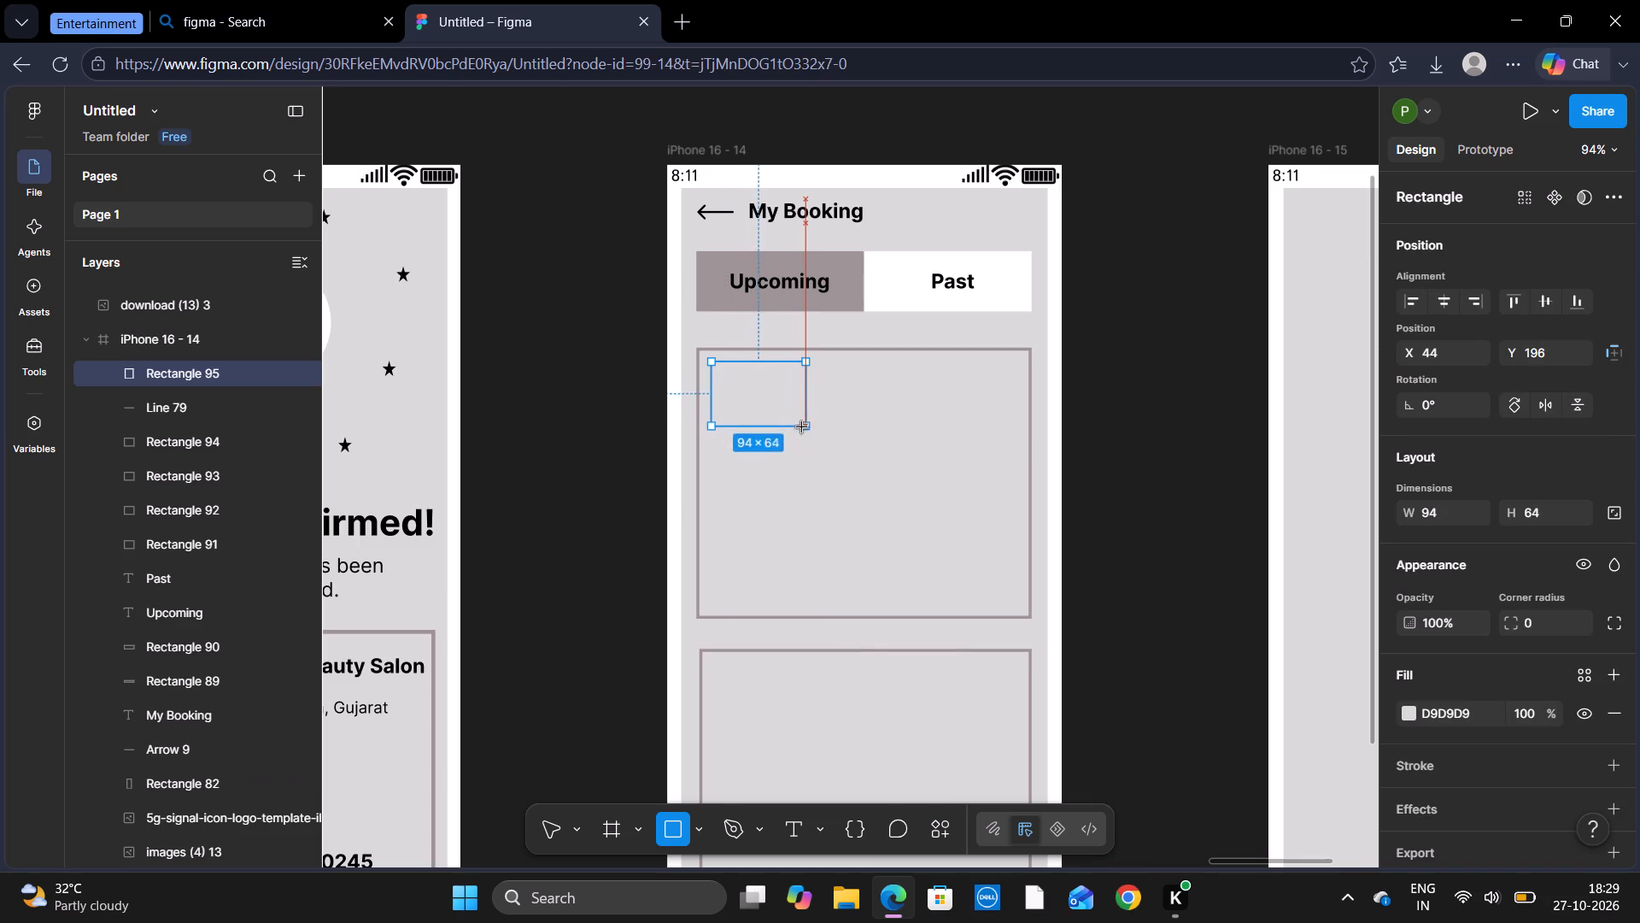
drag(802, 427, 799, 460)
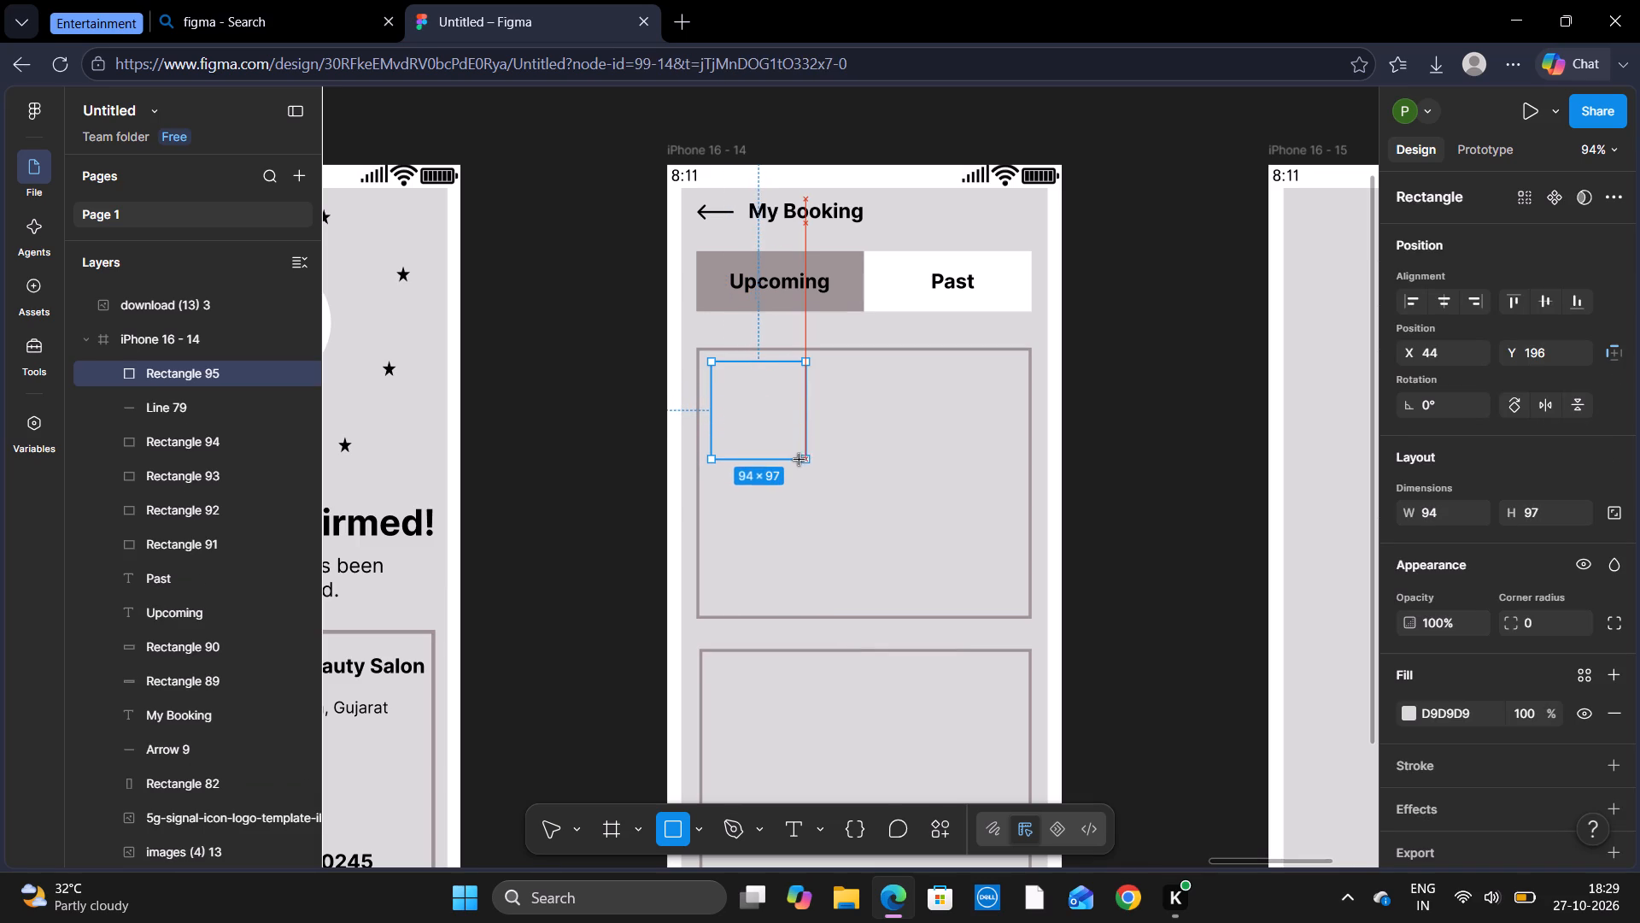
drag(799, 460, 811, 473)
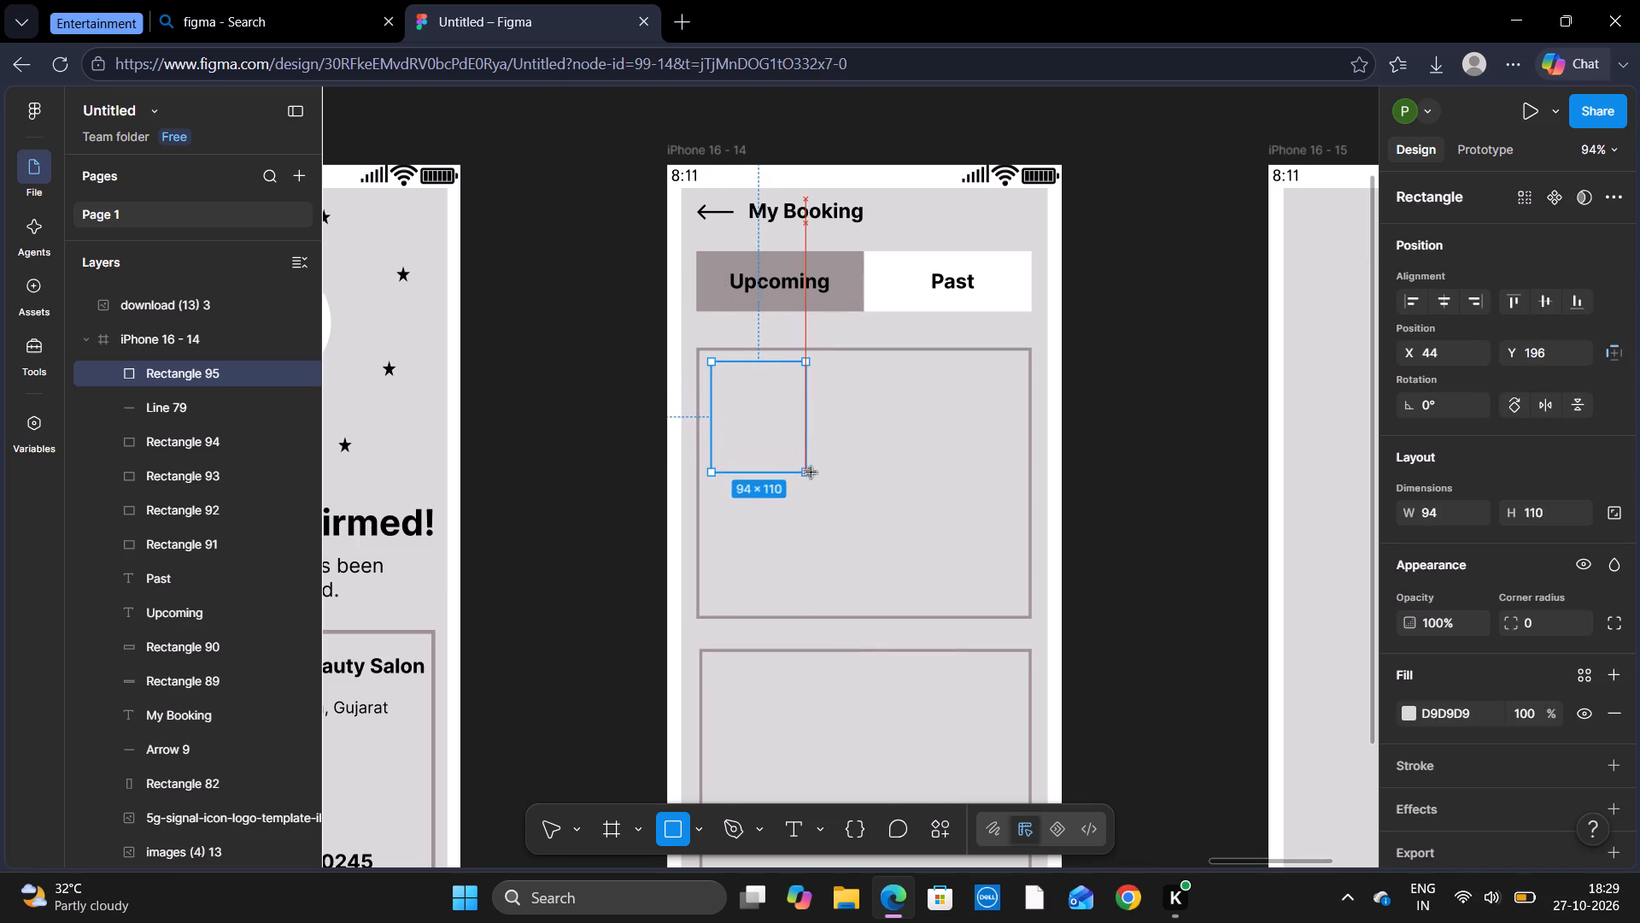
drag(811, 473, 821, 480)
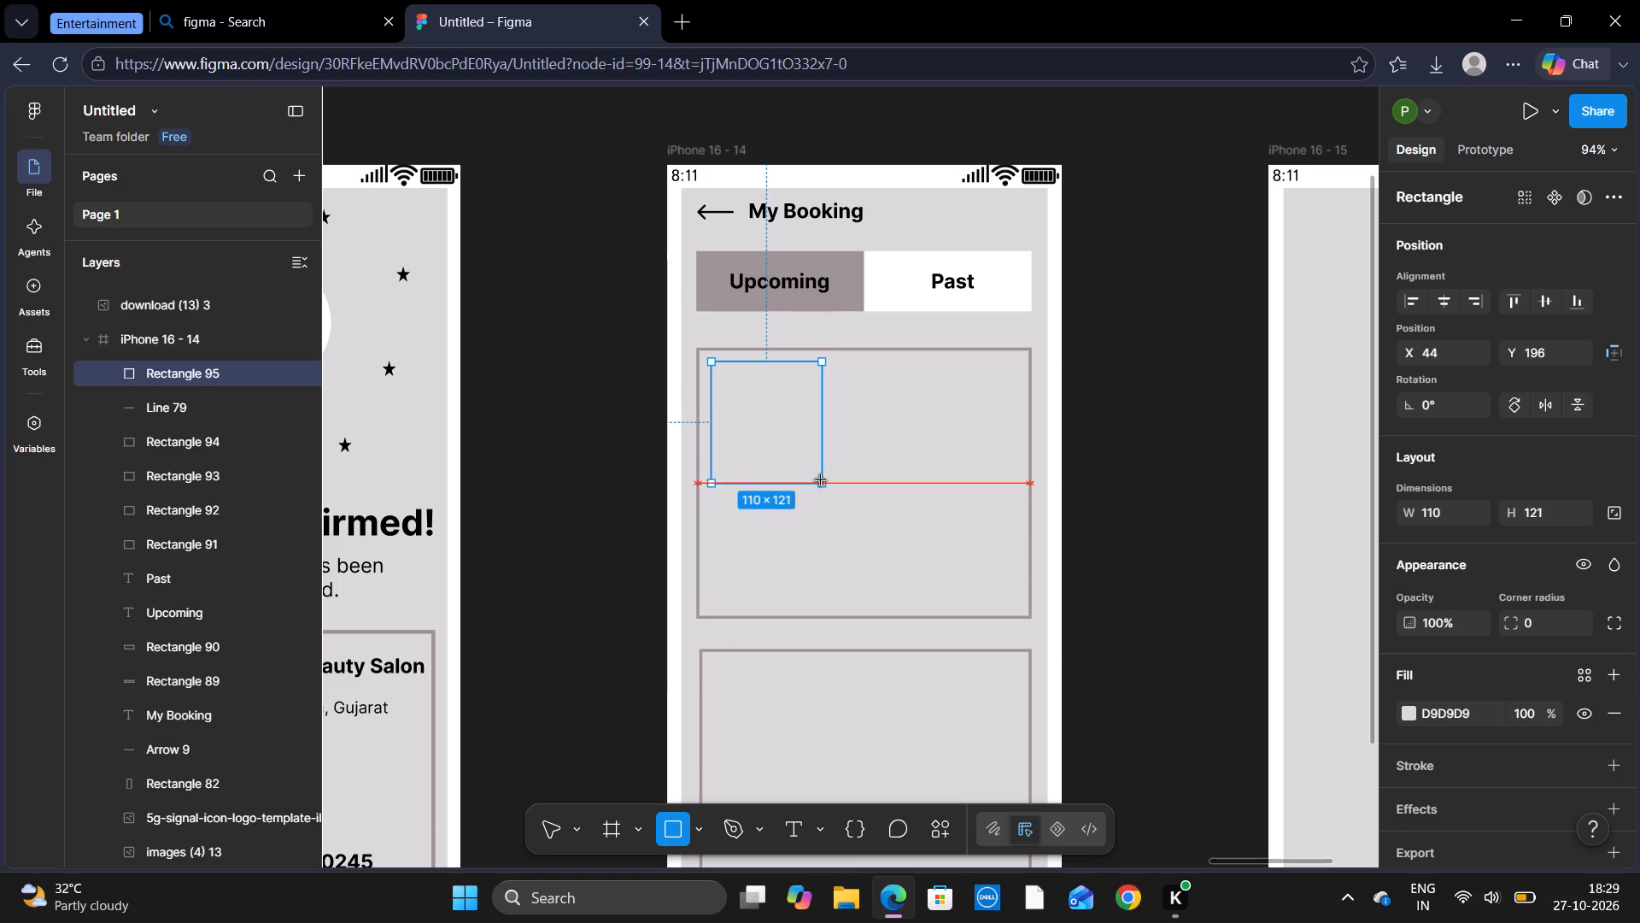
drag(821, 480, 830, 477)
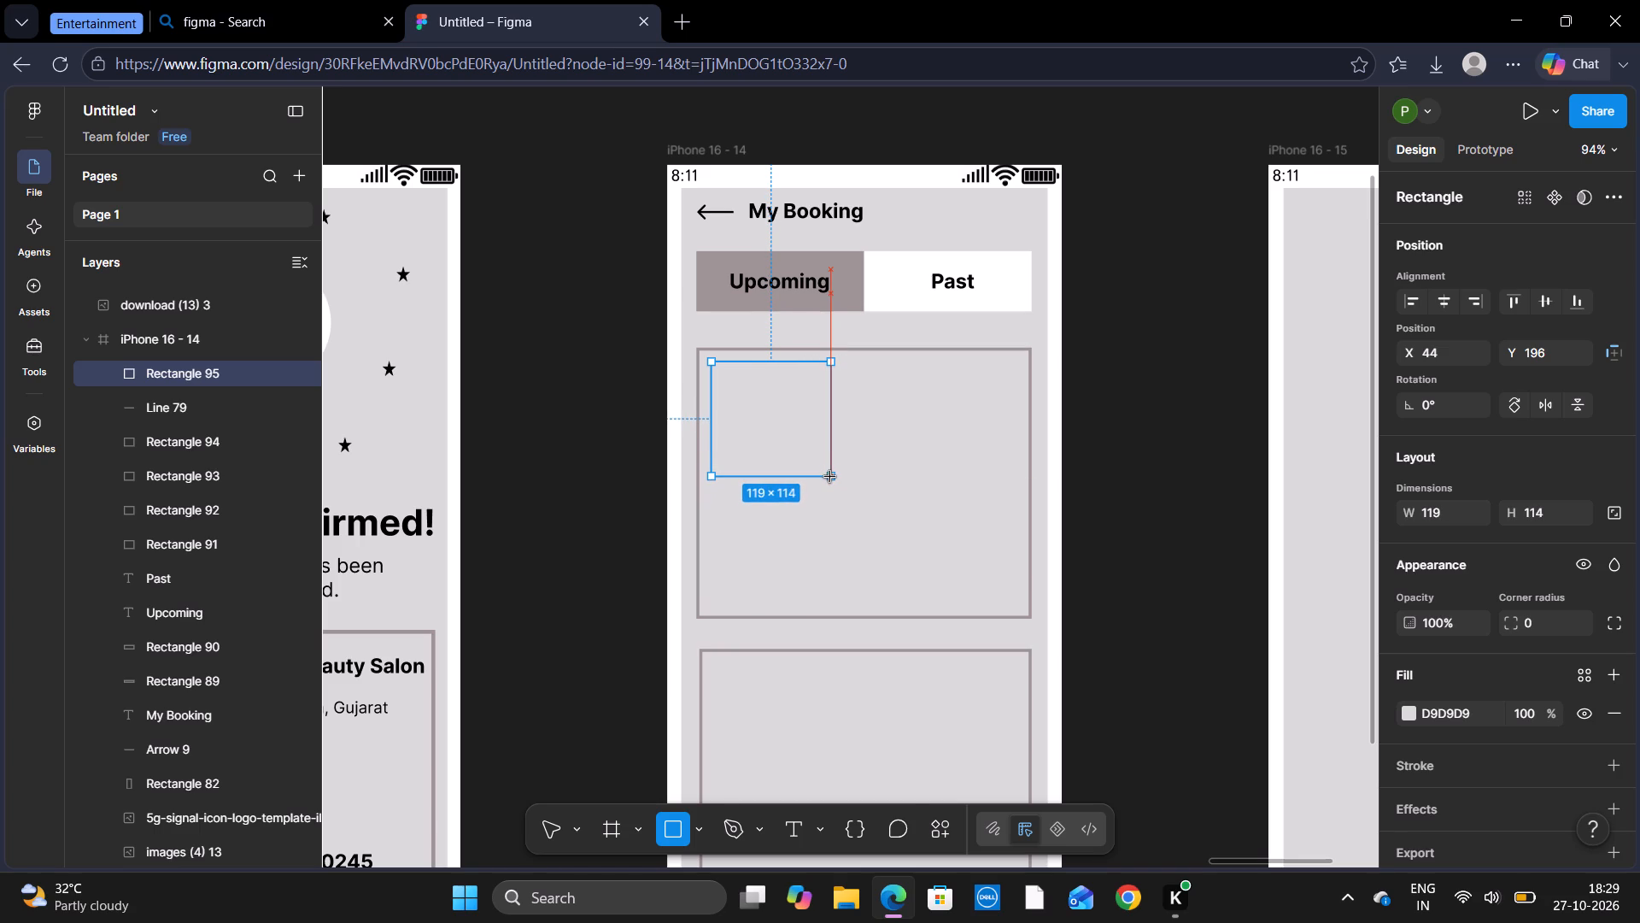
drag(830, 477, 833, 479)
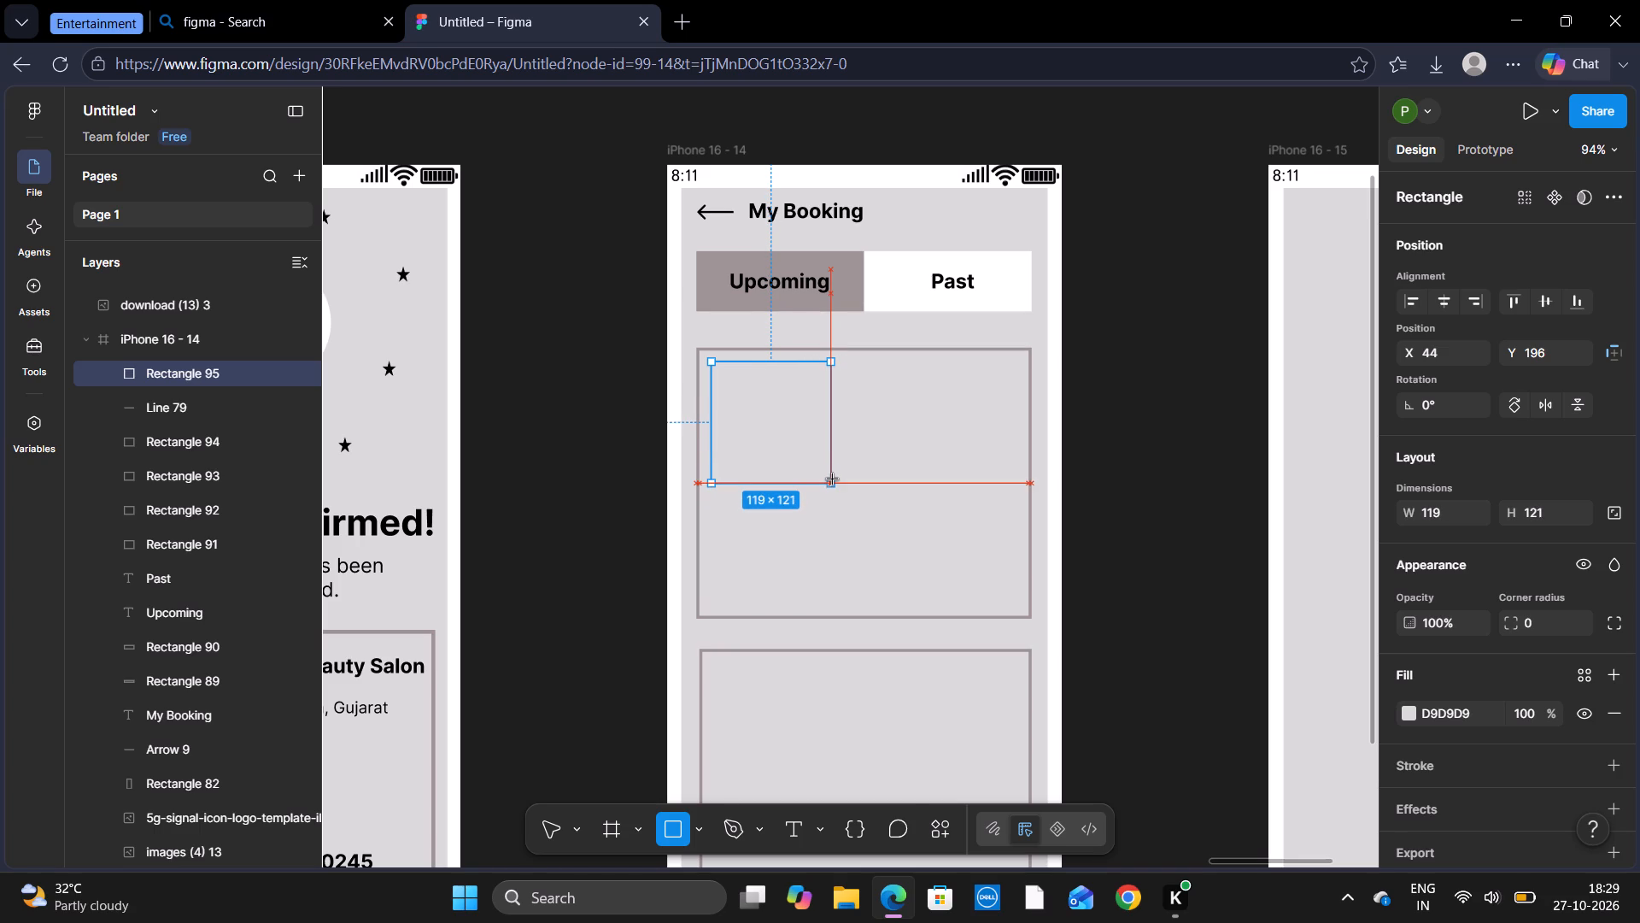
drag(833, 479, 834, 479)
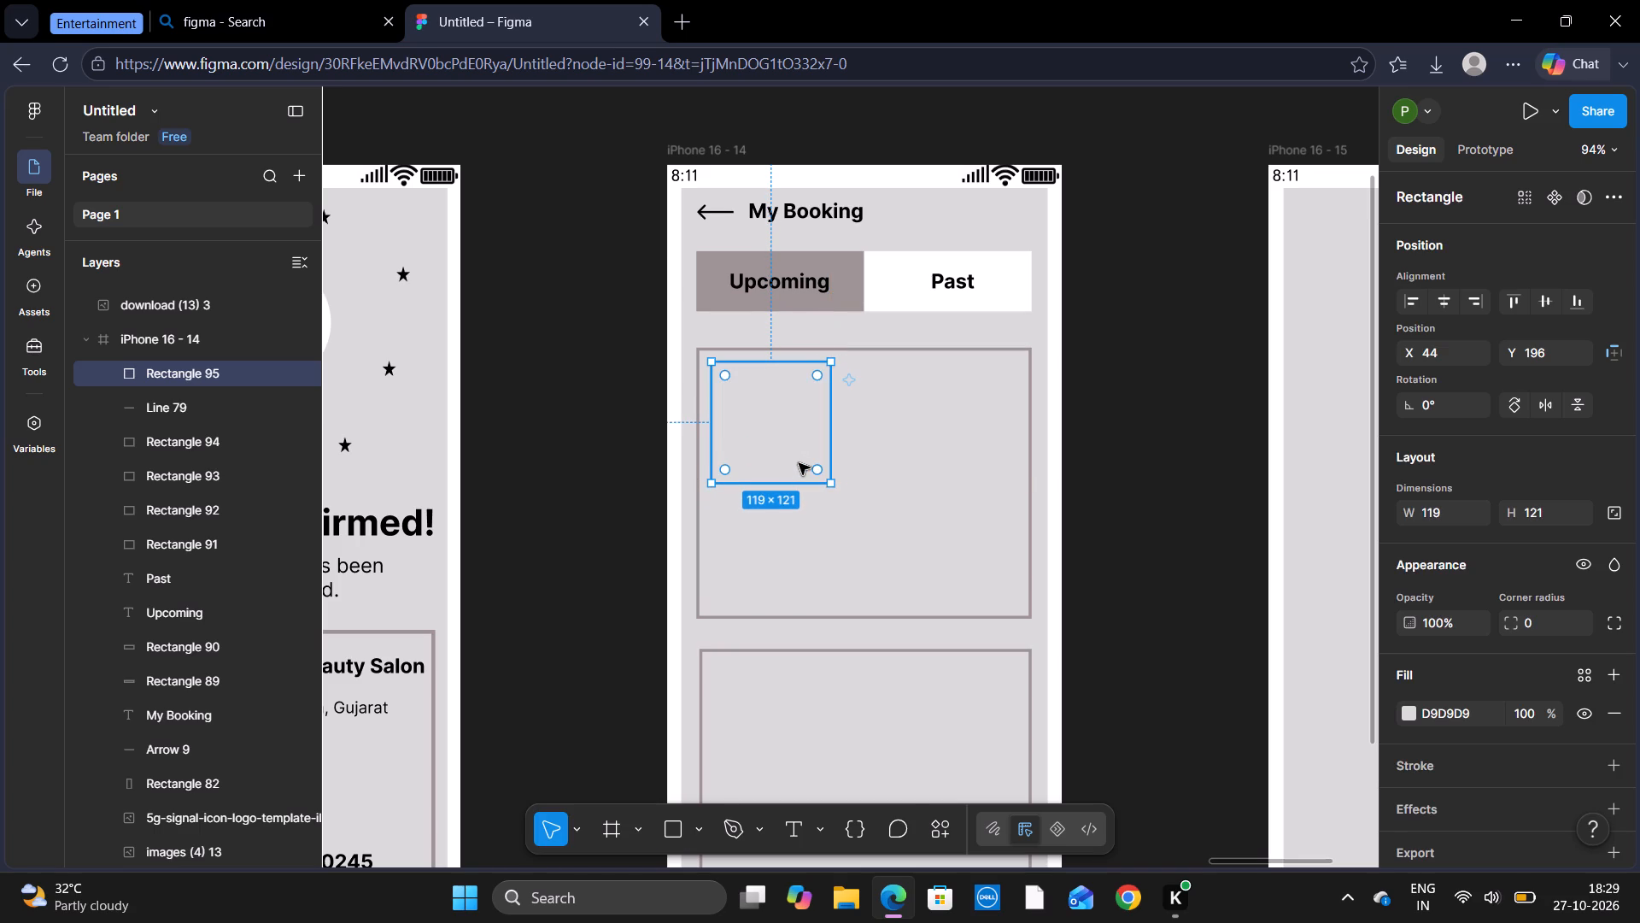
Fill the new rectangle in the first card with white, FFFFFF.
click(1408, 714)
click(1171, 825)
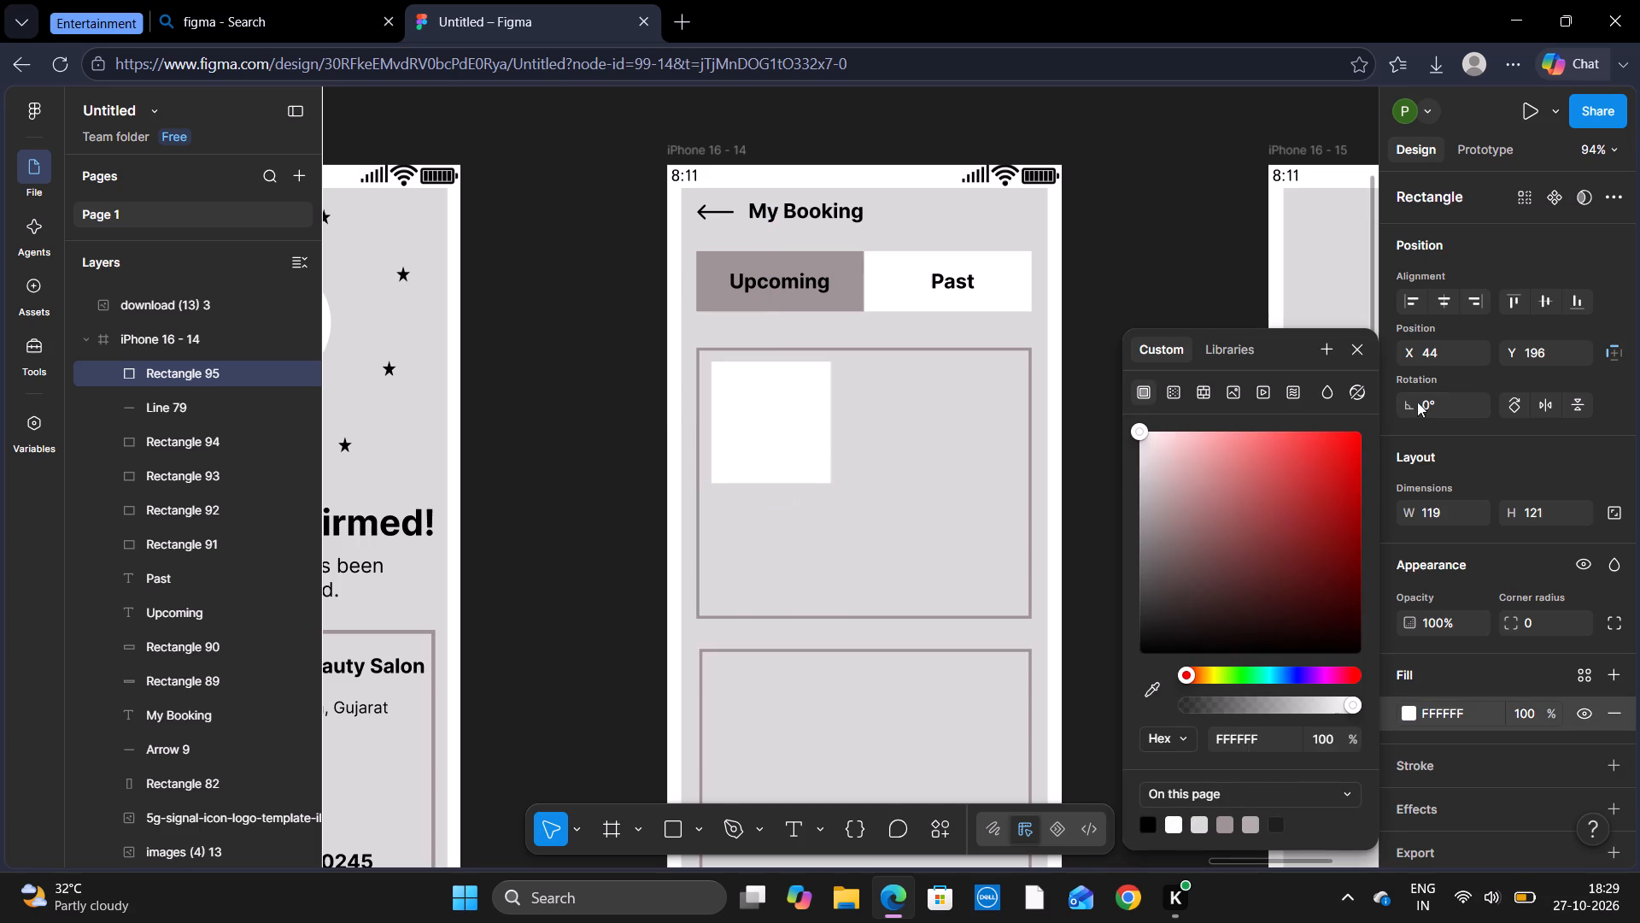
click(1354, 357)
Draw a second rectangle beside the white square in the first card, sized about 116 by 121 with its top at Y 196.
scroll(1192, 505, down, 1)
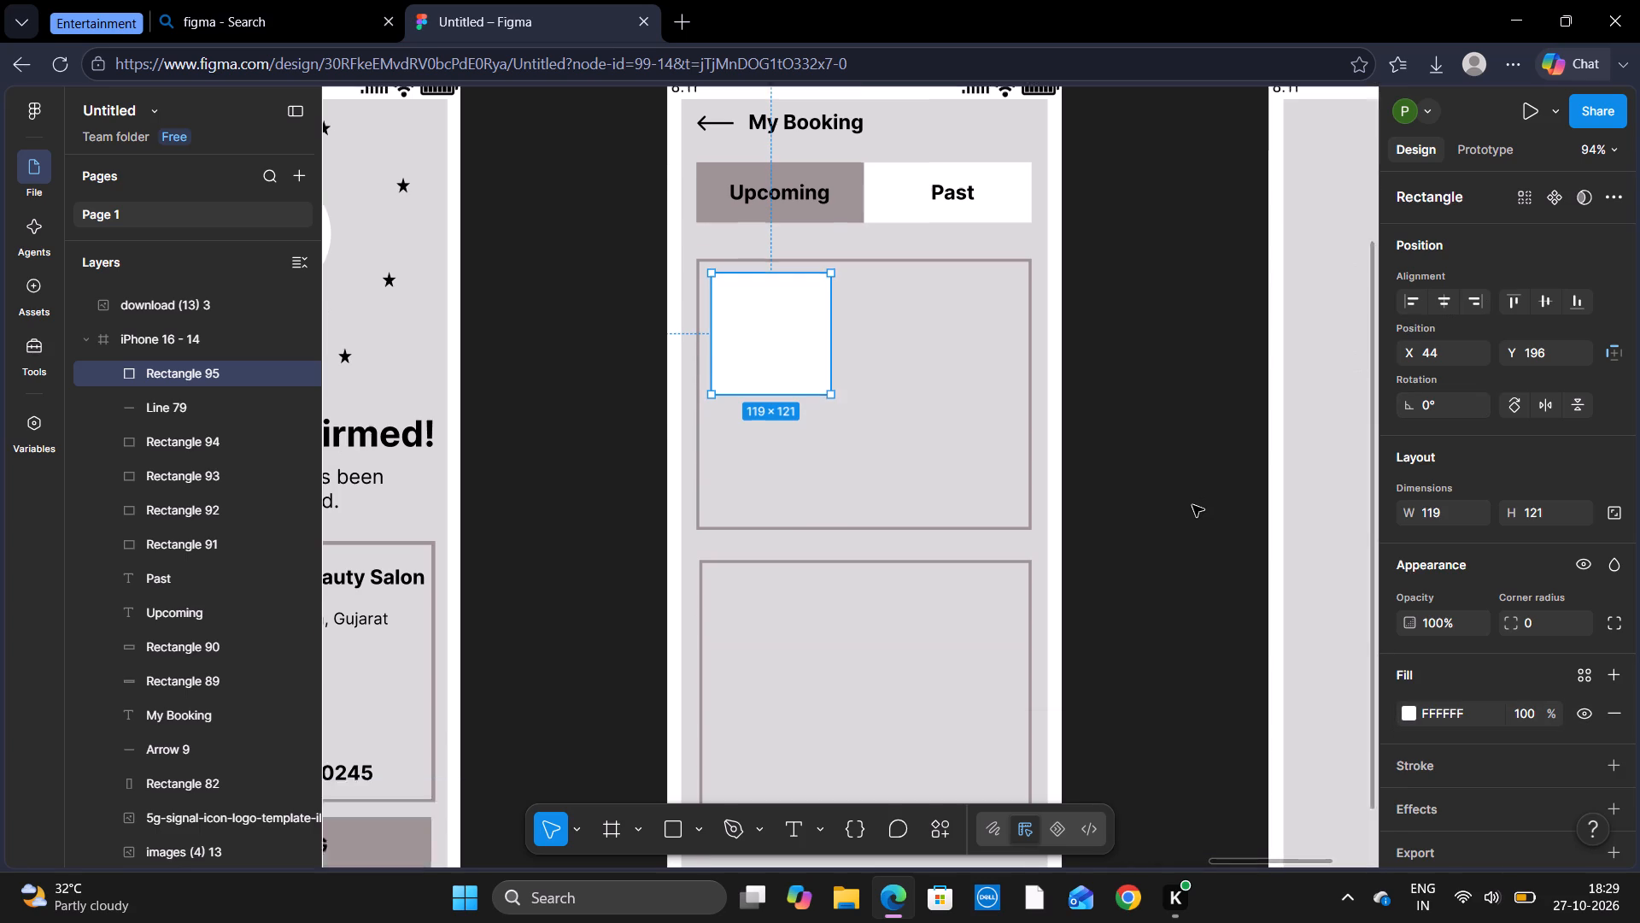
scroll(1192, 505, down, 1)
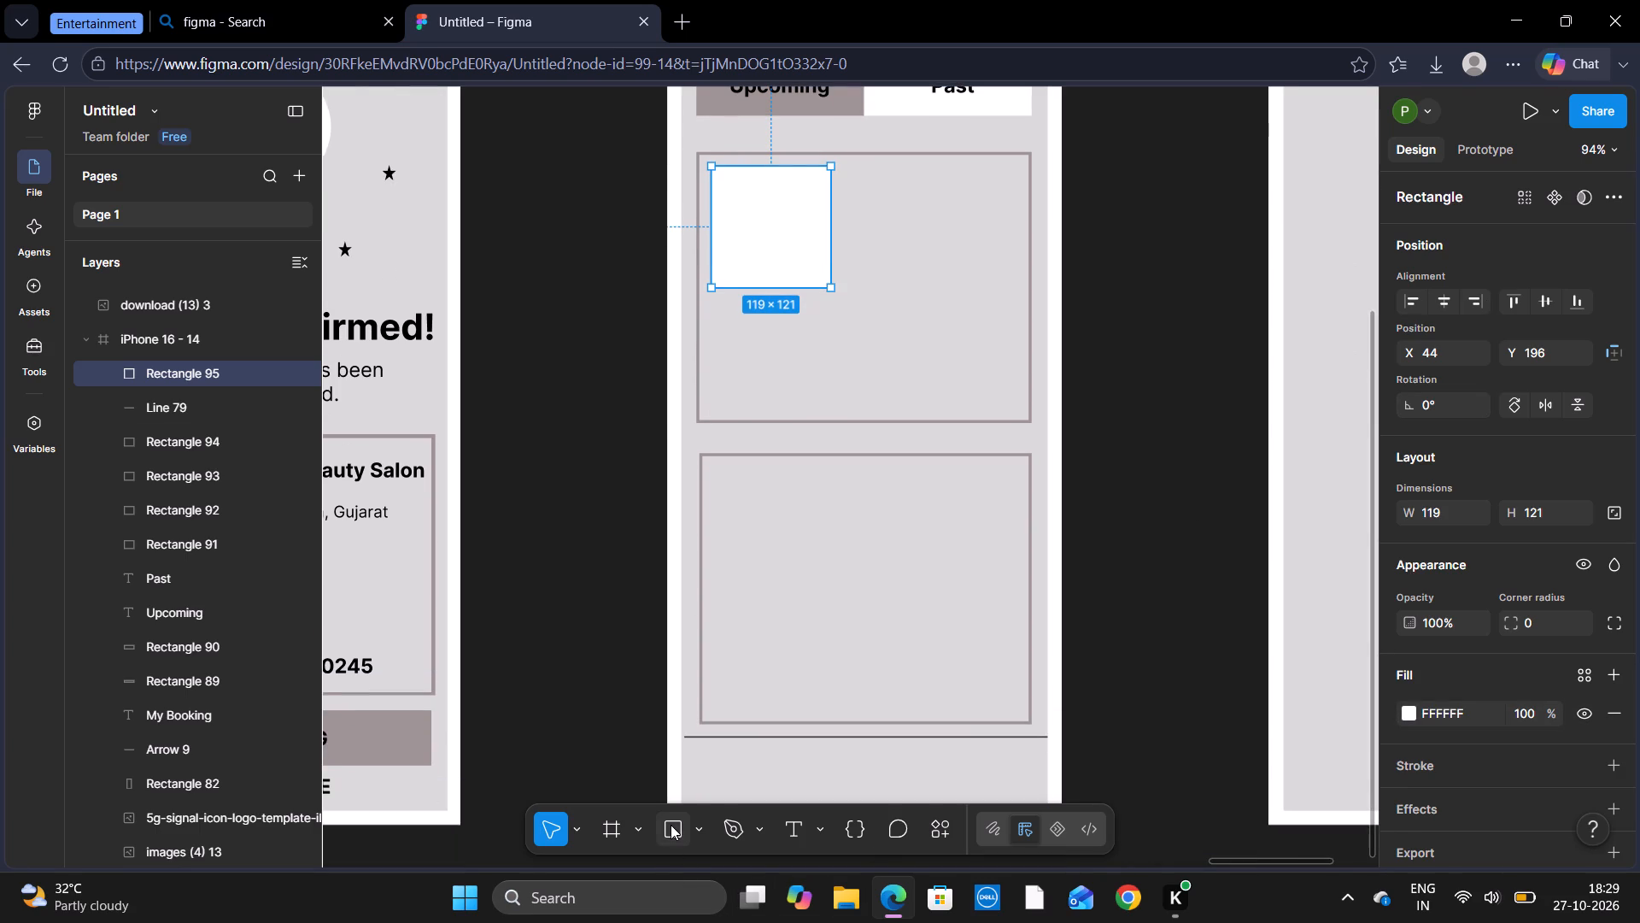
click(671, 825)
drag(864, 169, 865, 174)
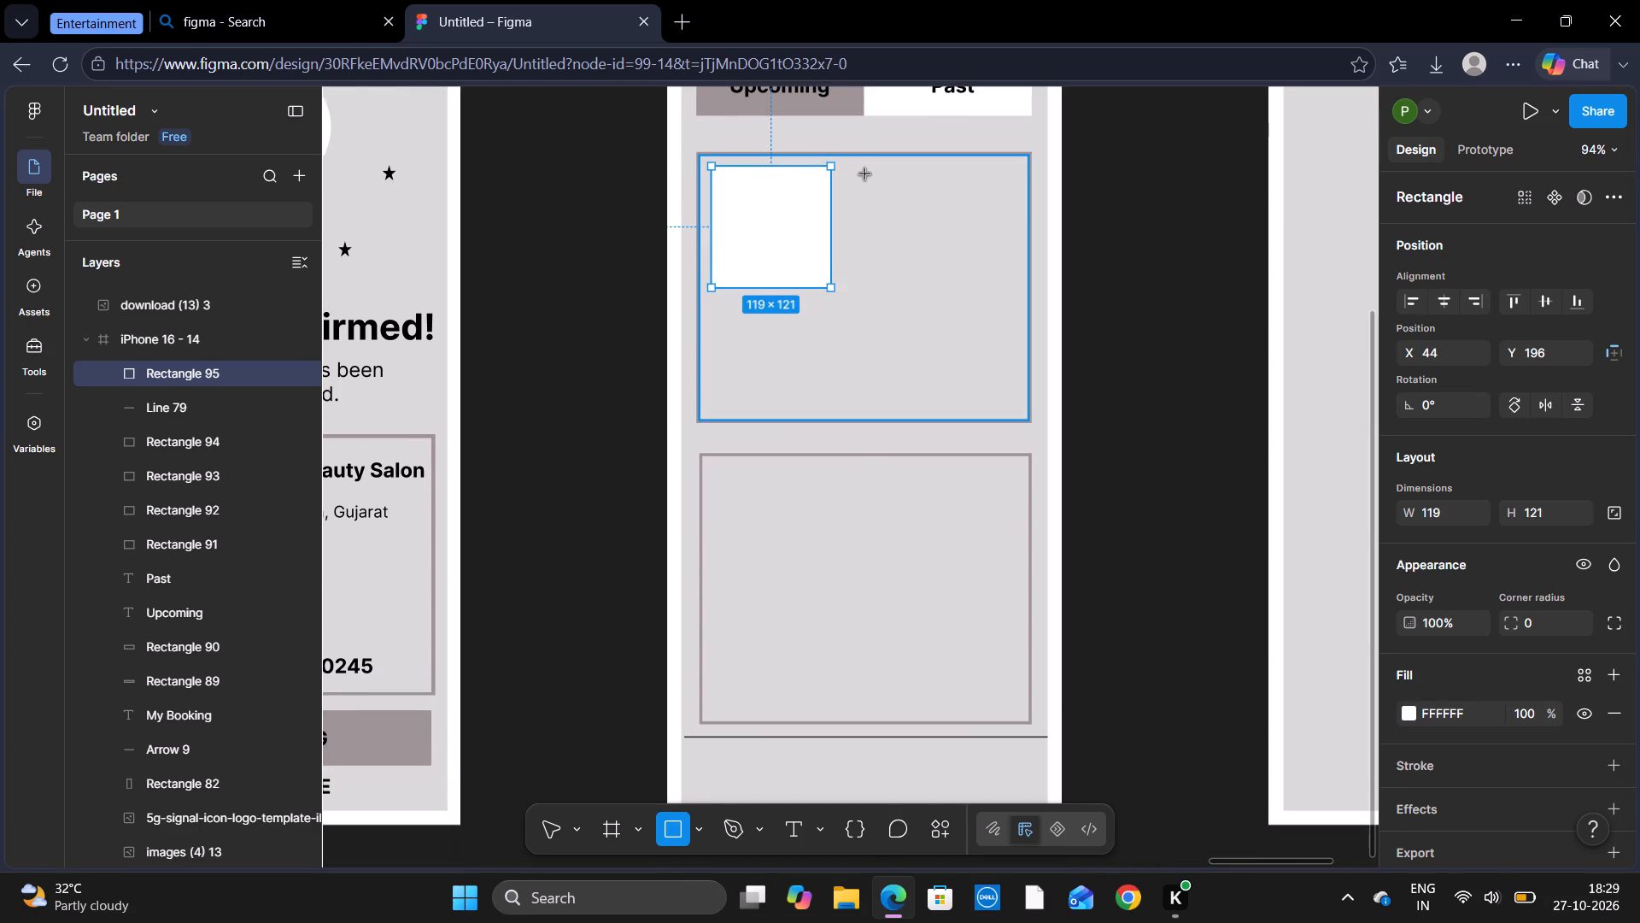
drag(865, 174, 981, 284)
click(902, 171)
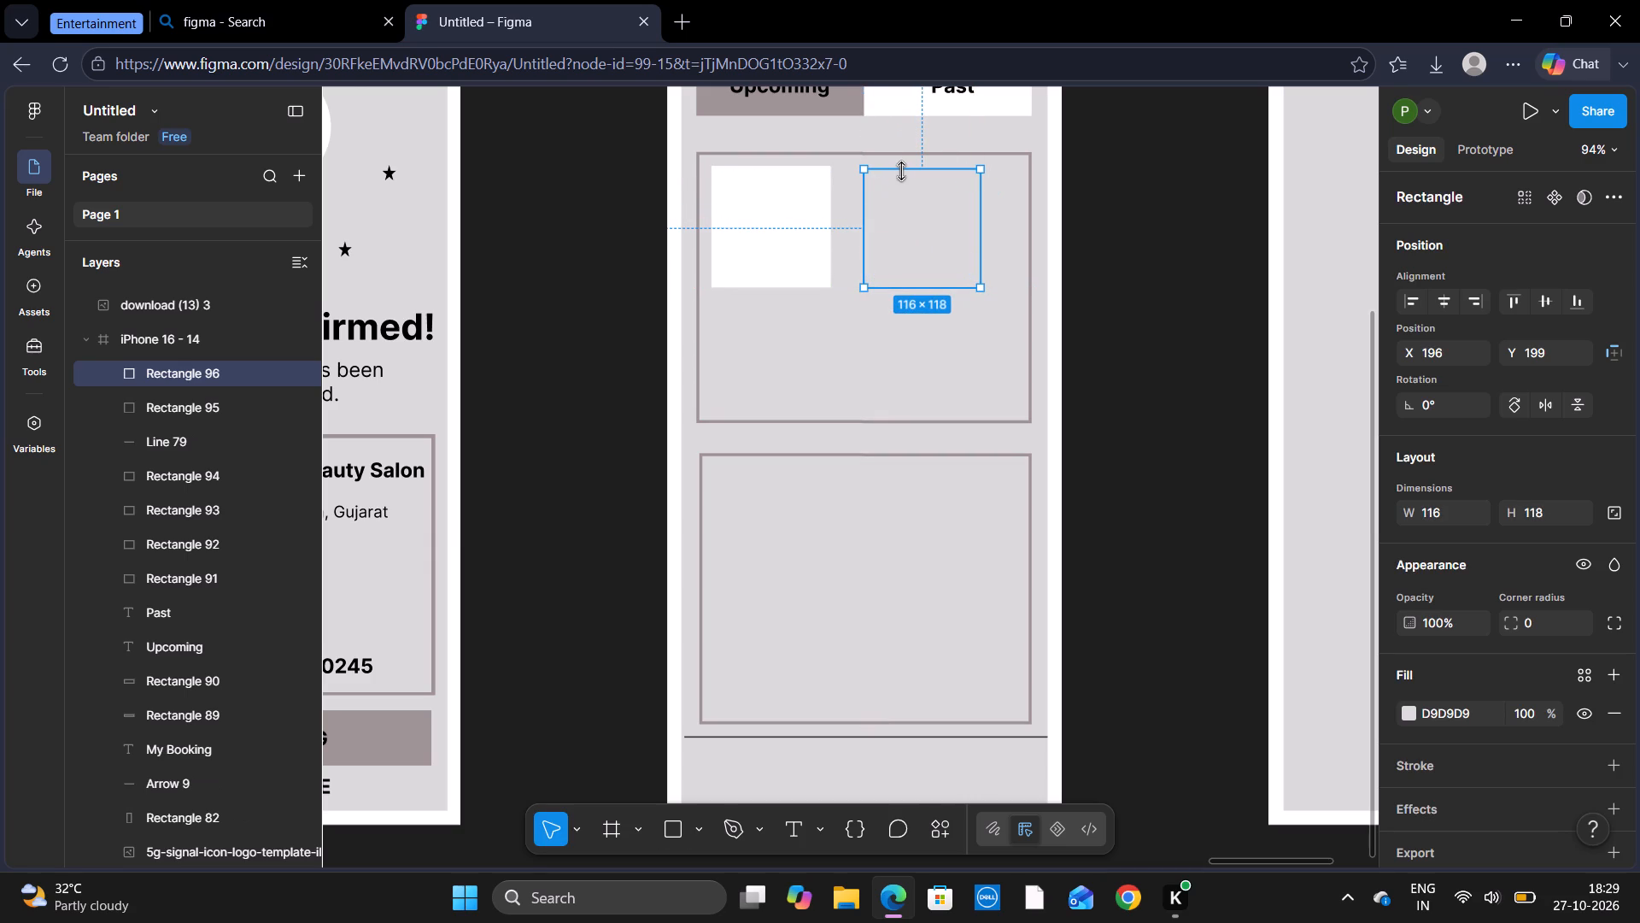
click(902, 171)
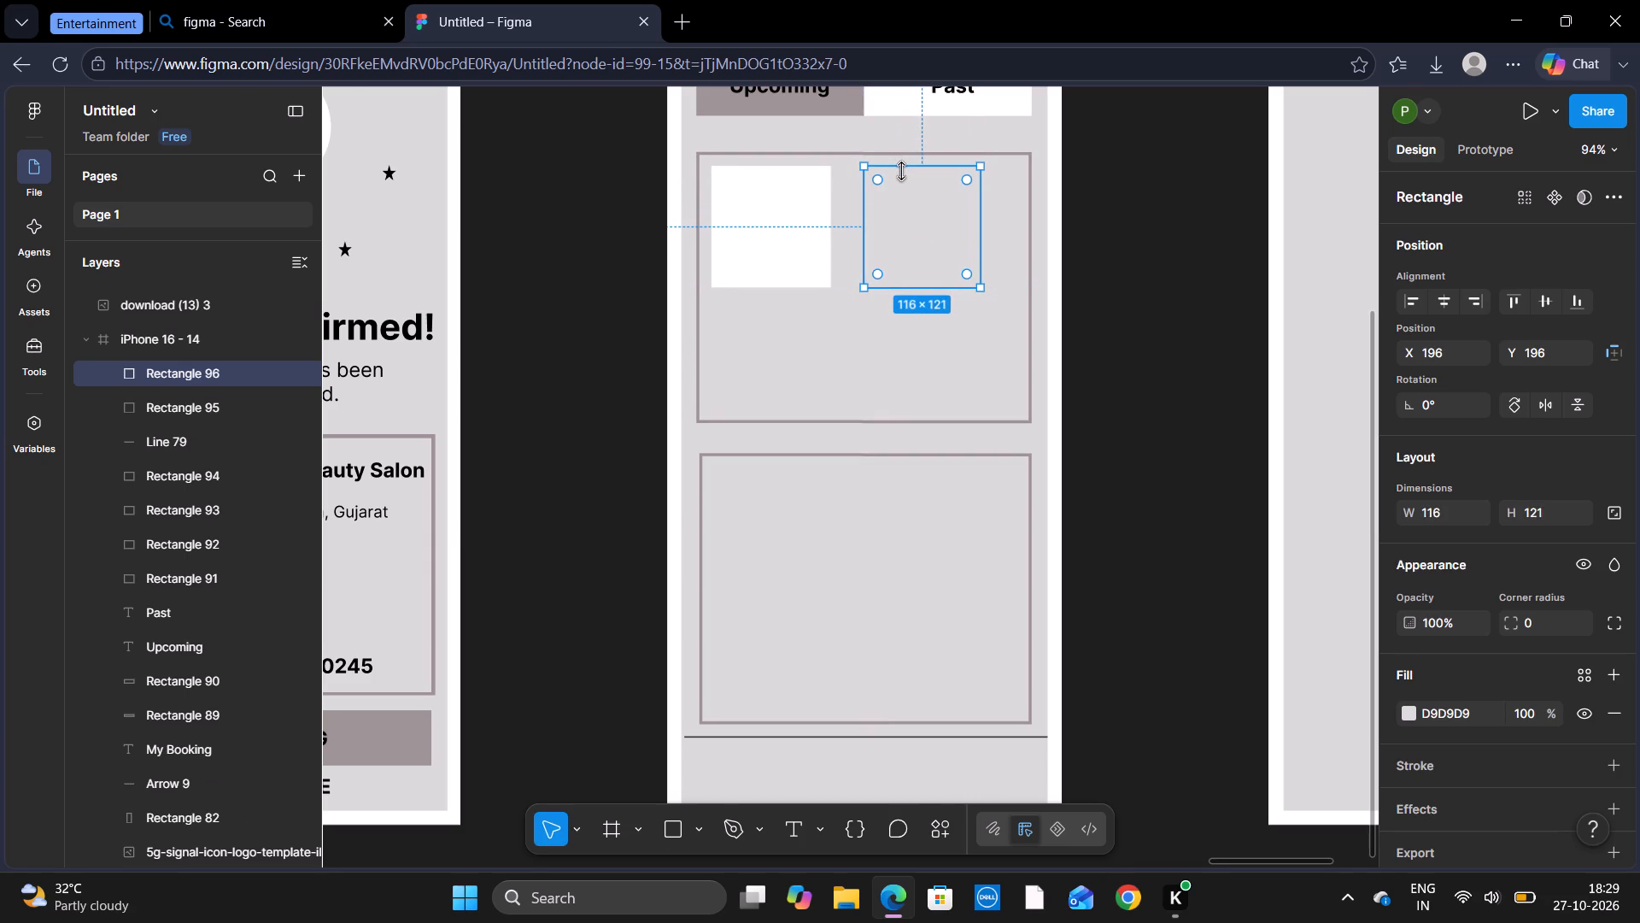
Move the second rectangle directly beneath the white square, to about X 44, Y 331, and widen it to 119 to match.
drag(928, 213, 777, 345)
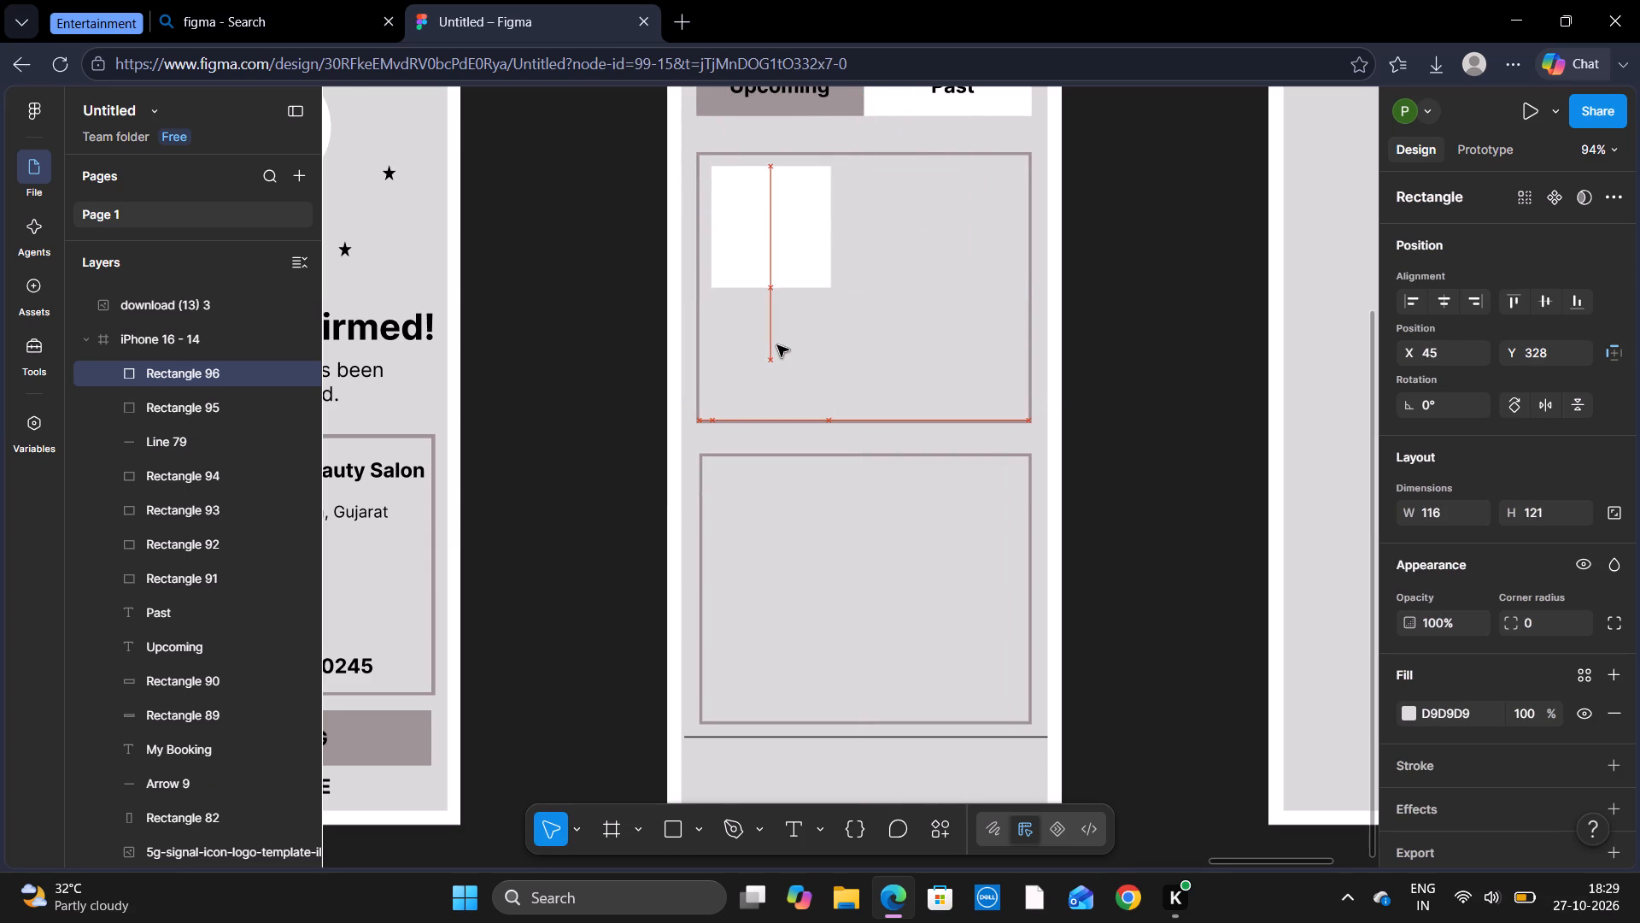
drag(777, 345, 774, 351)
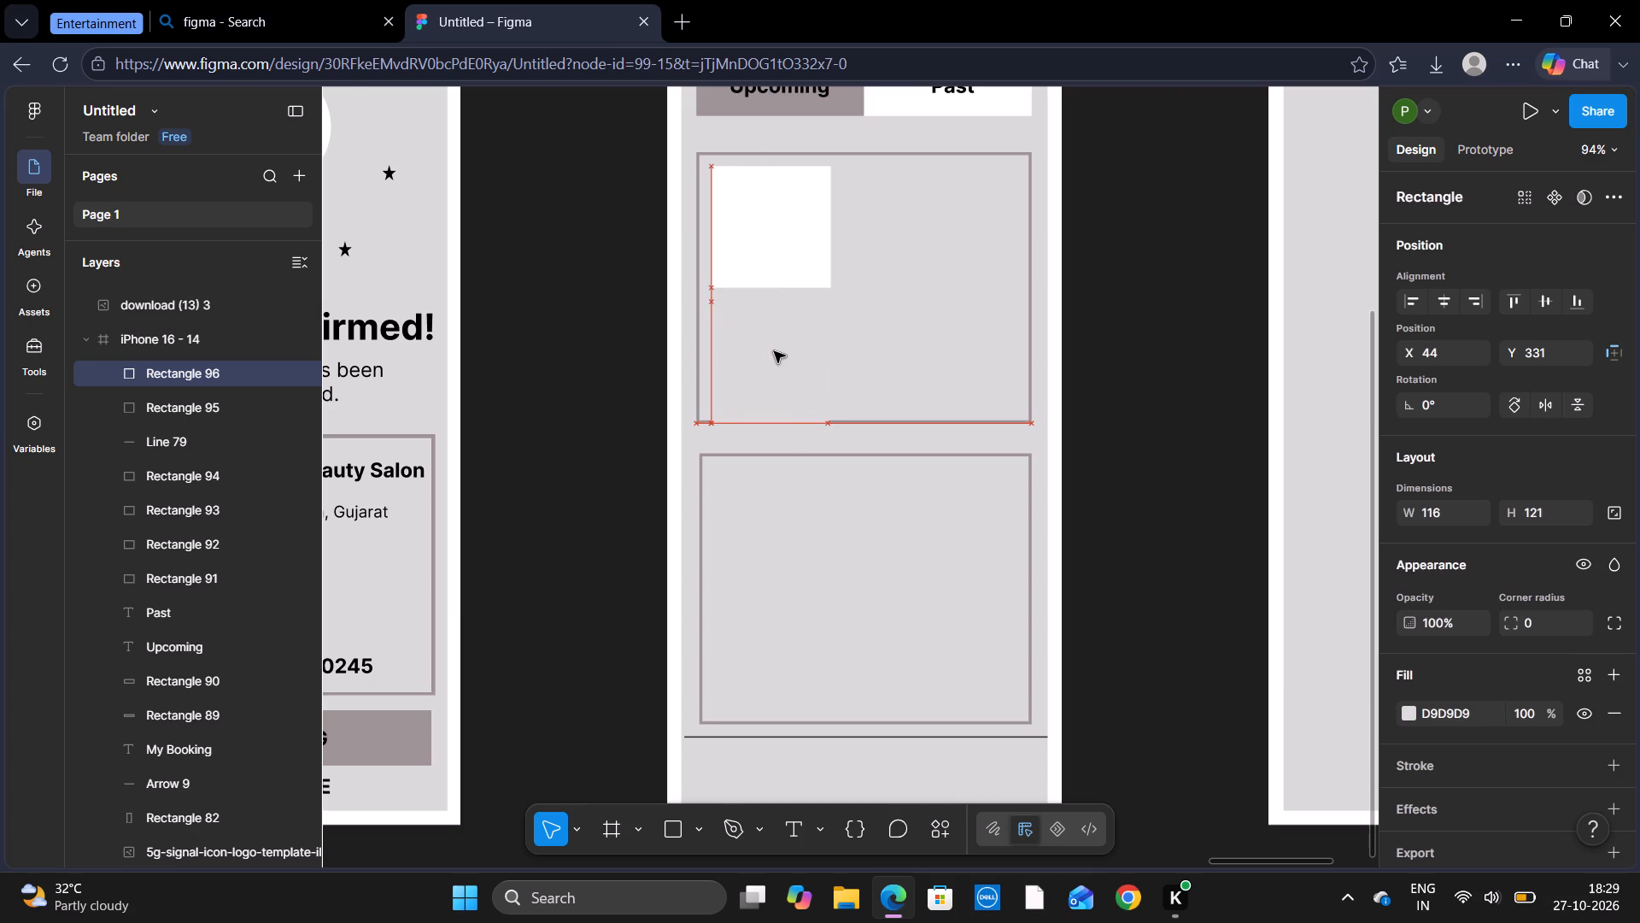
click(825, 346)
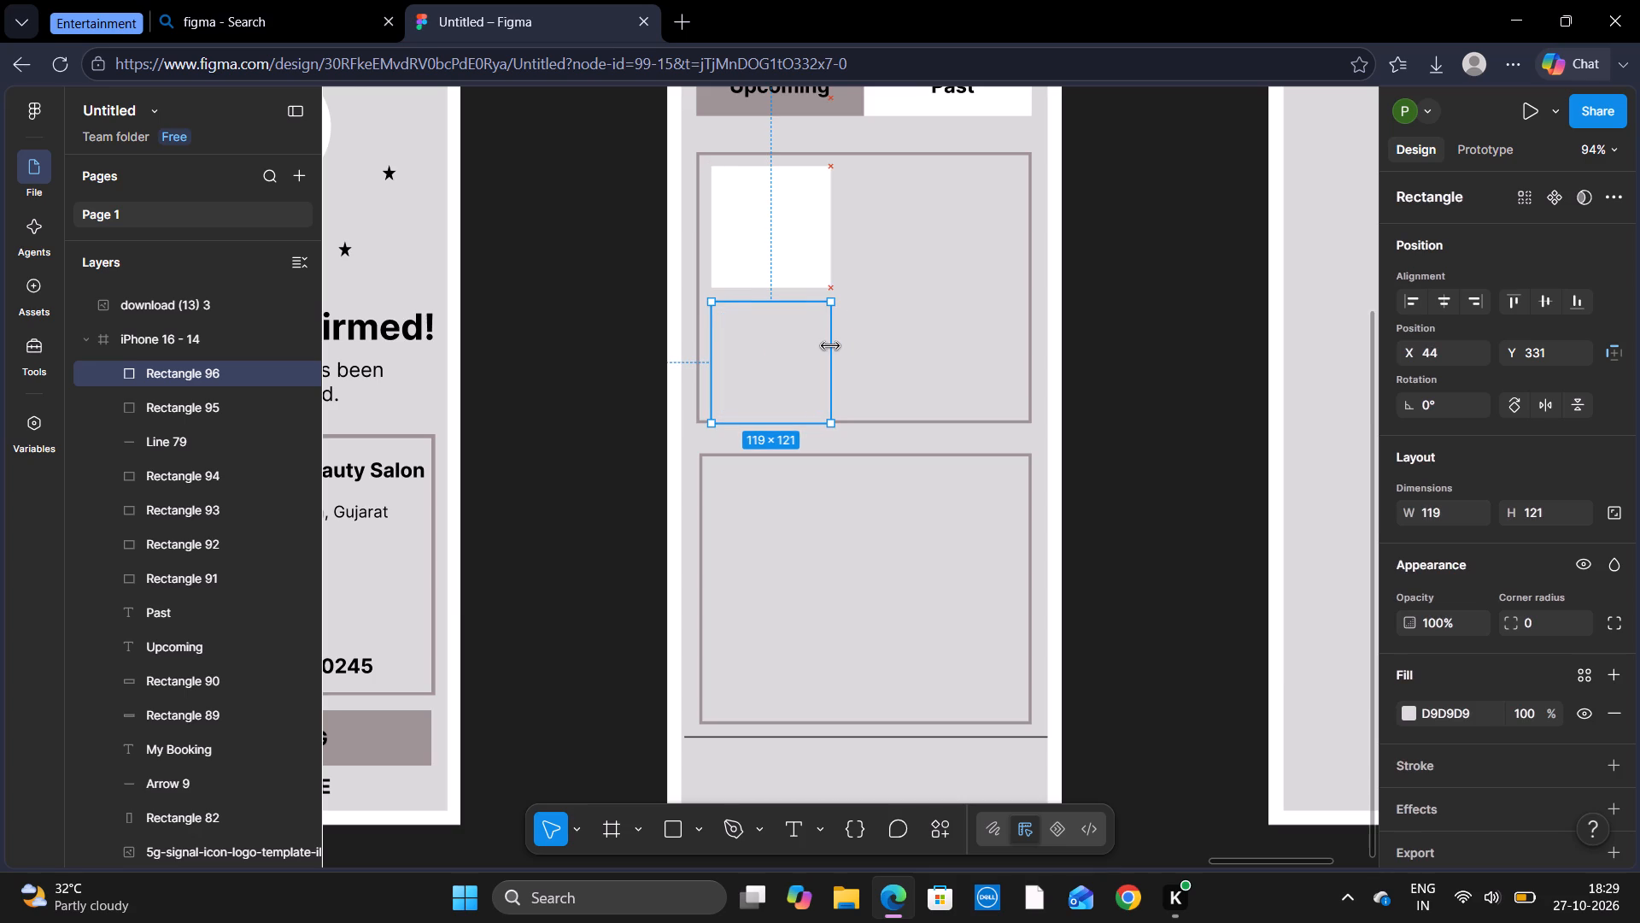
click(831, 347)
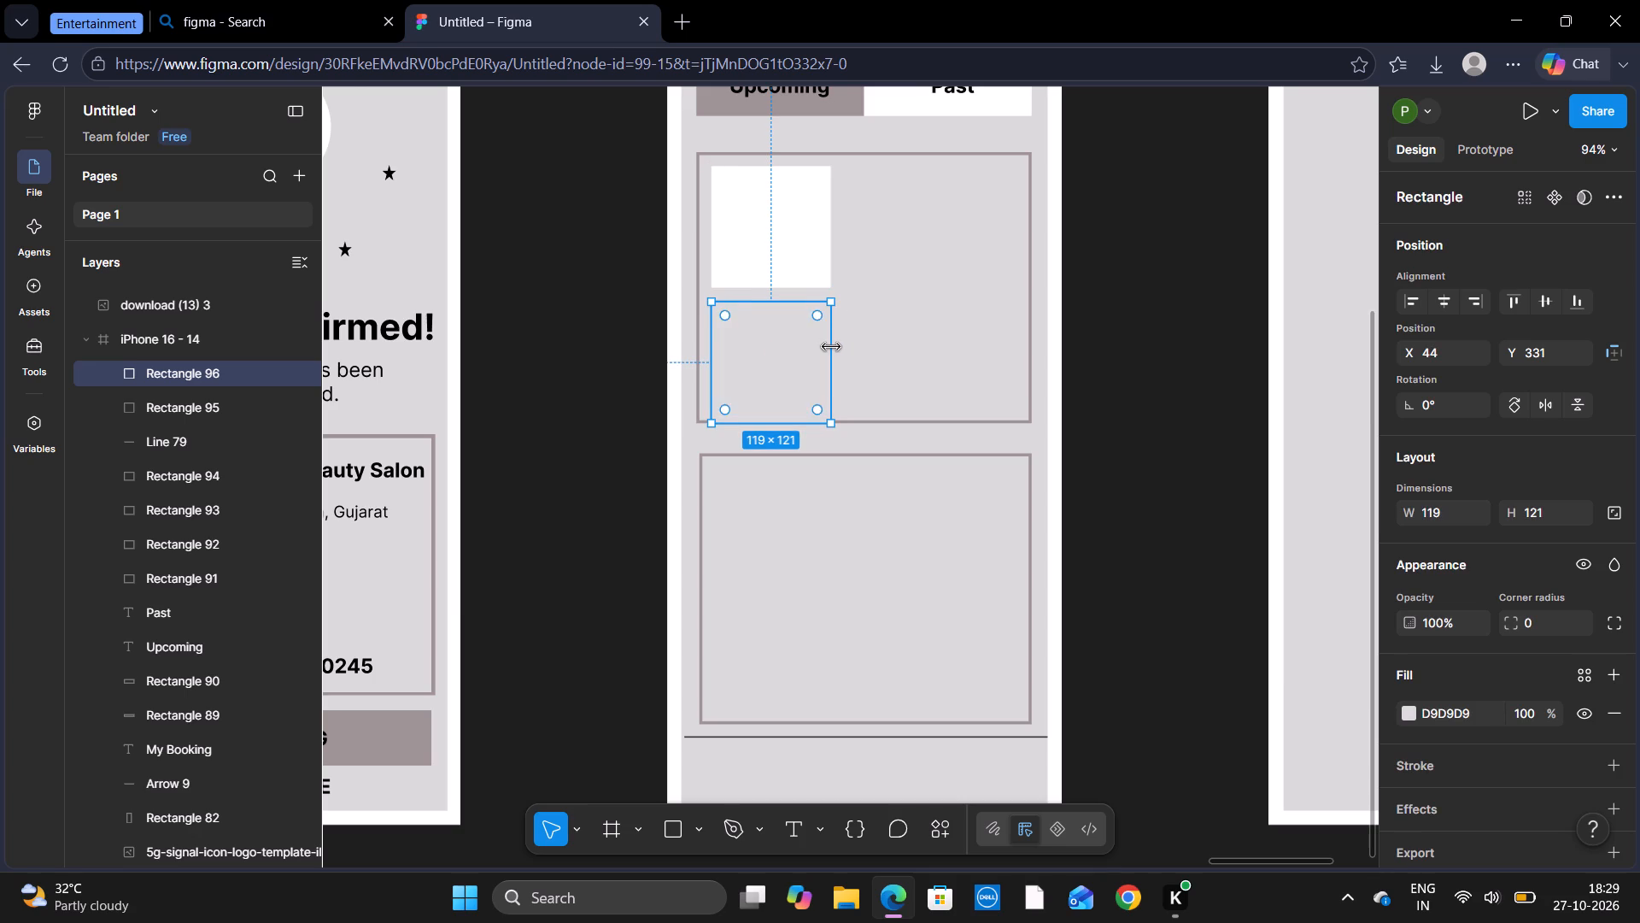
Fill the second rectangle with white, FFFFFF.
click(1410, 716)
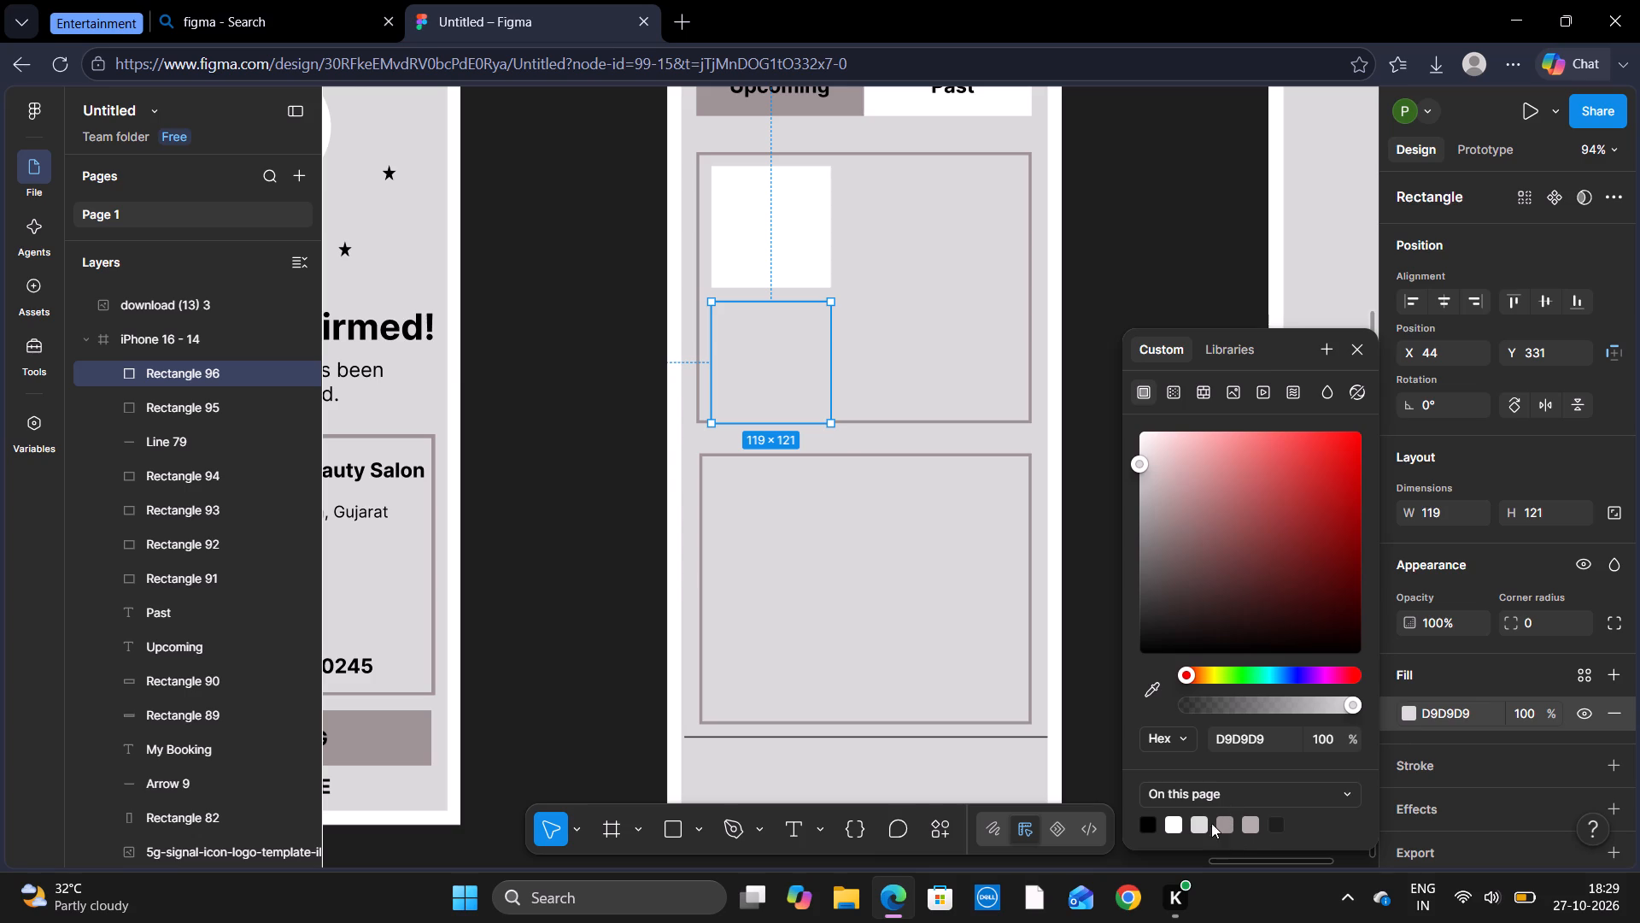
click(1170, 826)
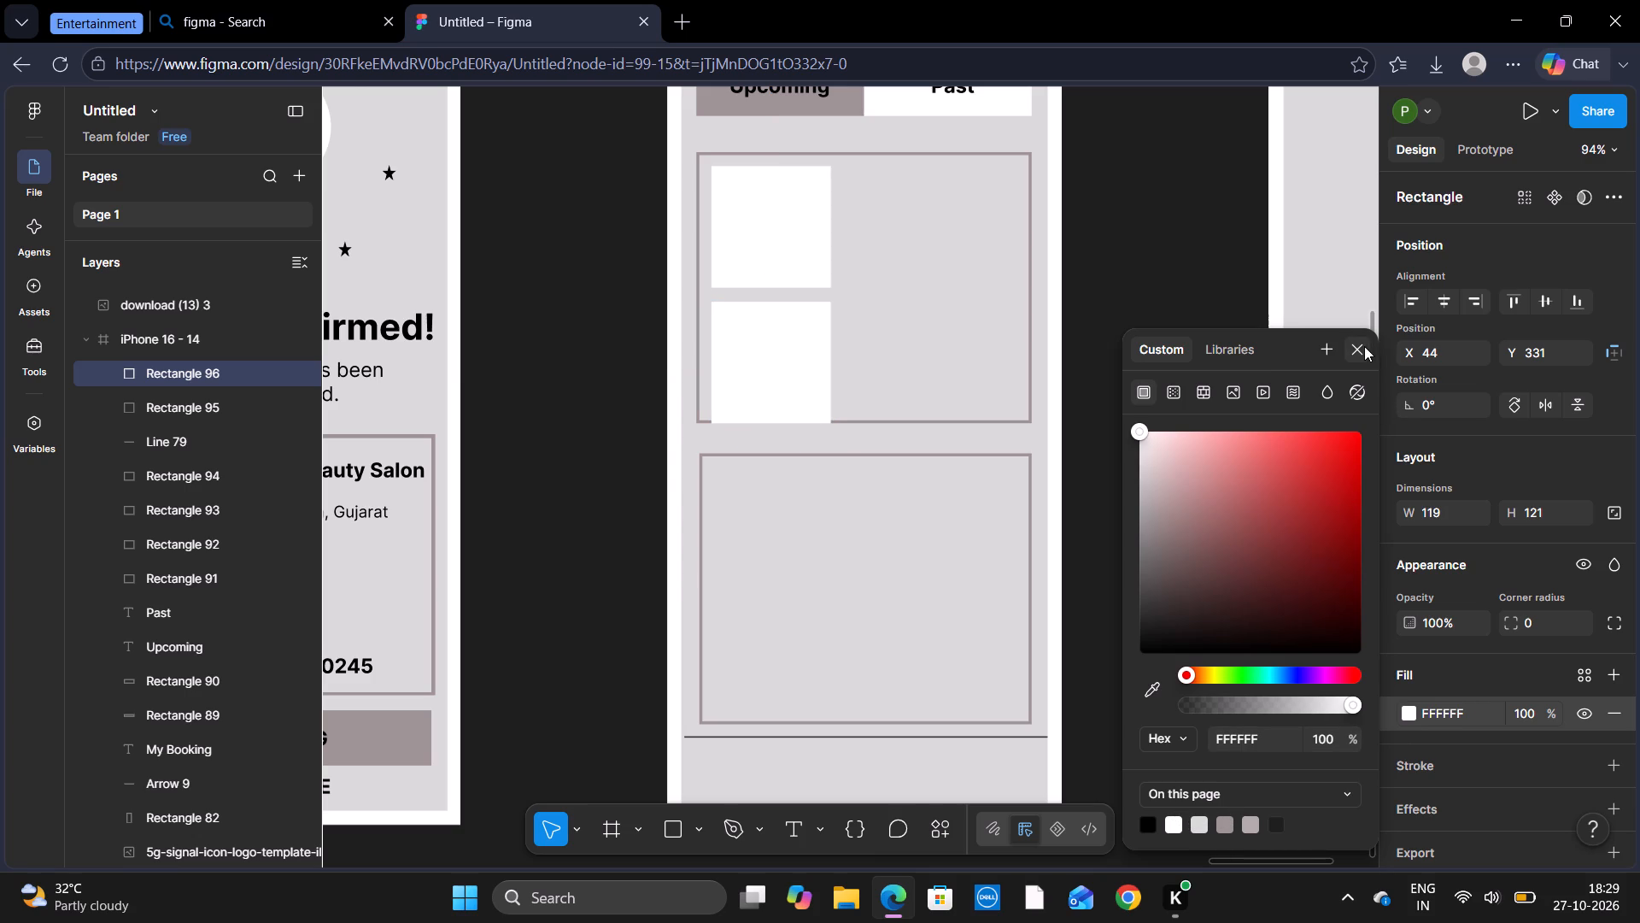
click(1364, 346)
Move the second white square into the second card's upper-left corner, at X 44, Y 496, aligned with the square above.
drag(799, 371, 798, 484)
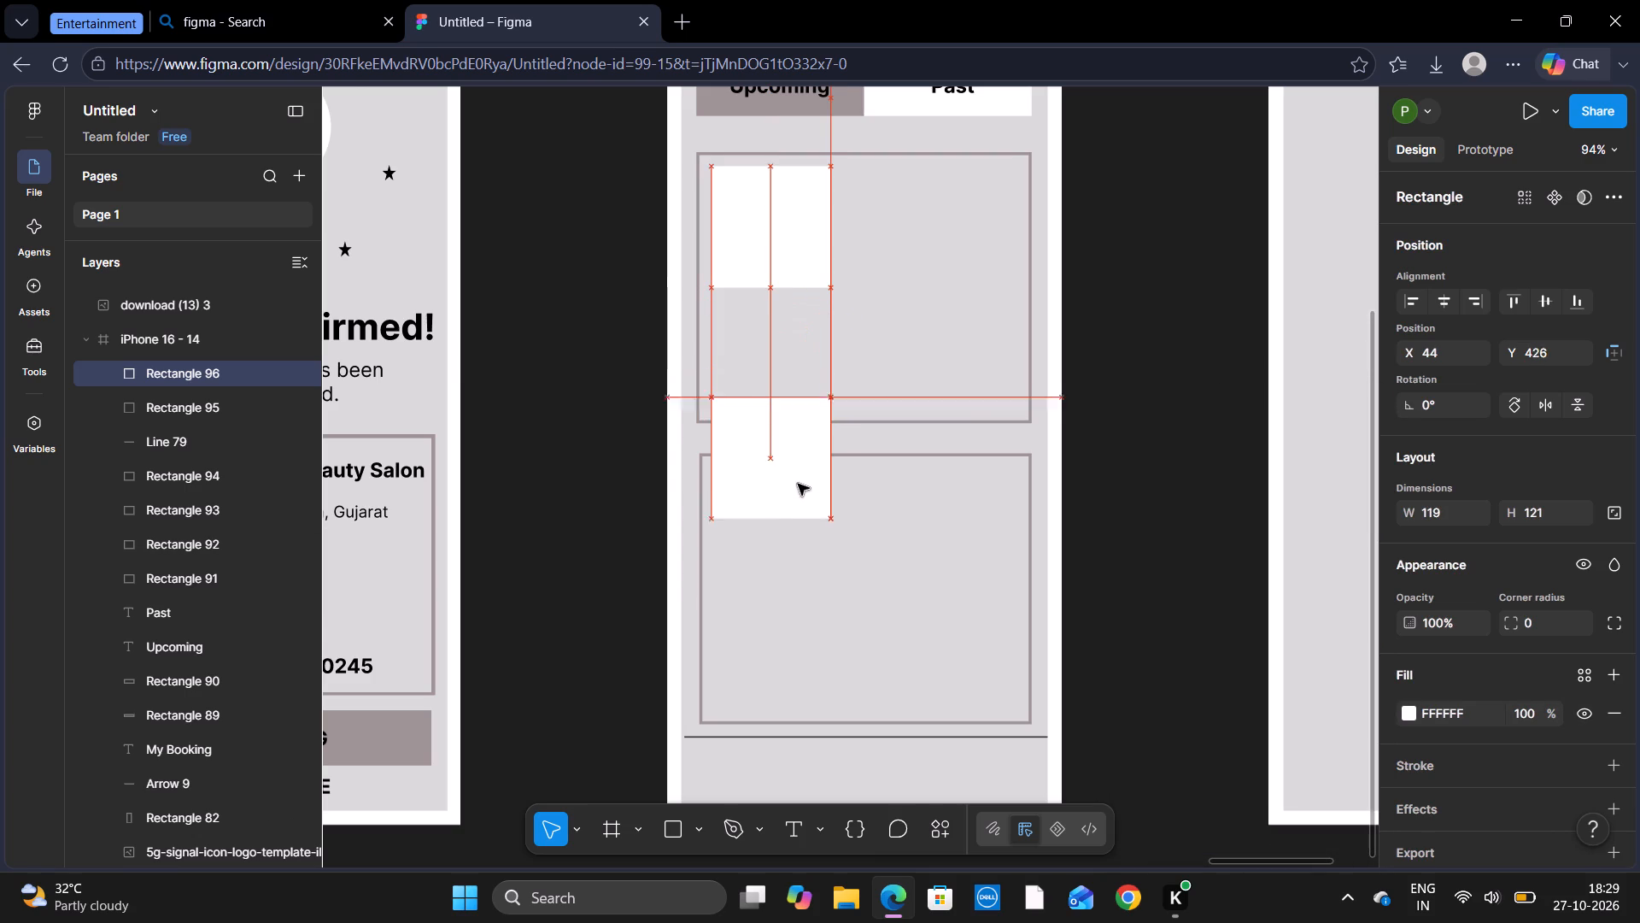
drag(798, 484, 803, 548)
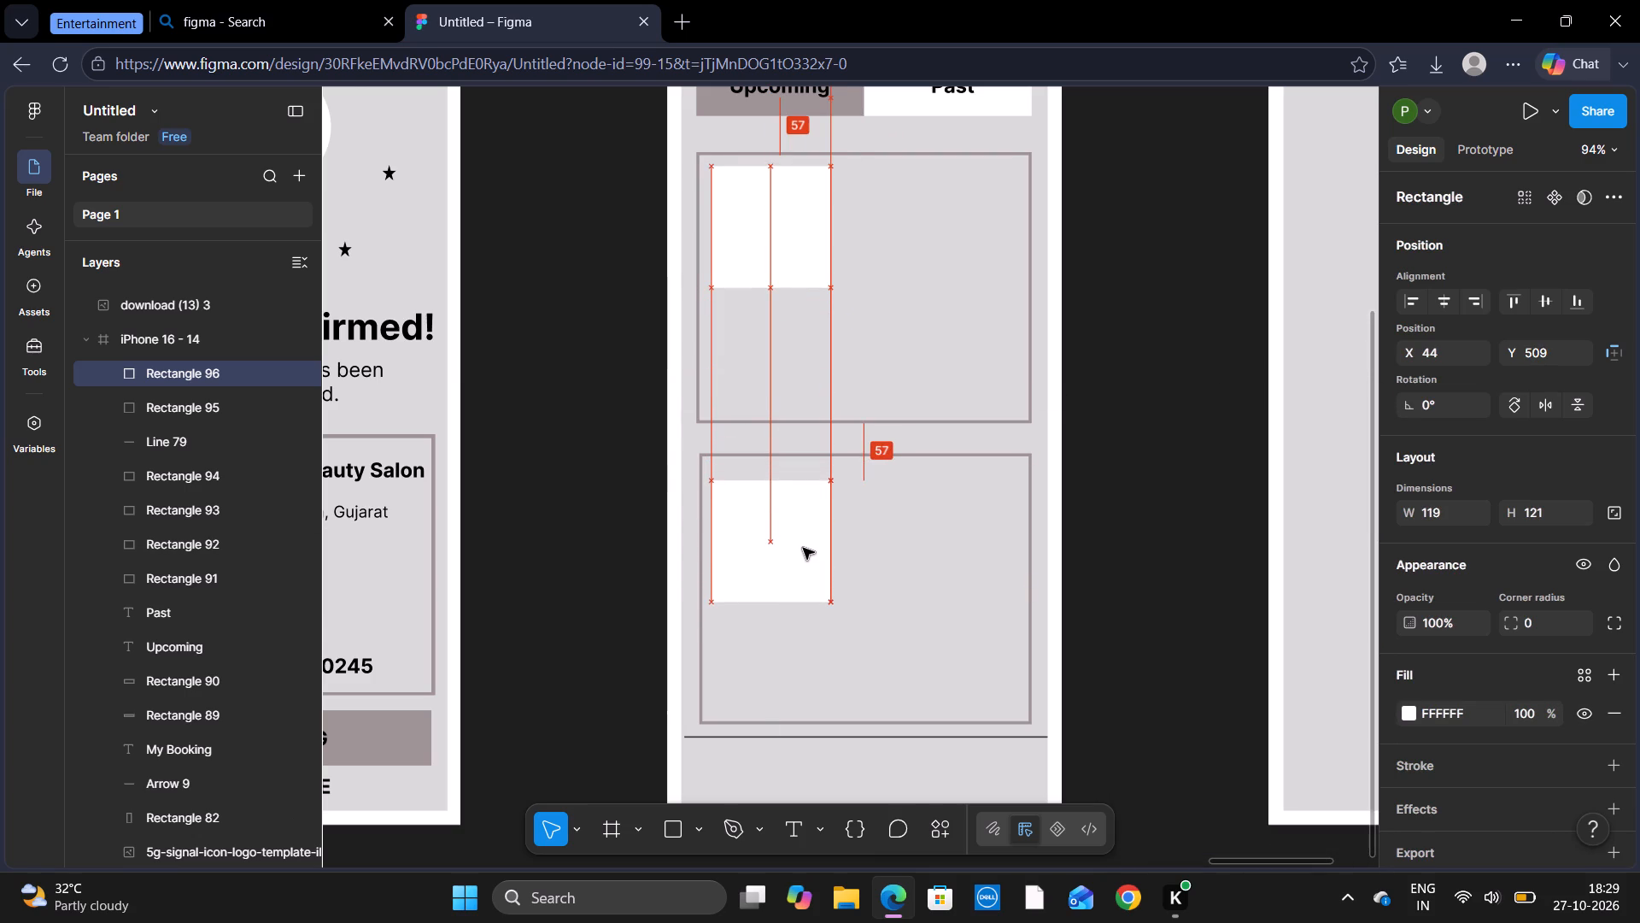
drag(803, 548, 801, 539)
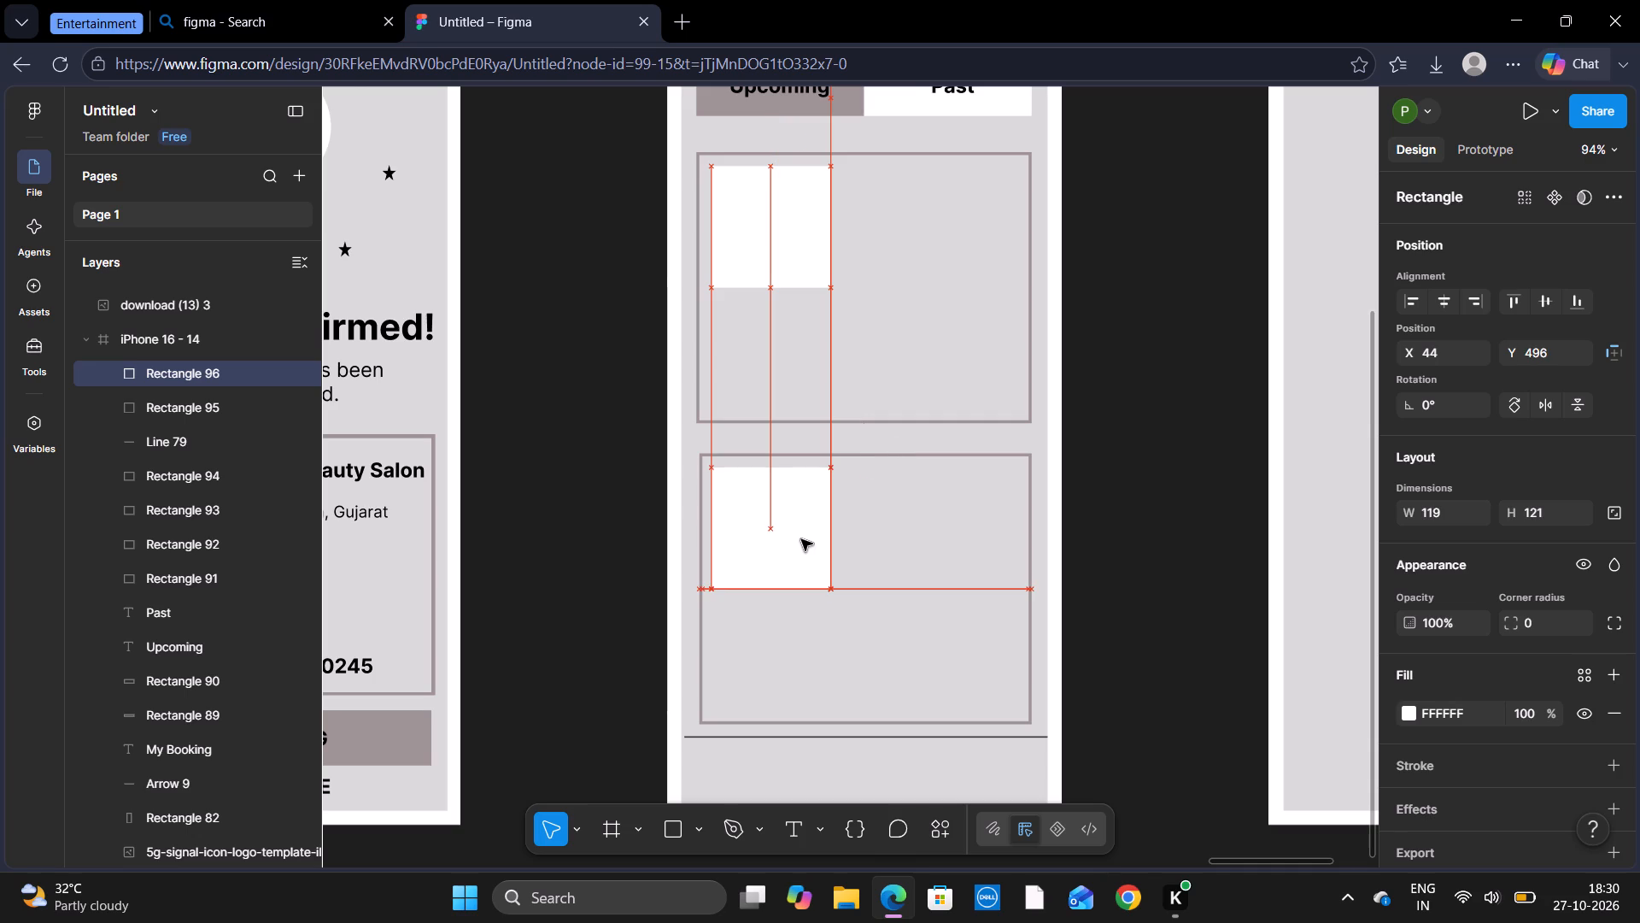
drag(801, 539, 797, 535)
drag(797, 535, 797, 537)
click(1262, 348)
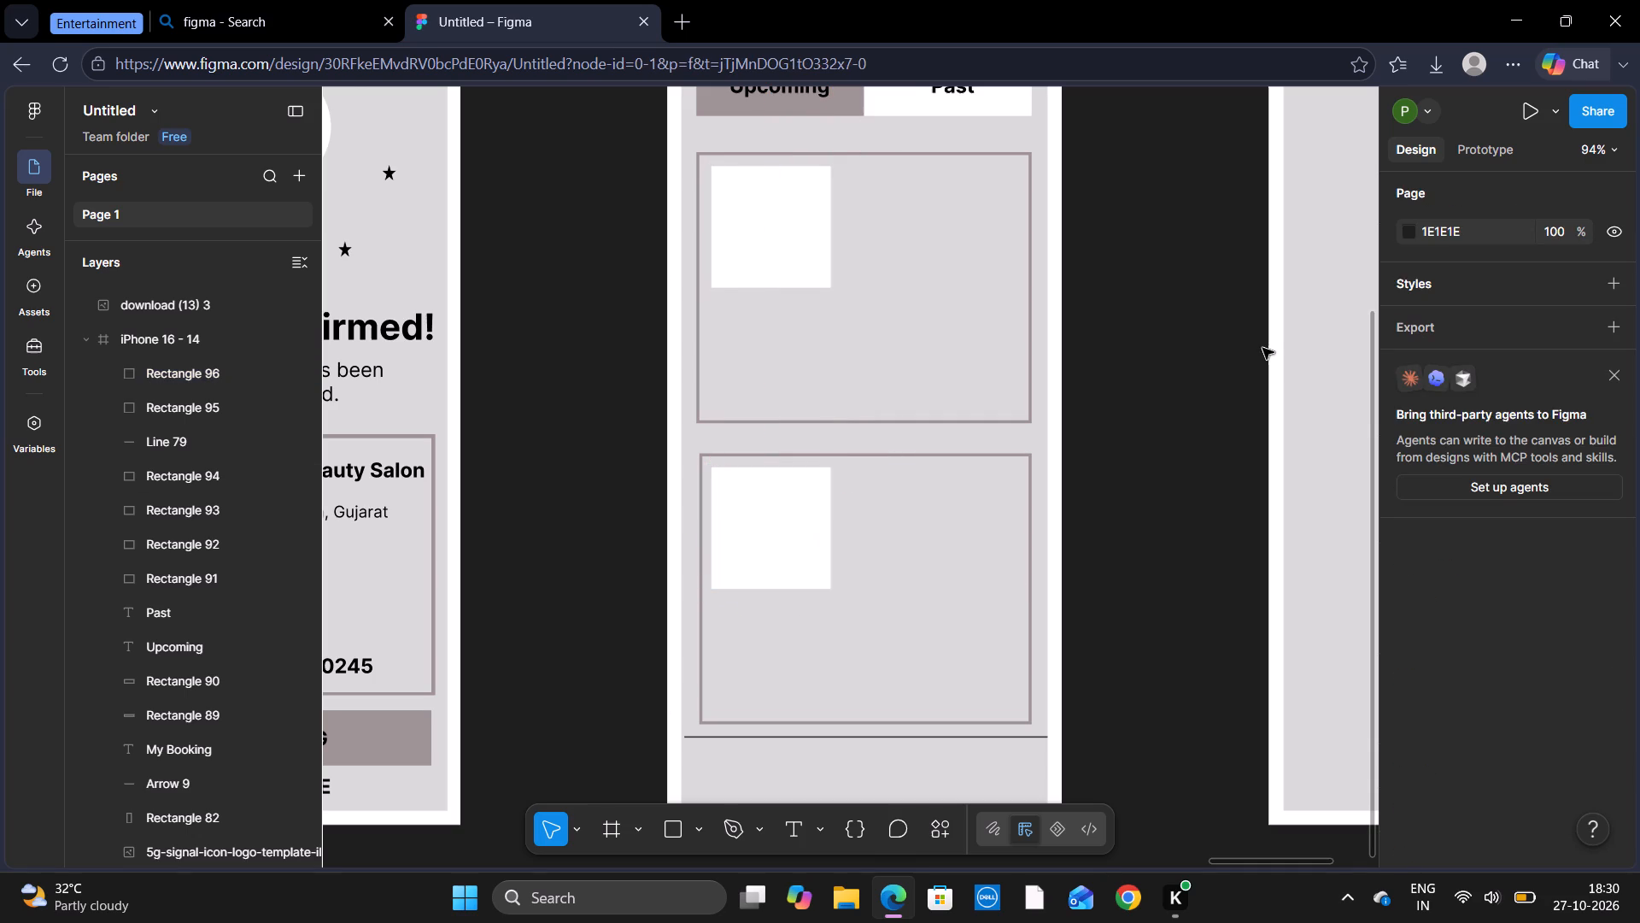
click(759, 541)
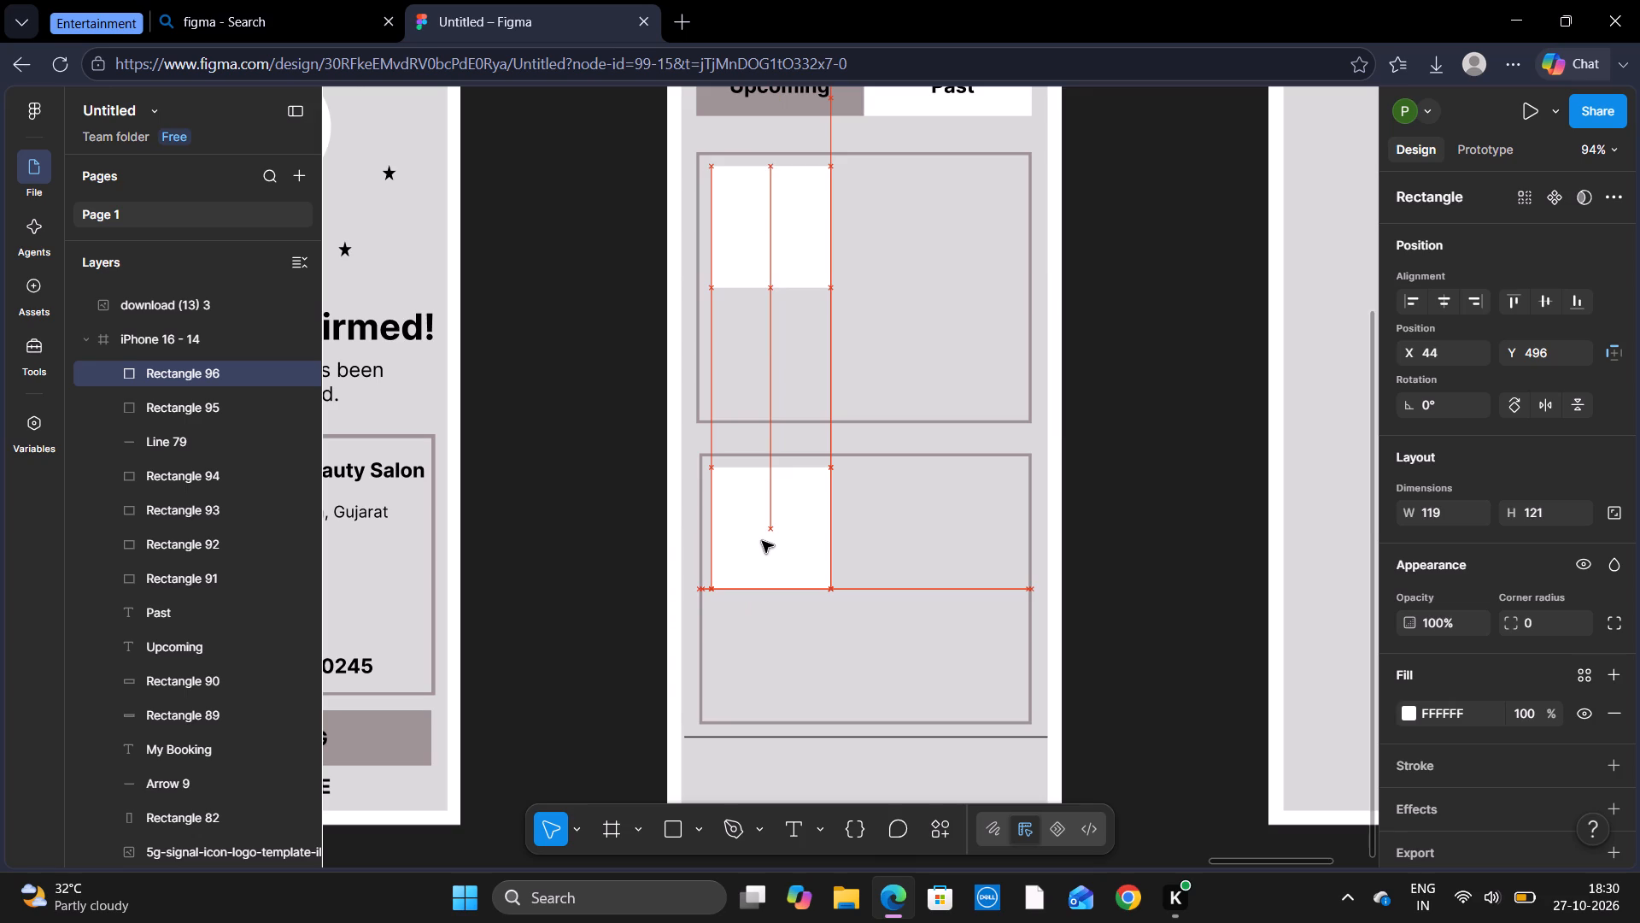
click(1143, 414)
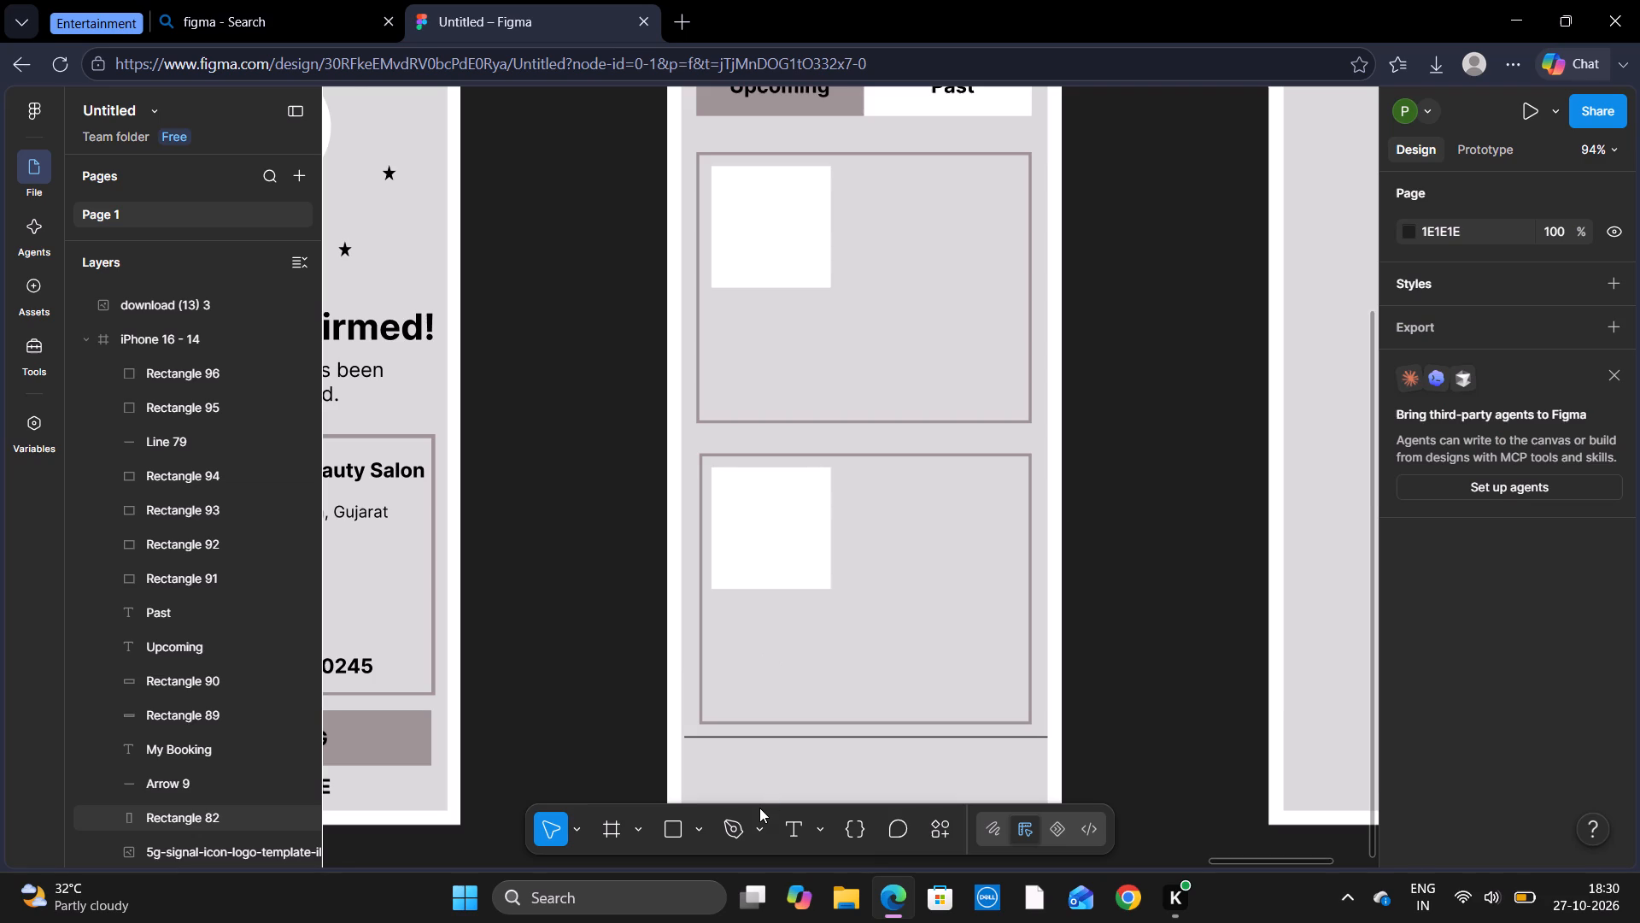
Draw a horizontal black line about 119 long along the top edge of the first card's white square.
click(670, 824)
click(704, 819)
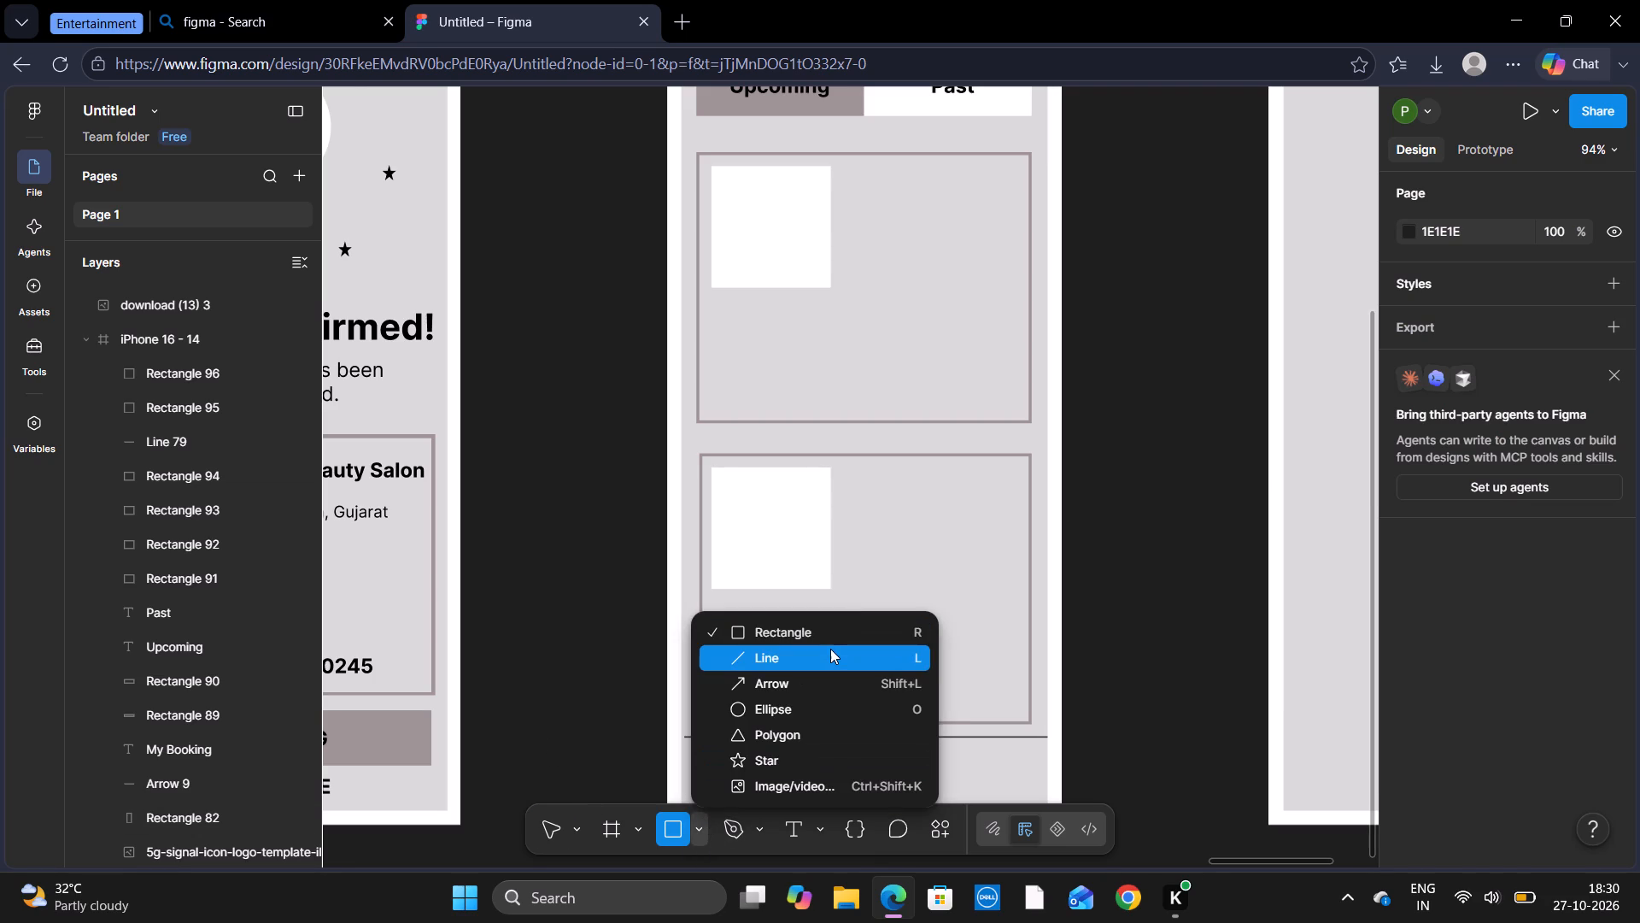
click(829, 650)
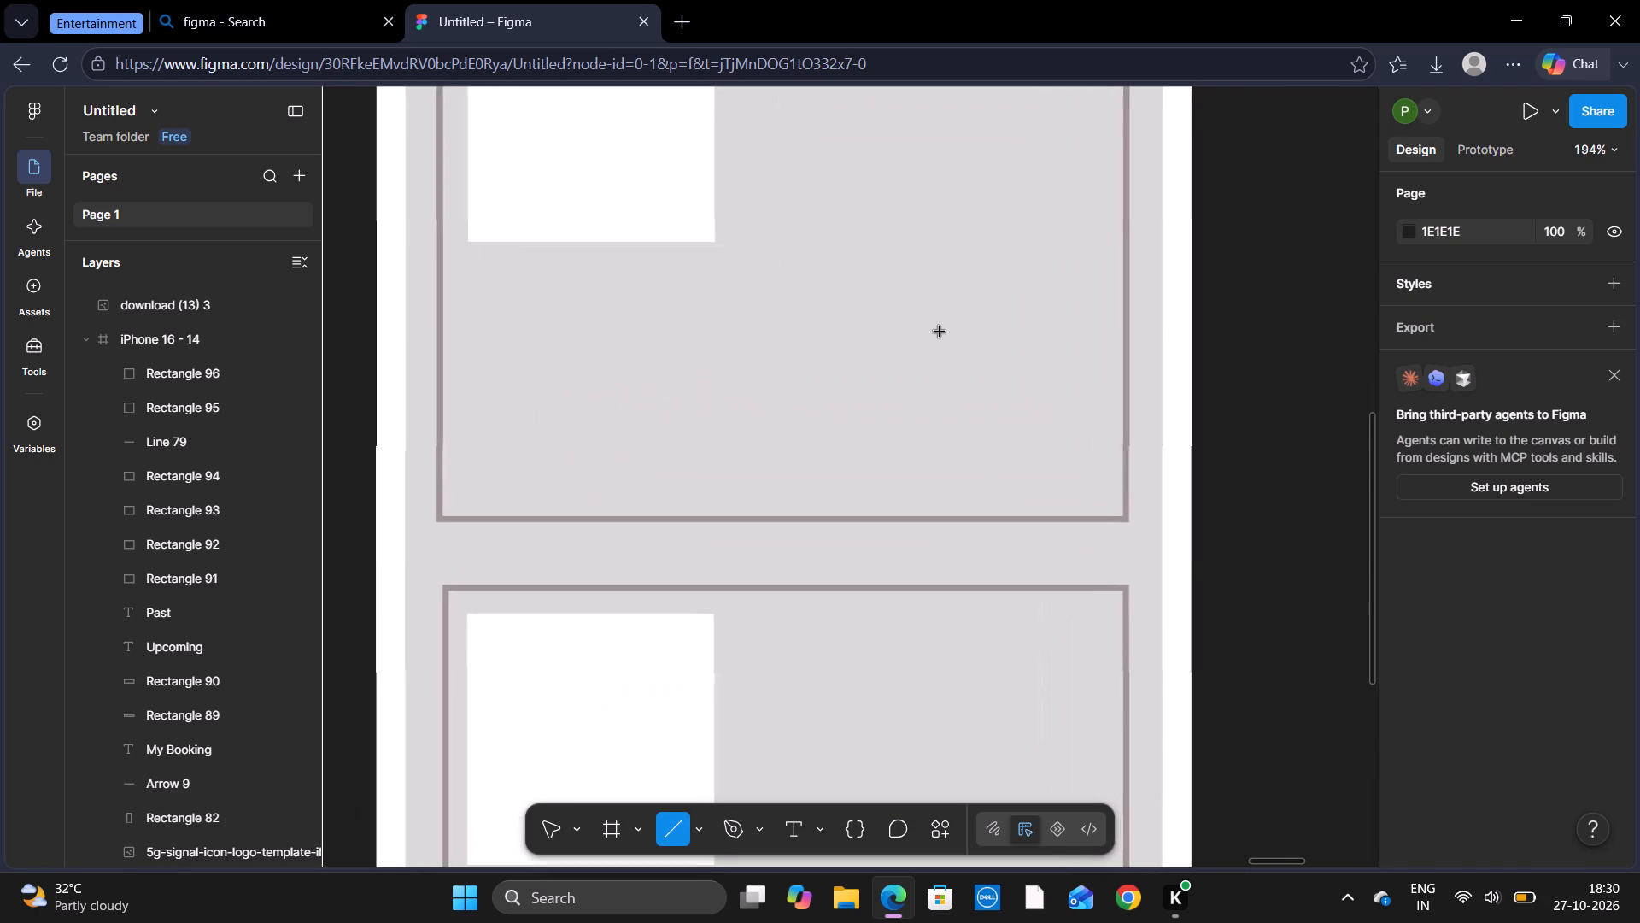
scroll(940, 332, up, 1)
scroll(940, 332, right, 3)
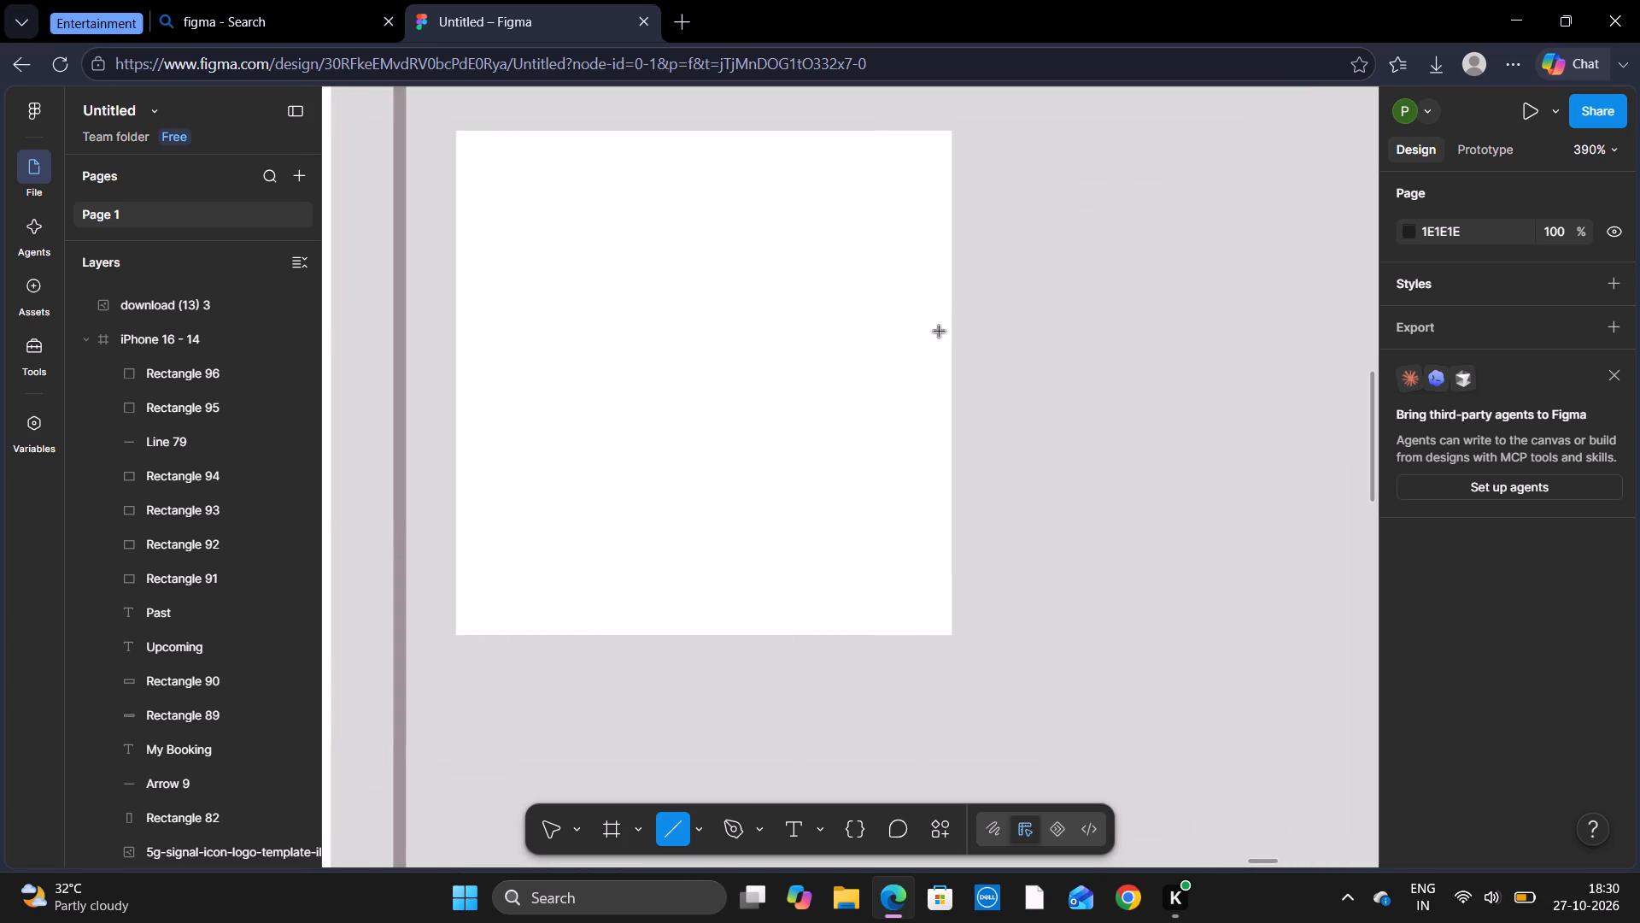
scroll(940, 332, right, 1)
drag(456, 131, 948, 133)
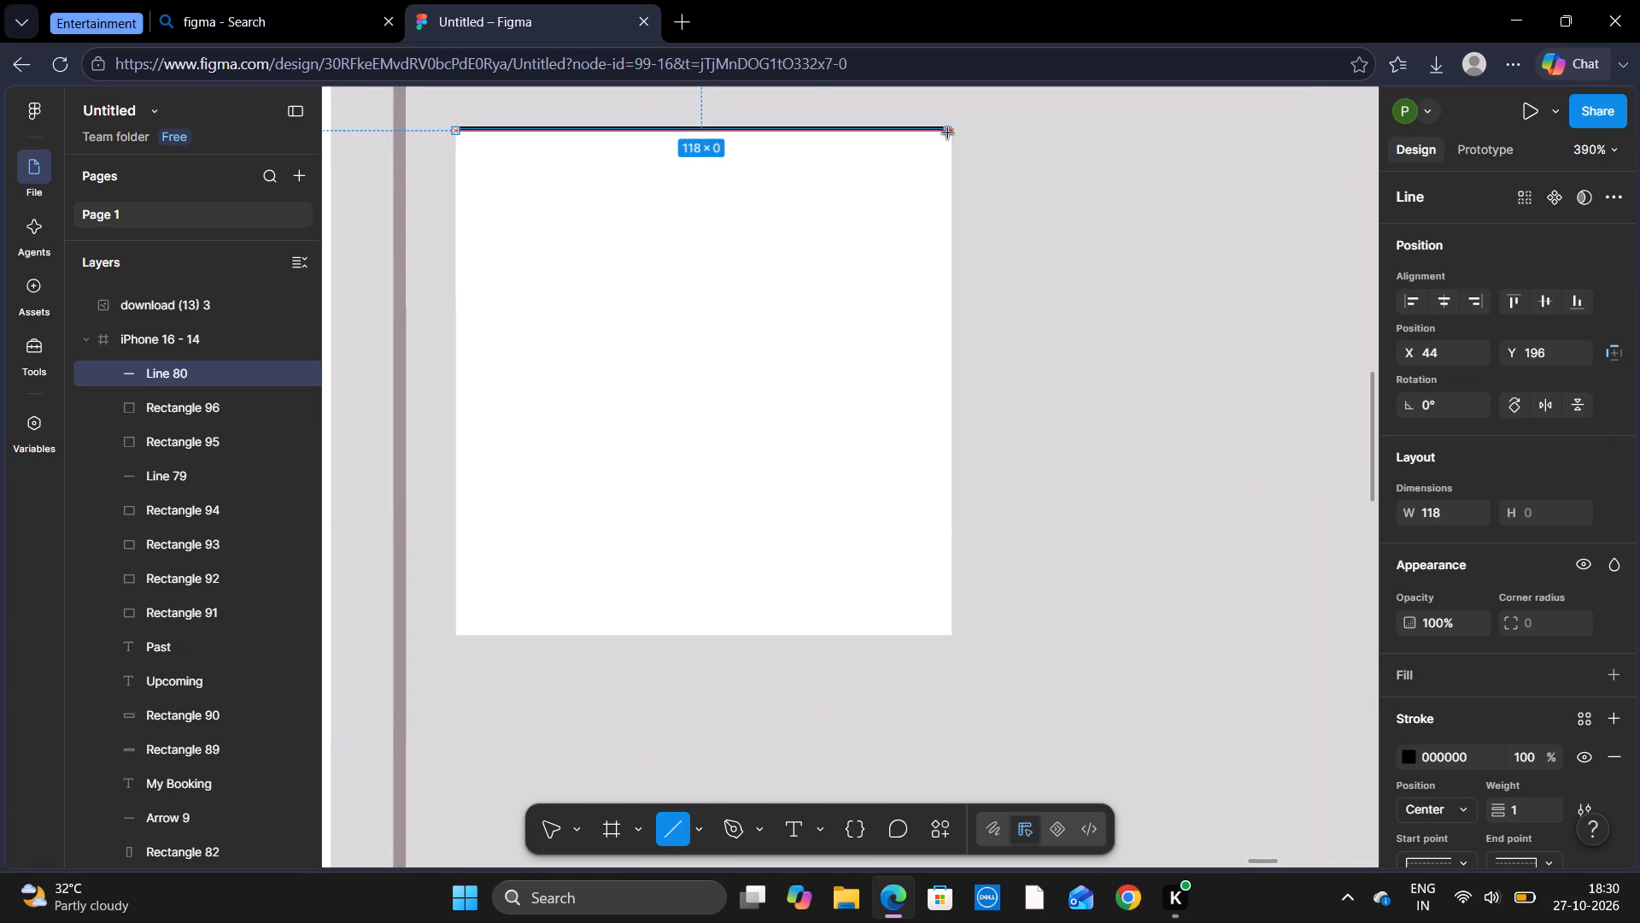
drag(948, 133, 952, 131)
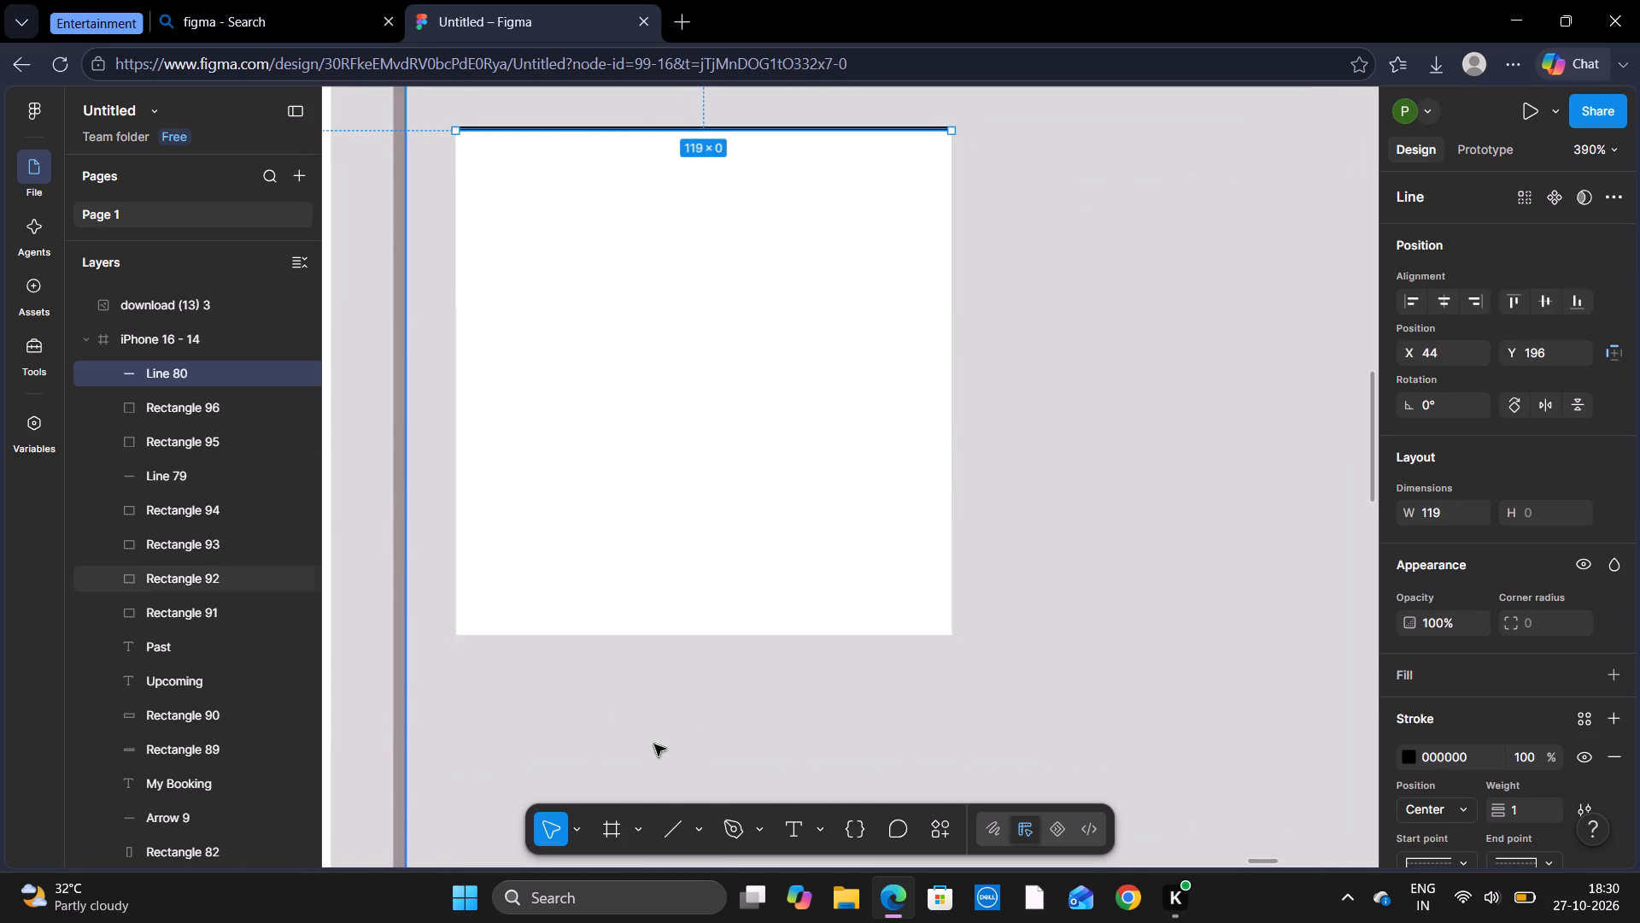
Draw a vertical black line about 121 long down the right edge of the first card's white square.
click(665, 837)
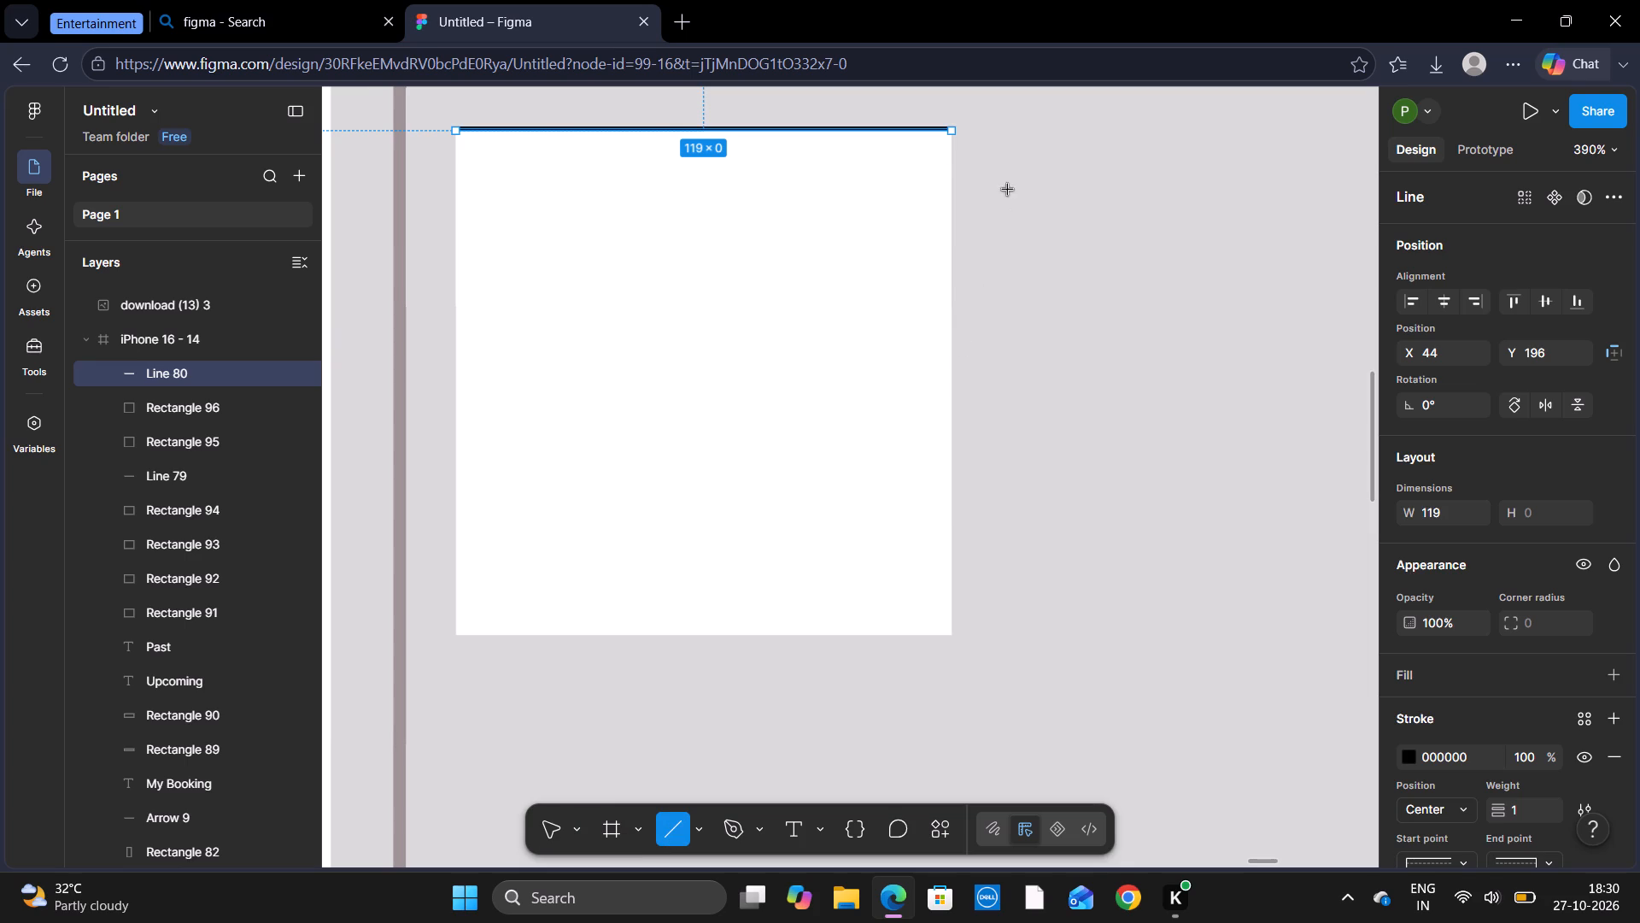
drag(952, 129, 956, 362)
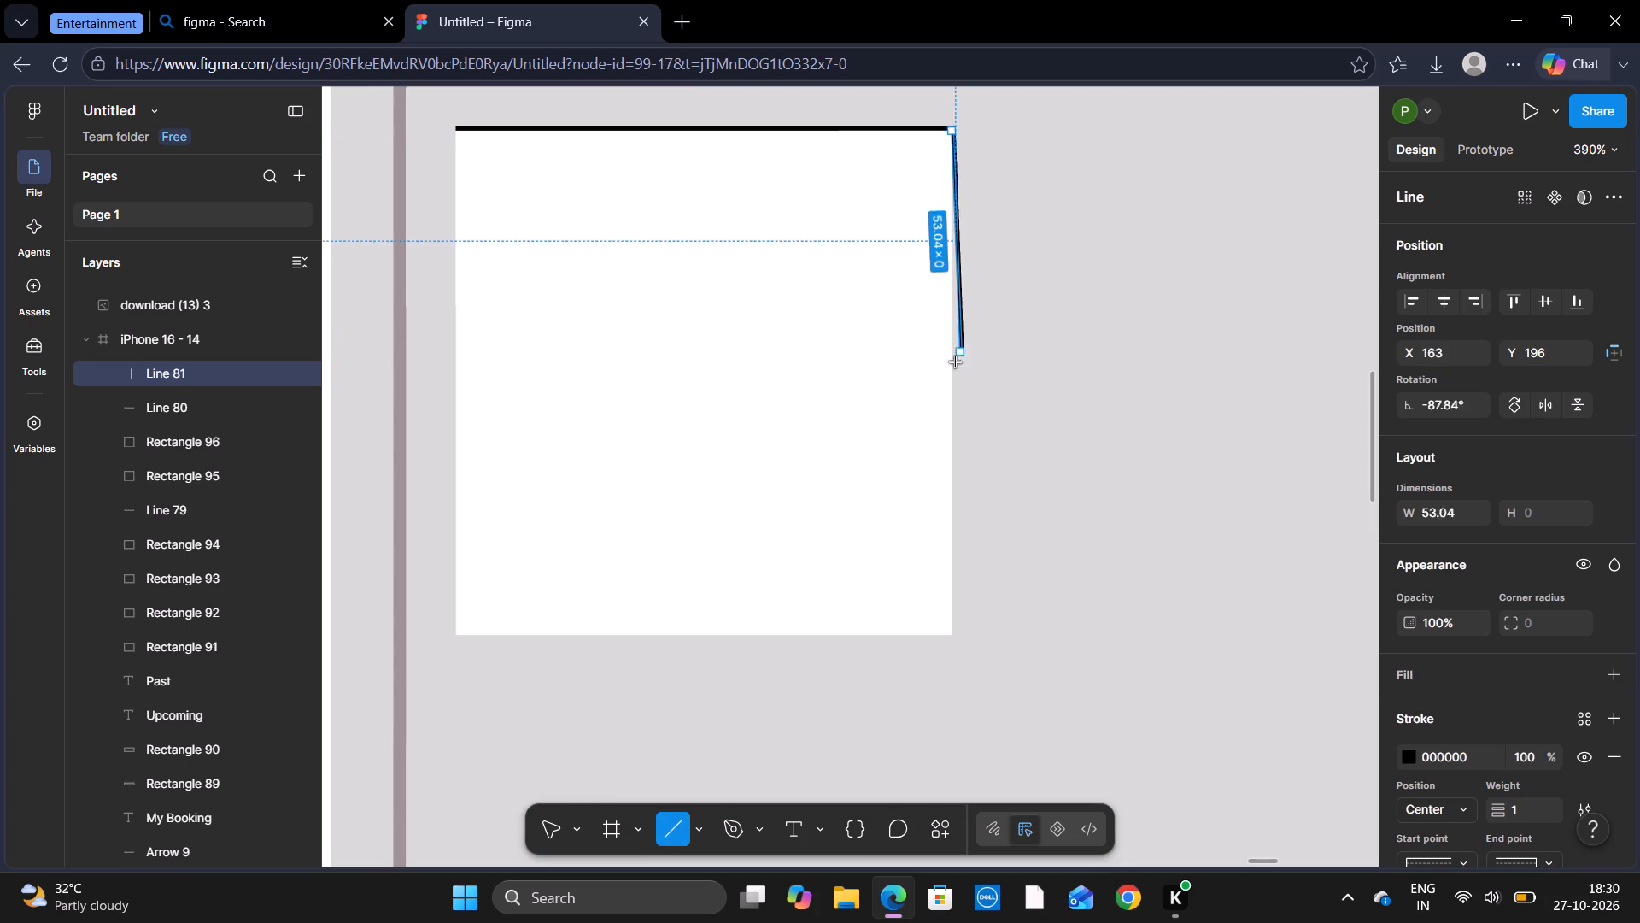
drag(956, 362, 952, 632)
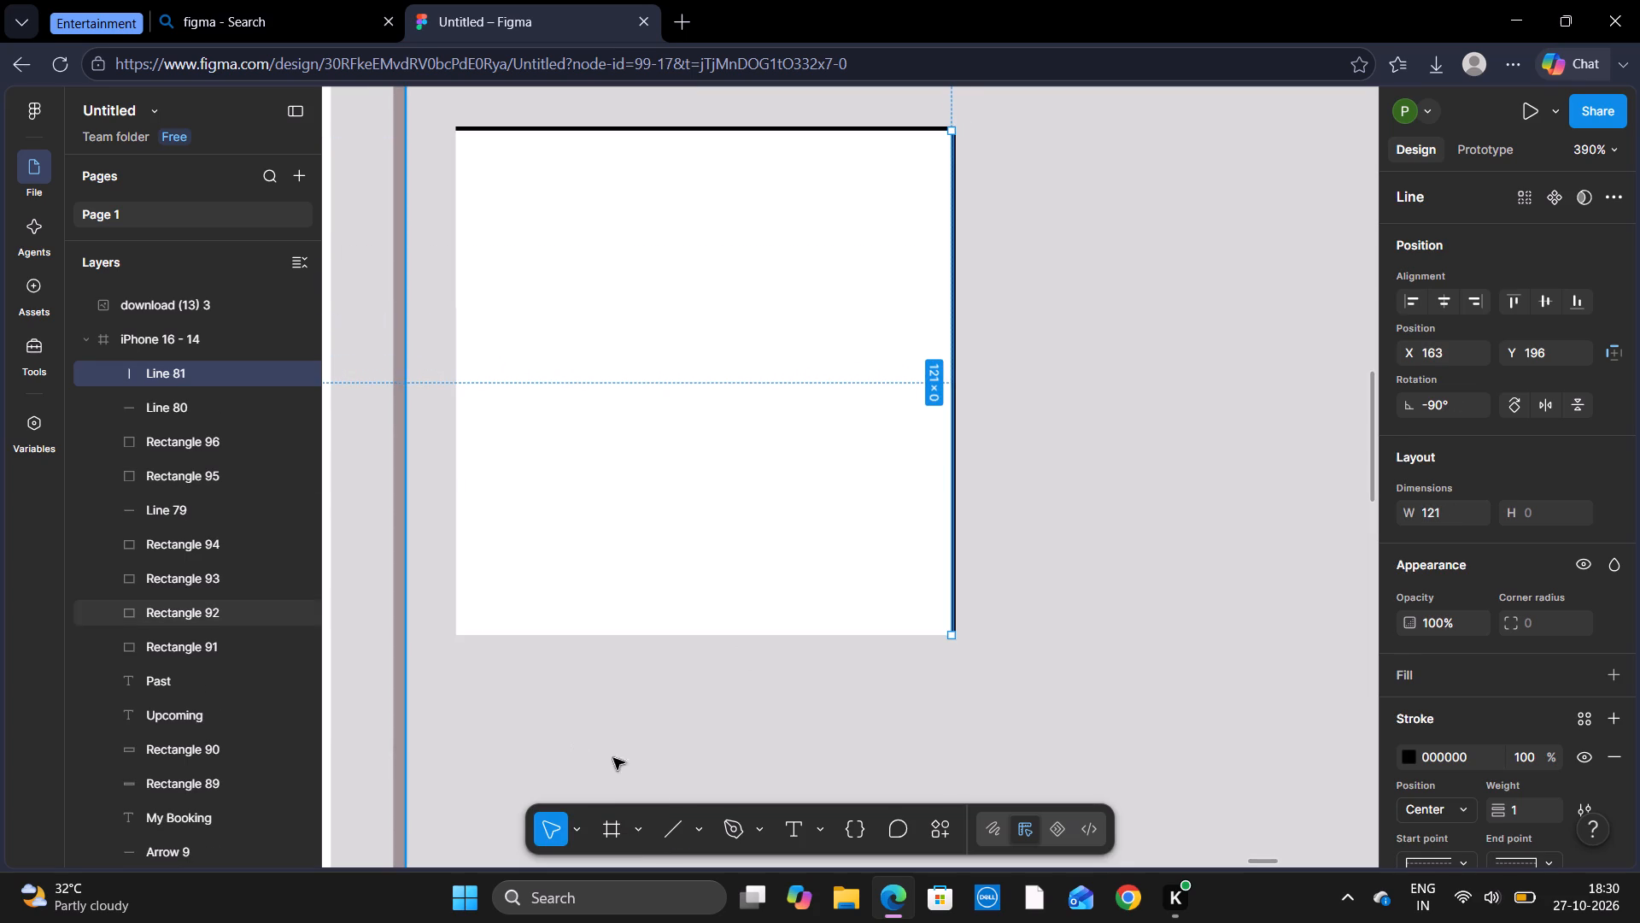
Draw a vertical line about 122 long down the left edge of the first card's white square.
click(678, 823)
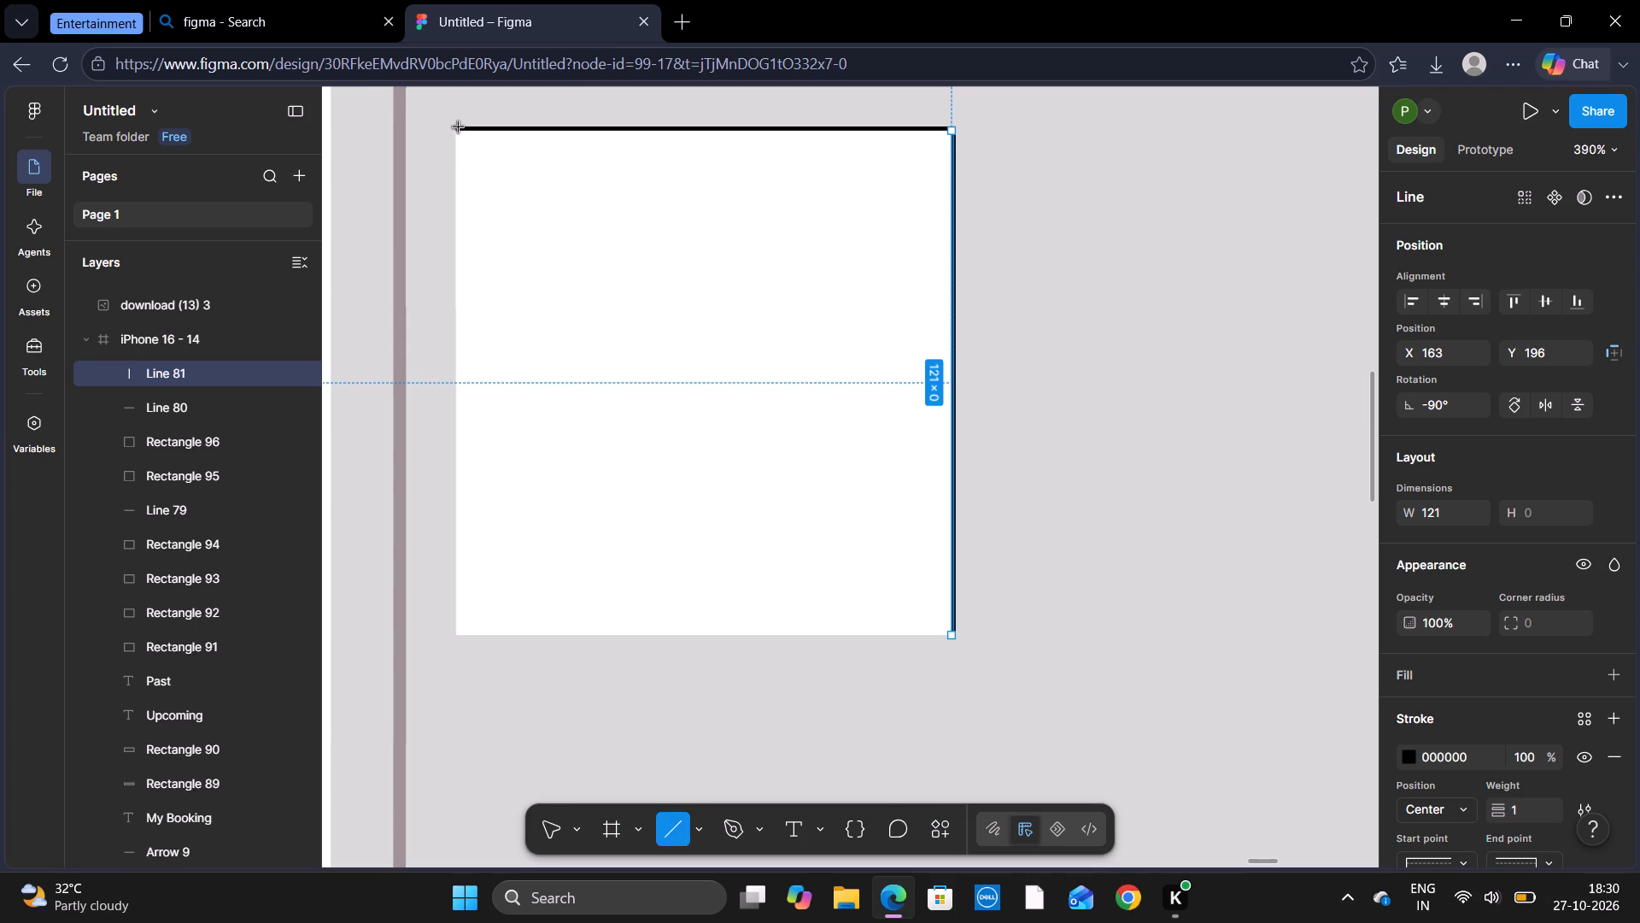
click(456, 130)
drag(456, 128, 475, 519)
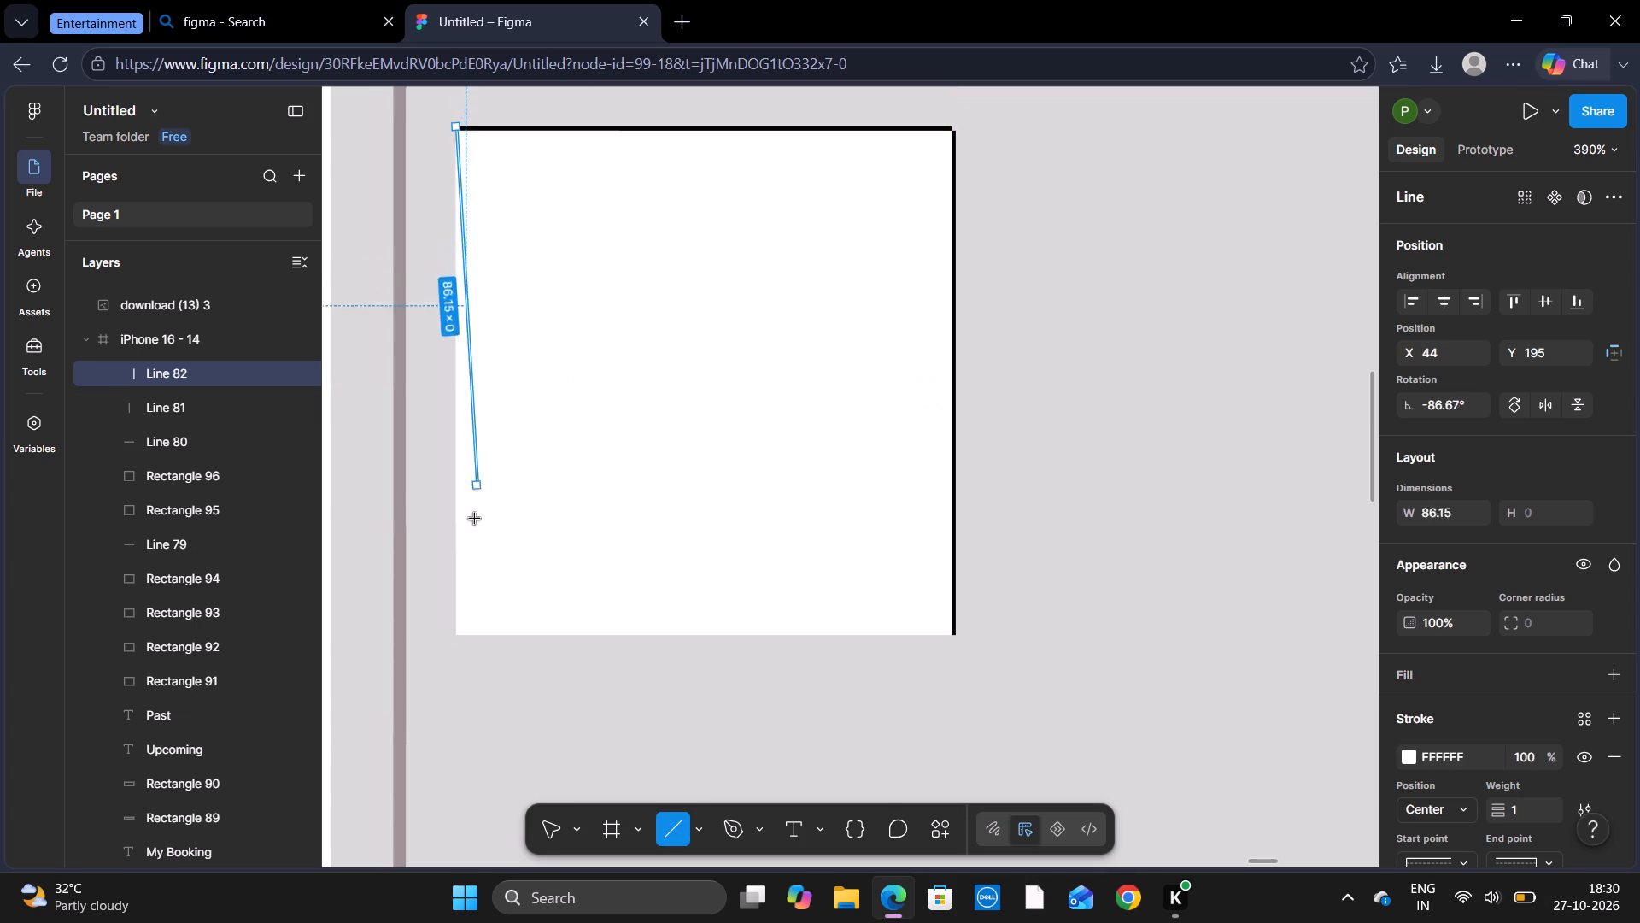
drag(475, 519, 454, 635)
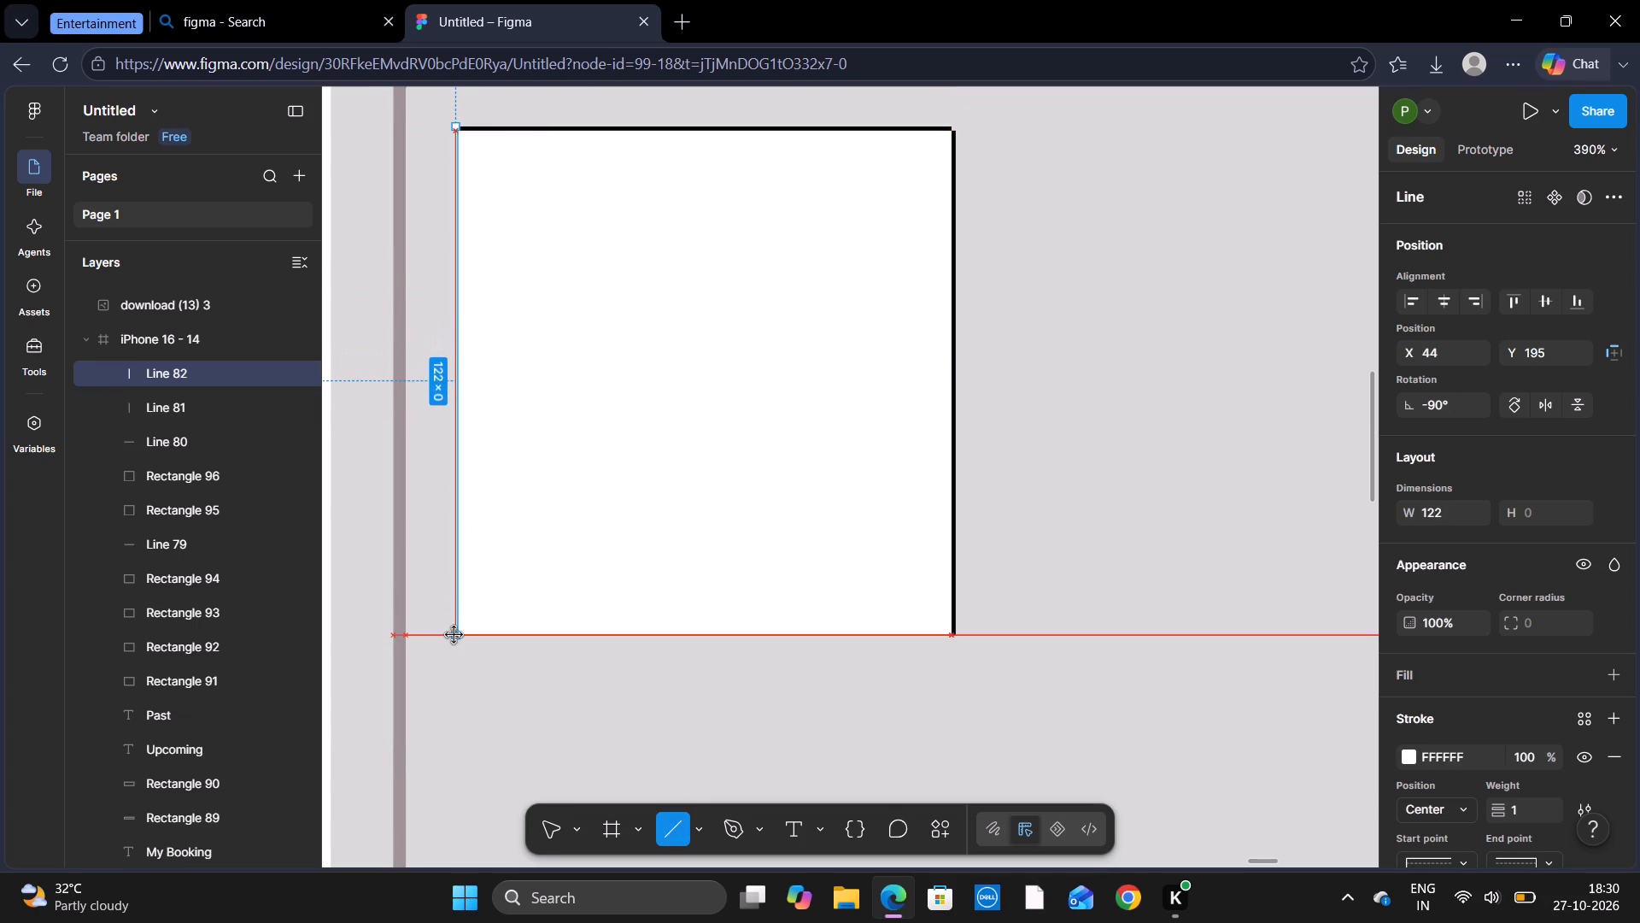
Draw a horizontal line about 119 long along the bottom edge of the first card's white square.
click(672, 832)
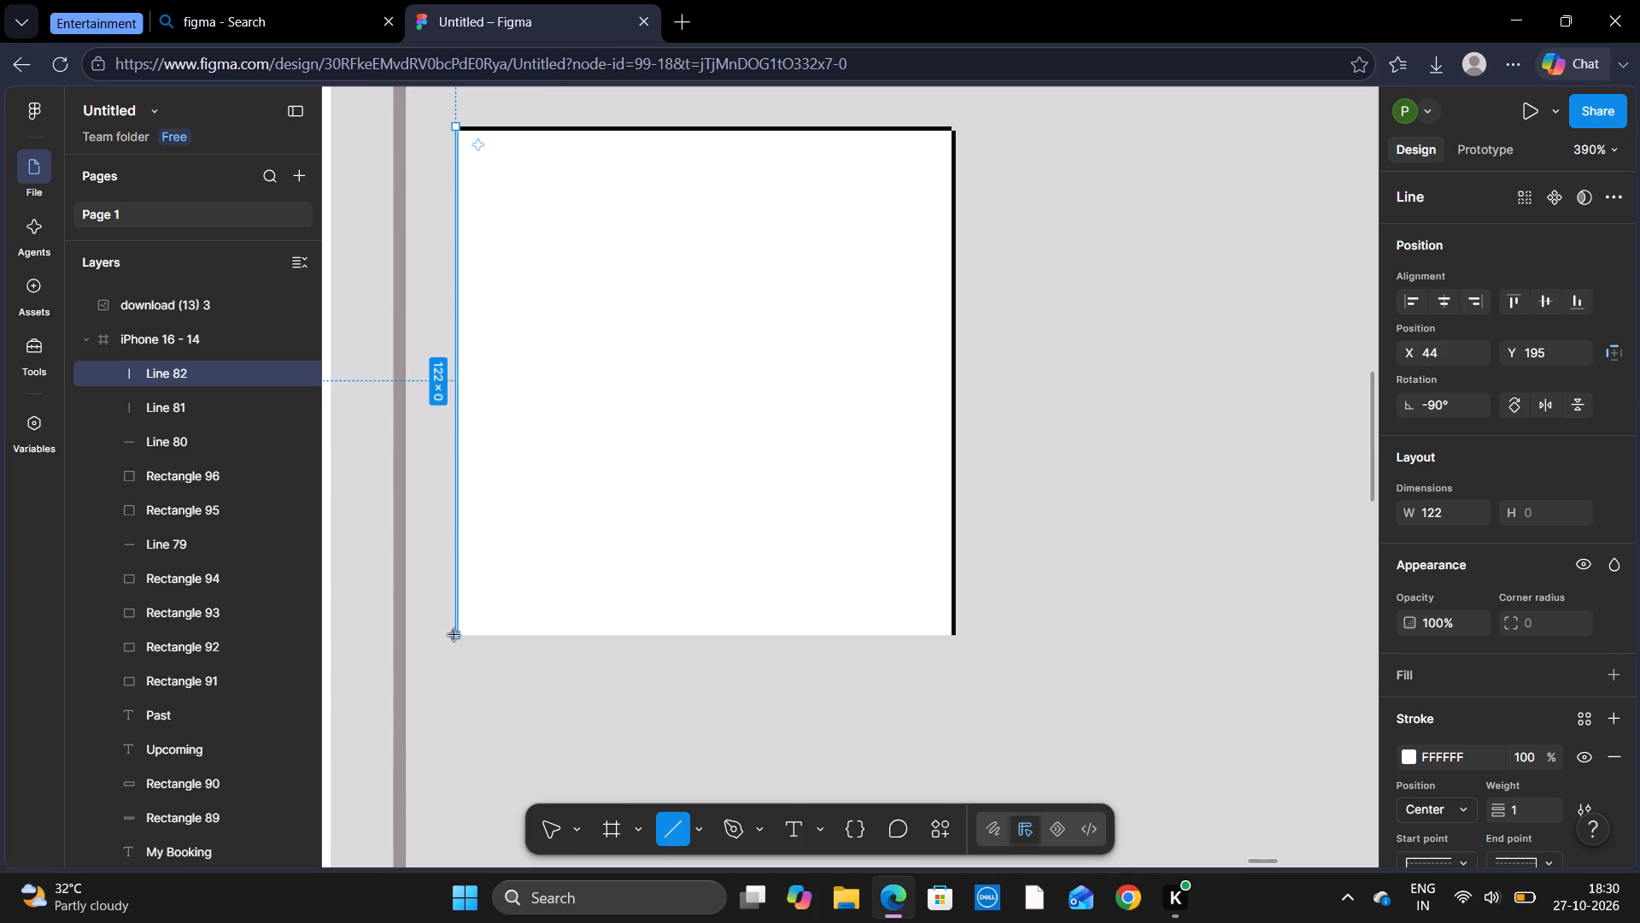
drag(454, 635, 905, 632)
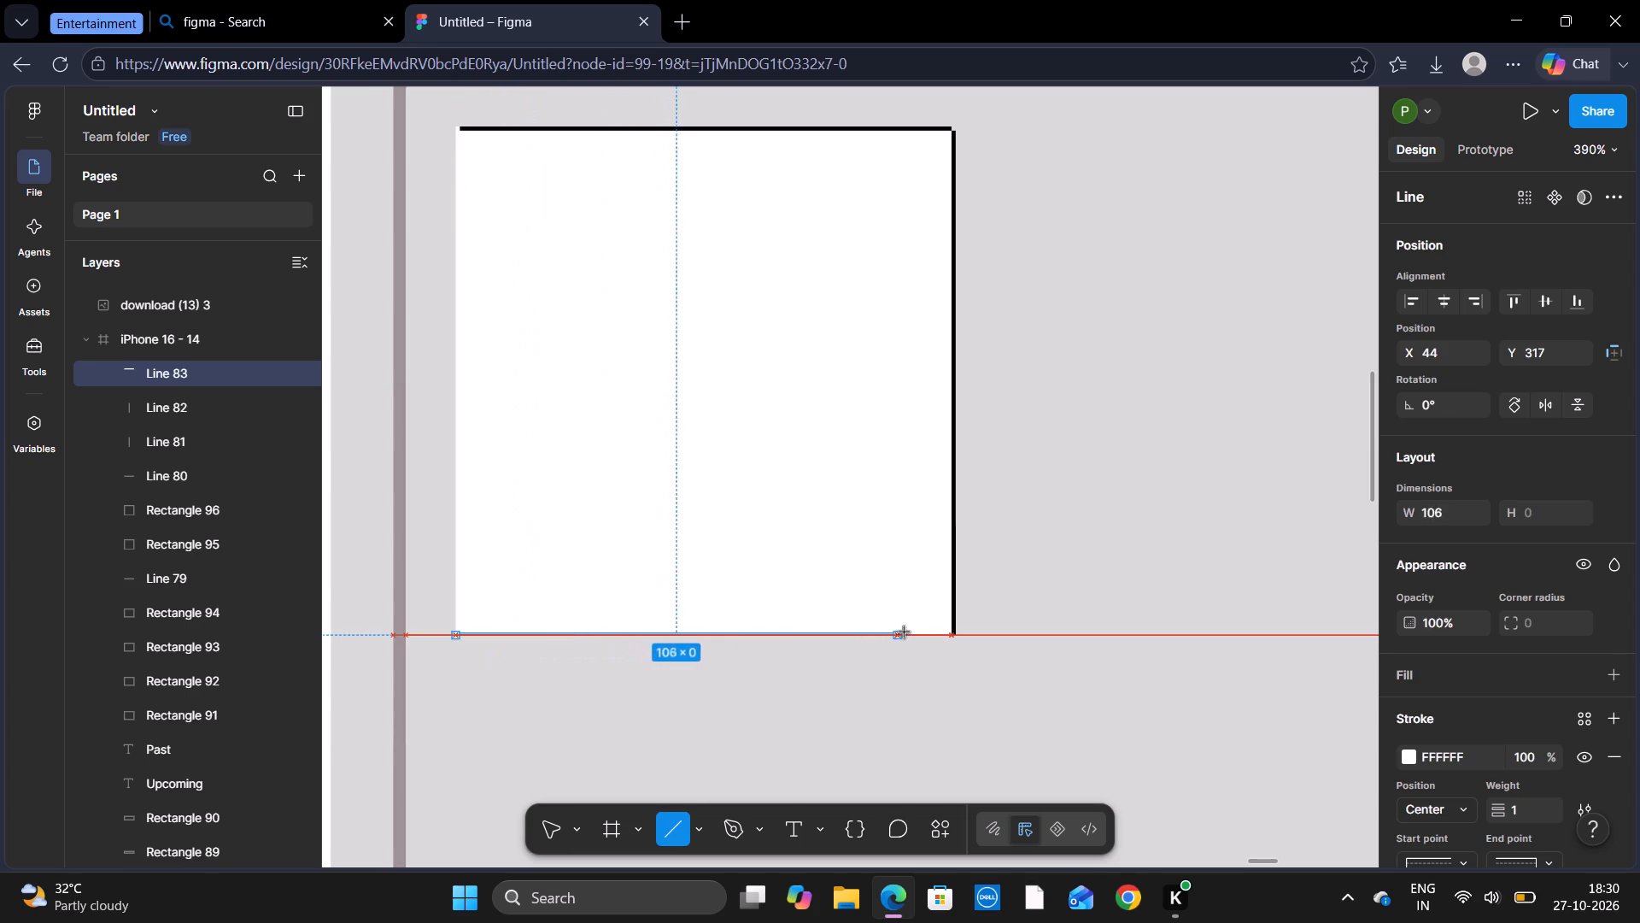
drag(905, 632, 950, 635)
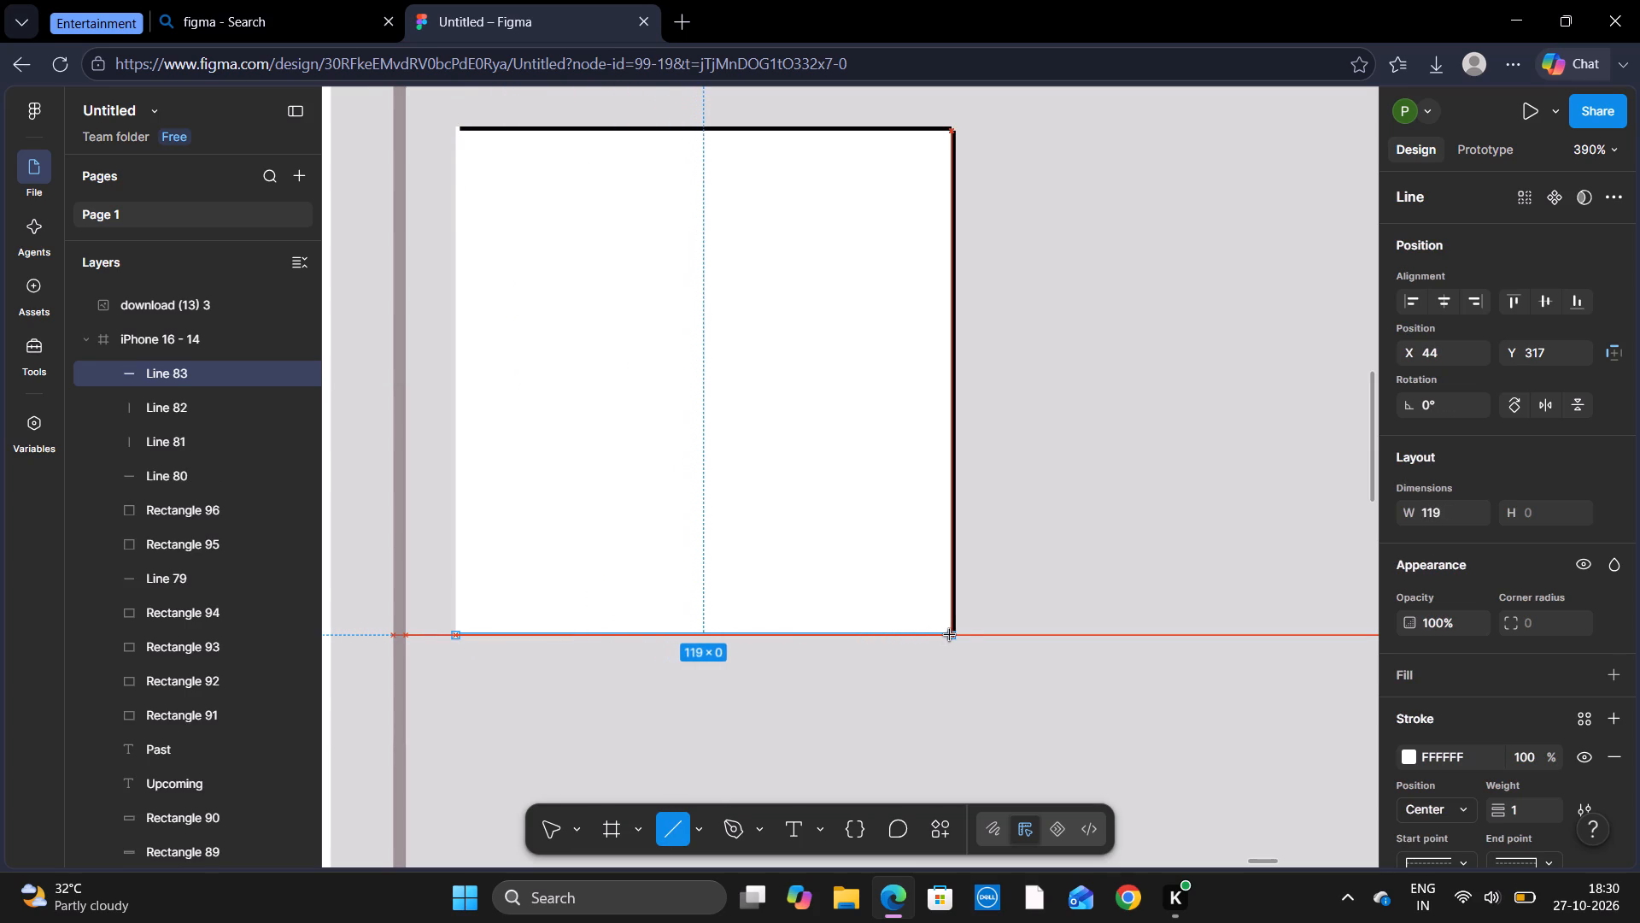
drag(950, 635, 954, 636)
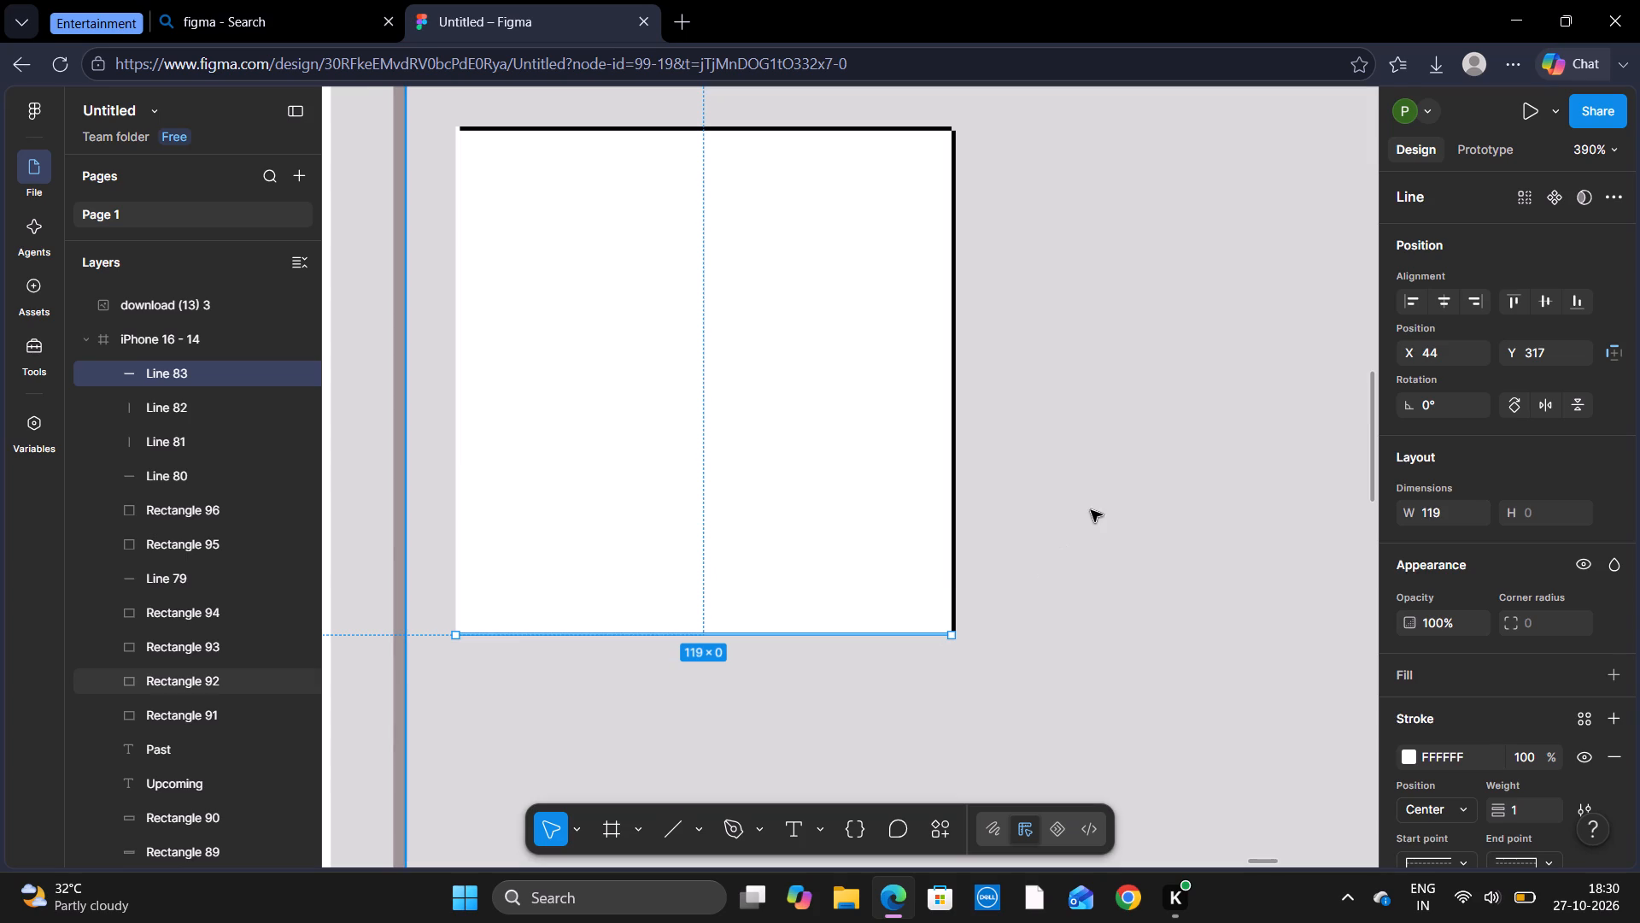
click(1095, 503)
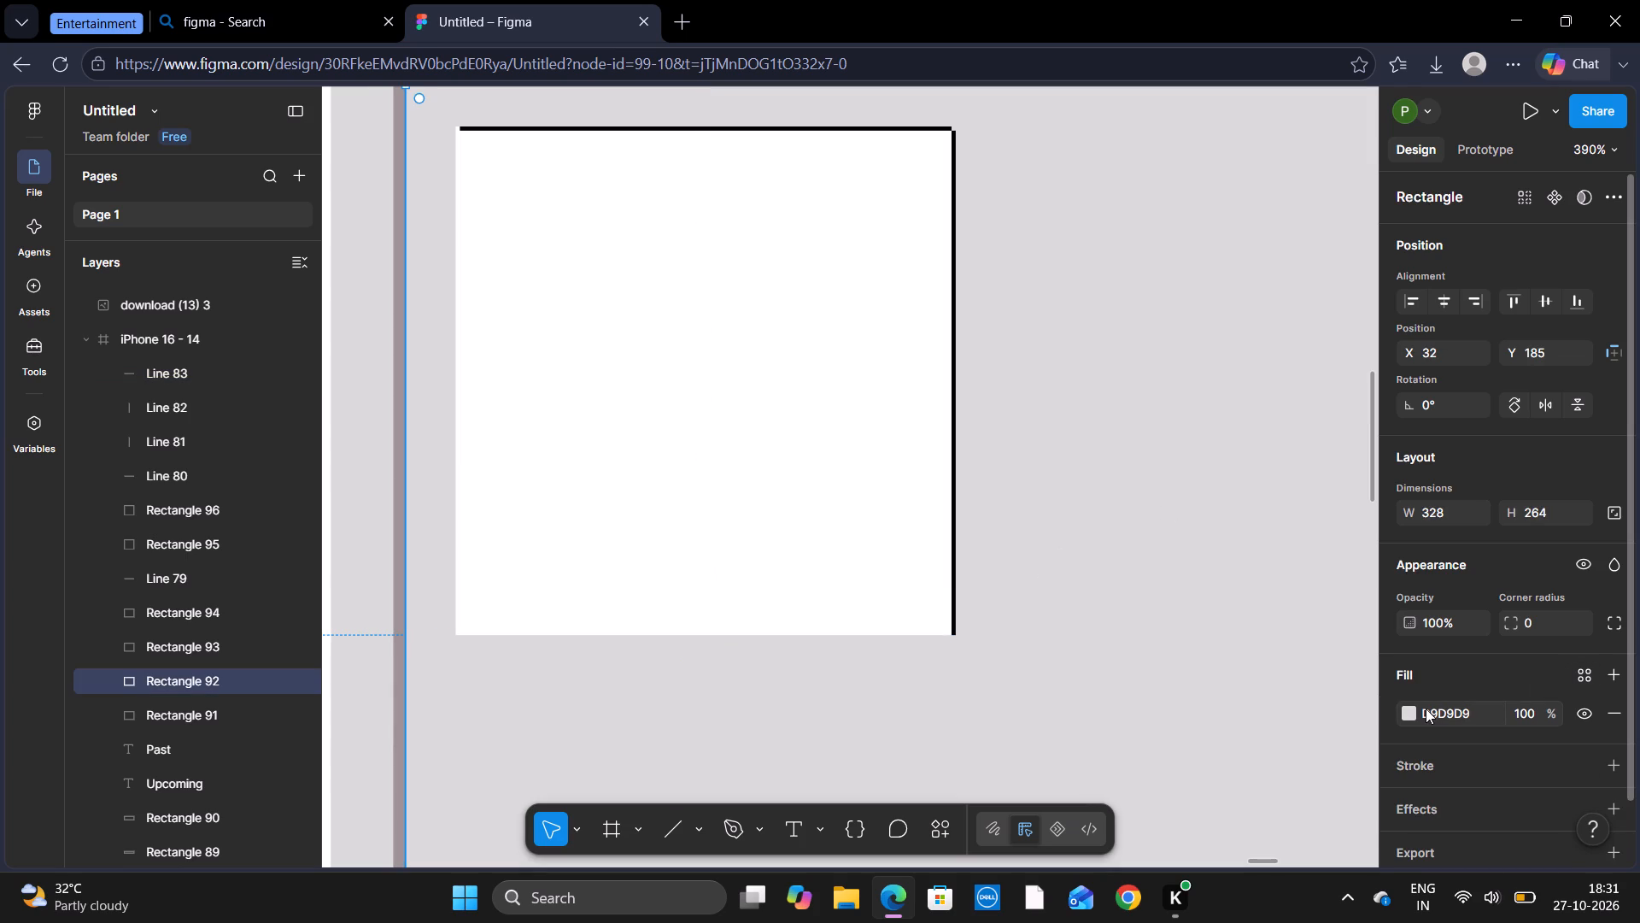
Change the stroke of the first square's bottom and left edge lines to black, 000000.
click(834, 635)
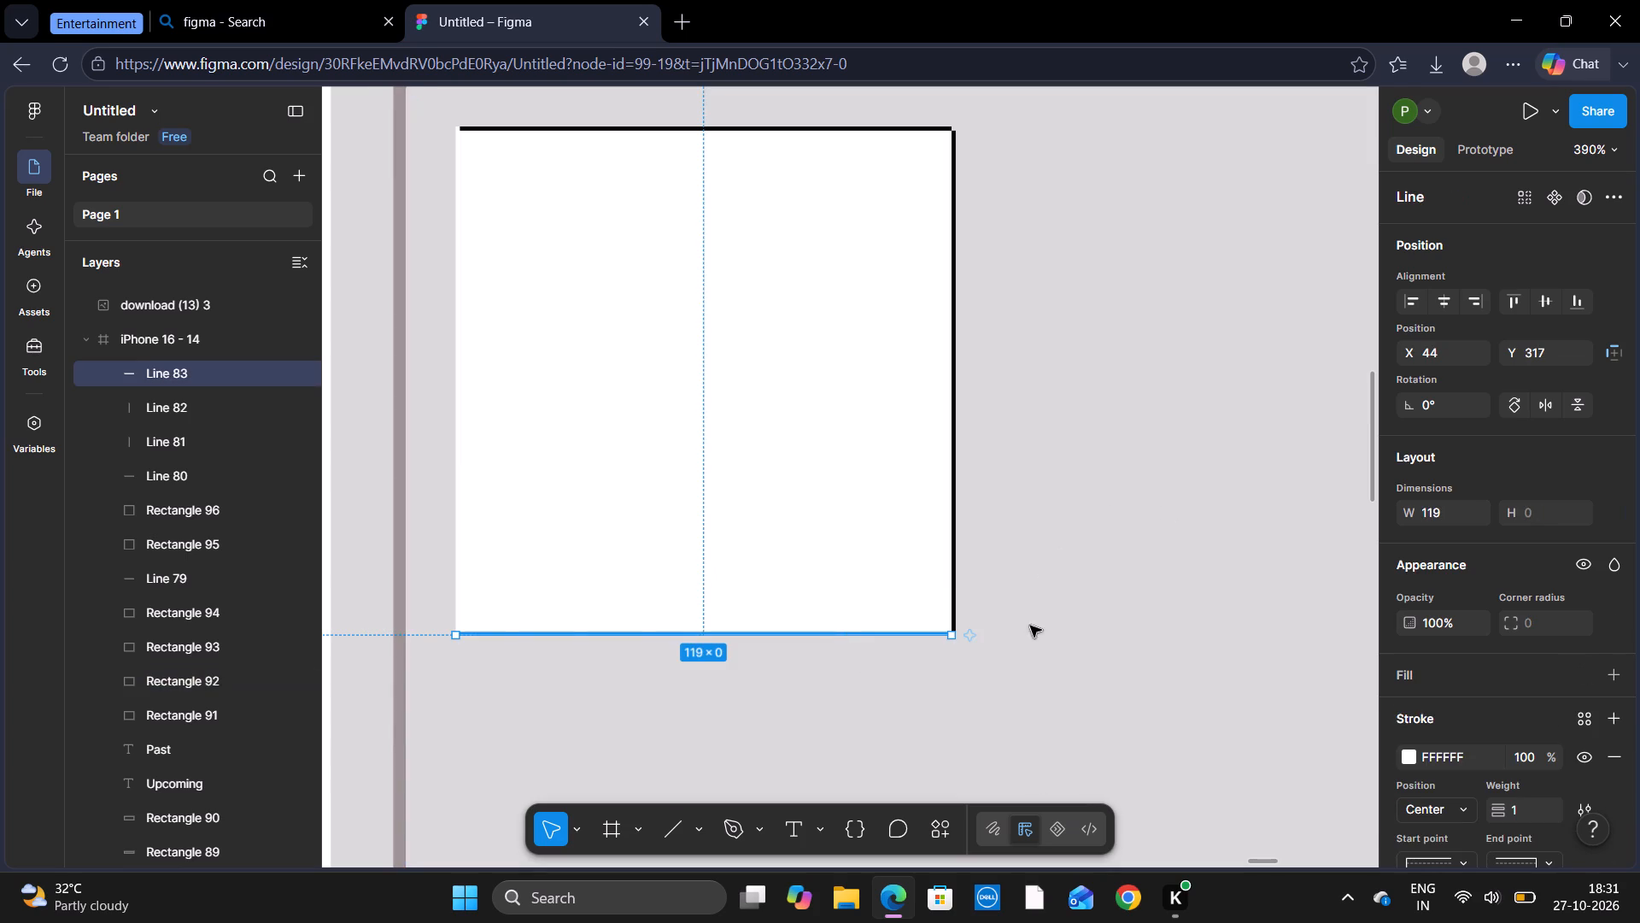
click(1409, 751)
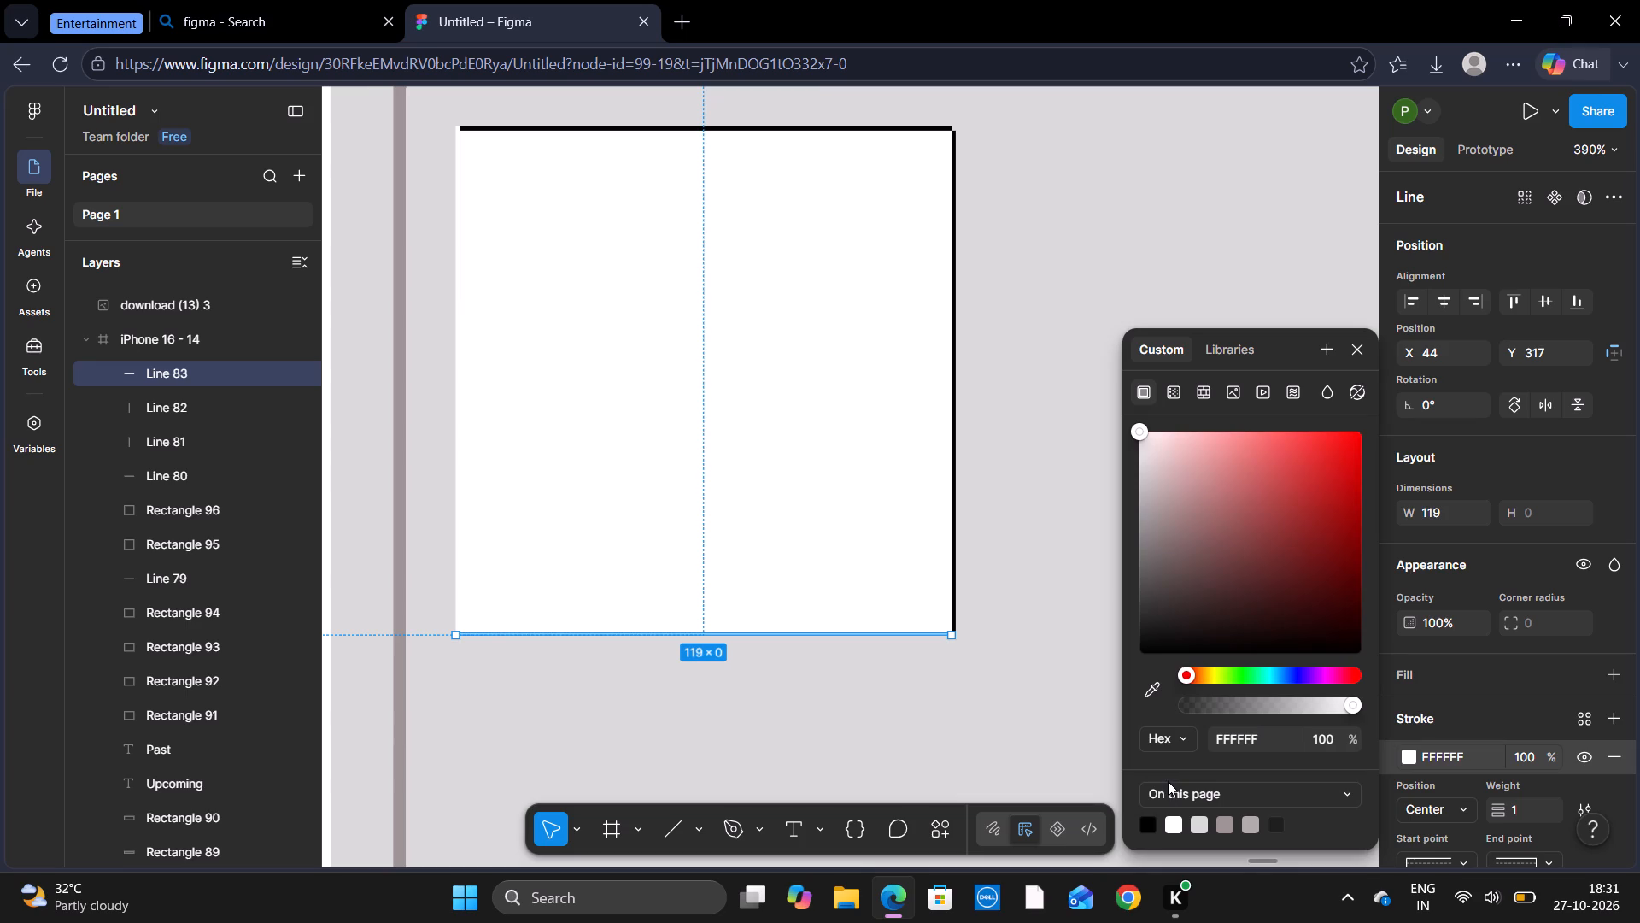
click(1145, 828)
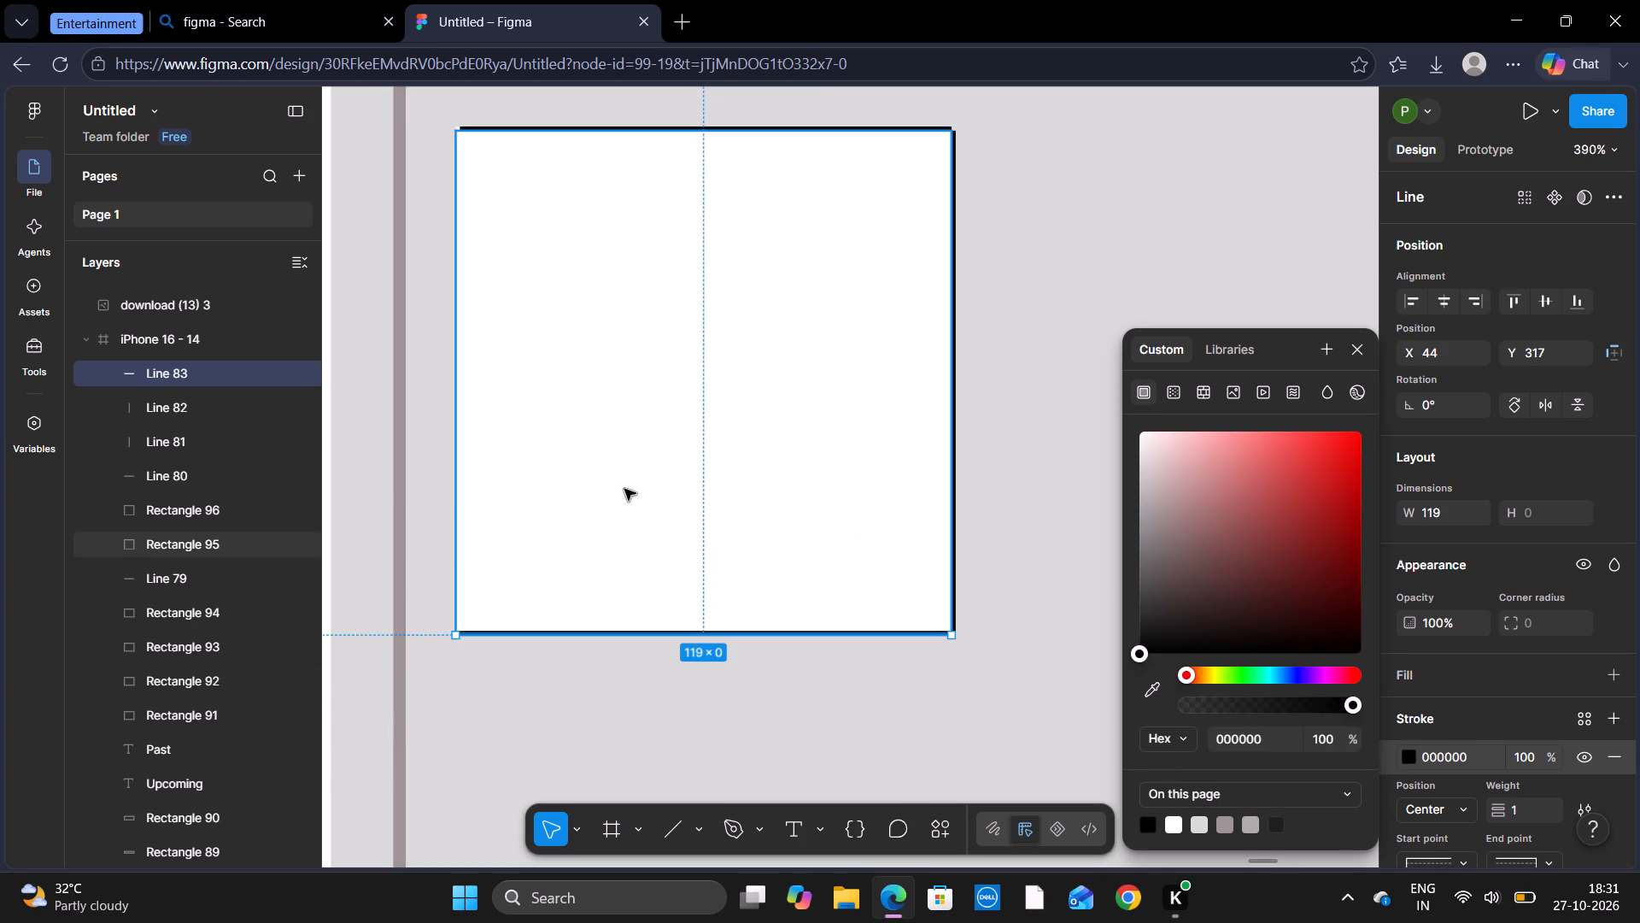
click(458, 494)
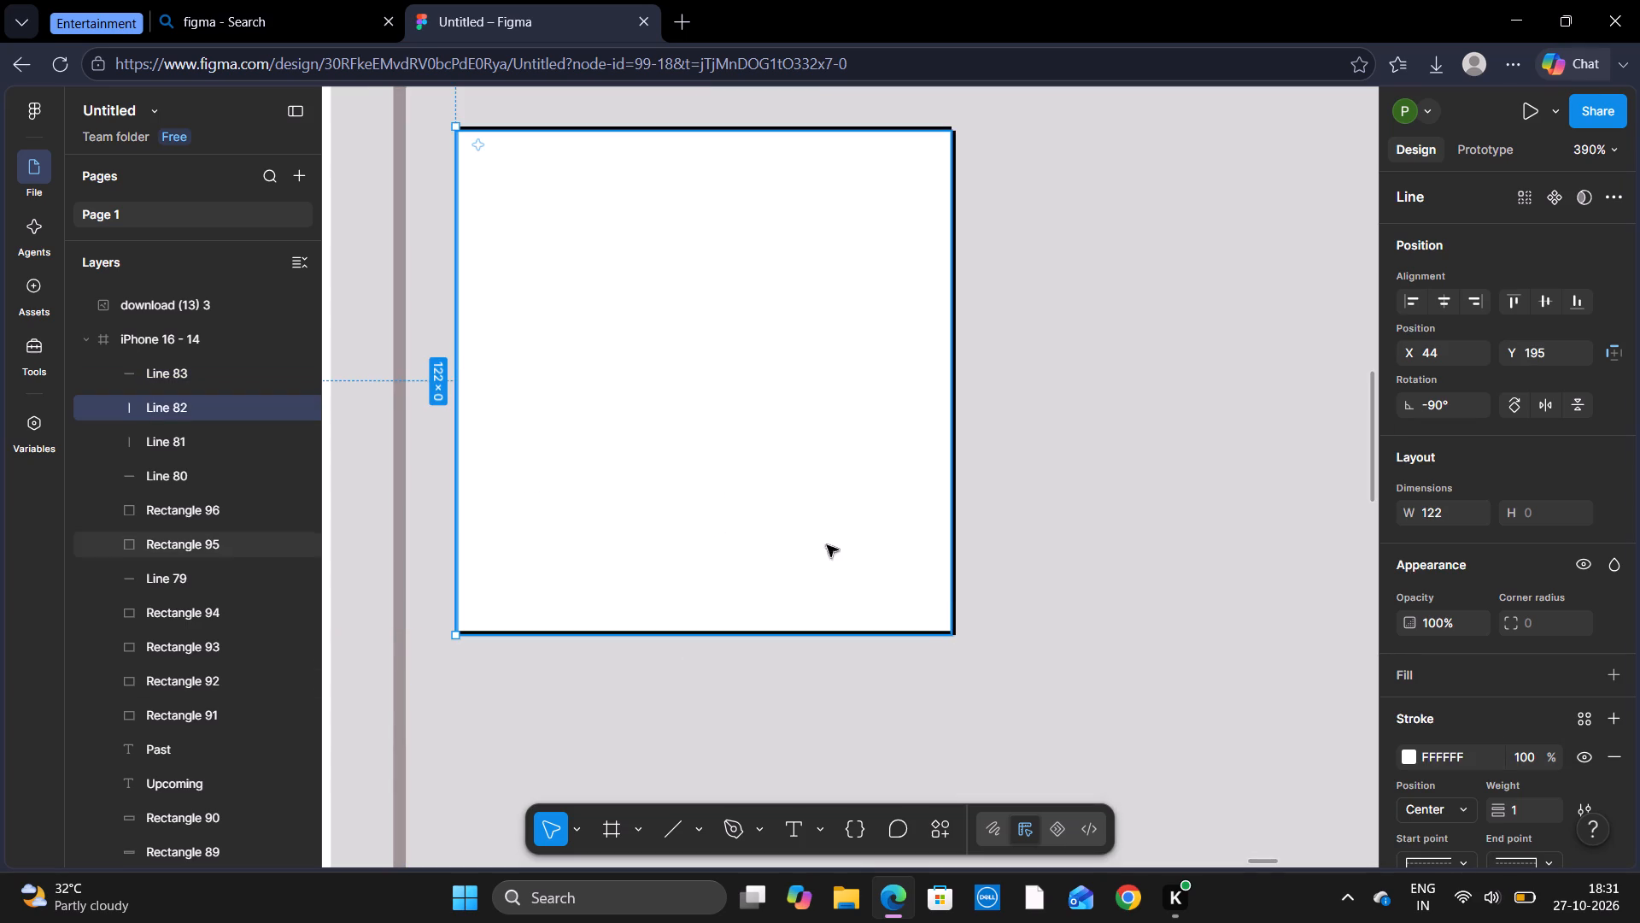
click(1410, 754)
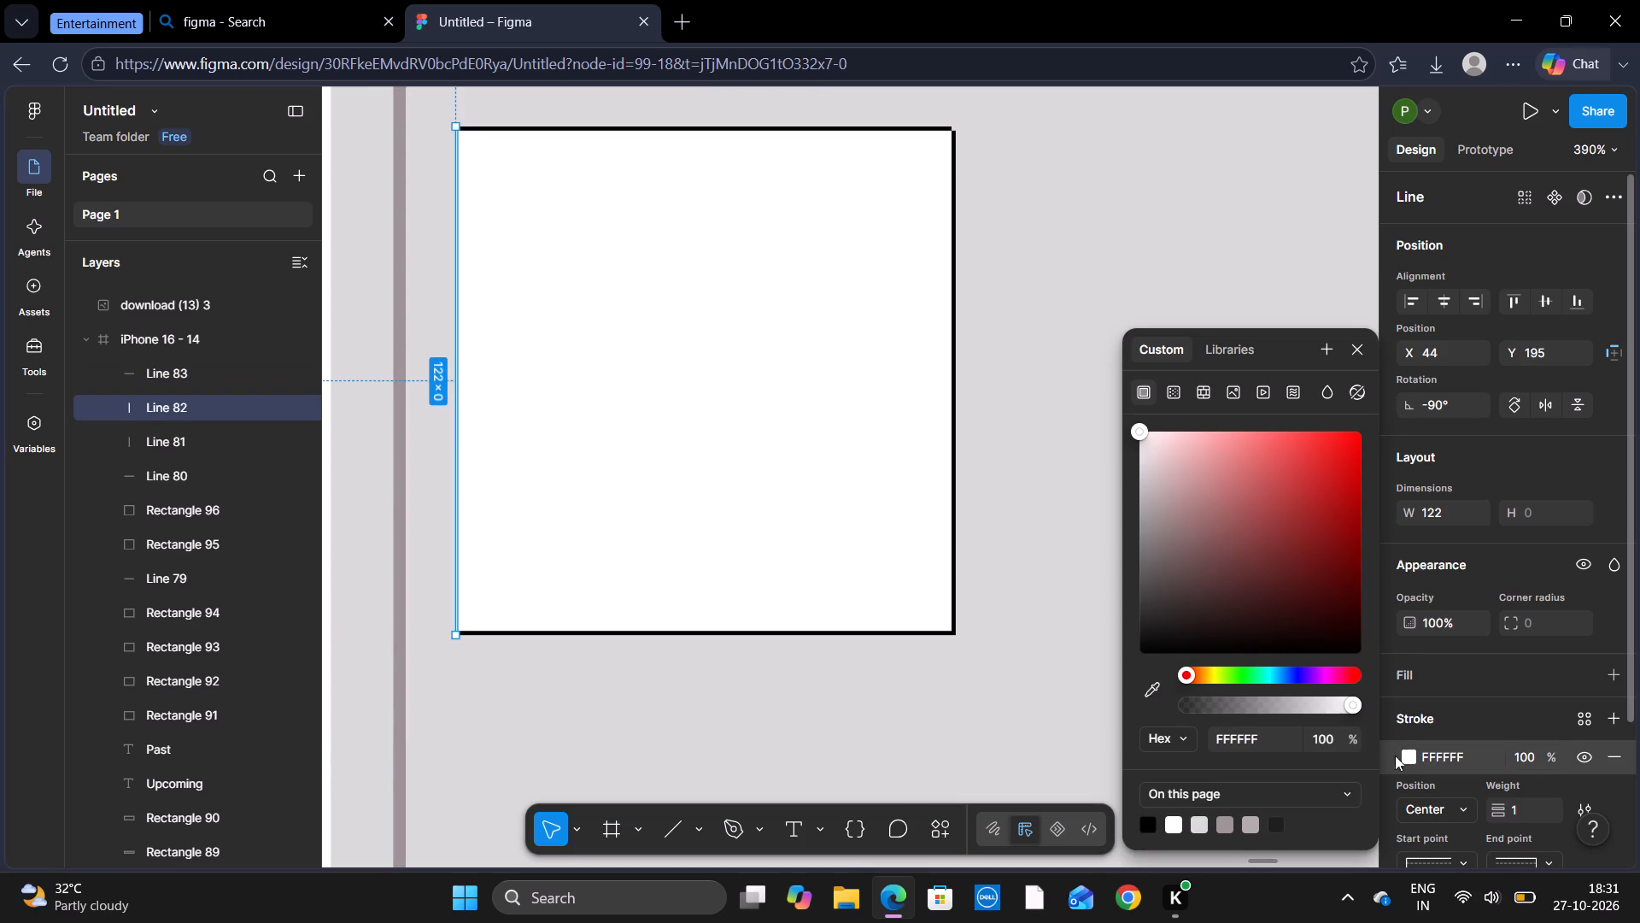
click(1153, 821)
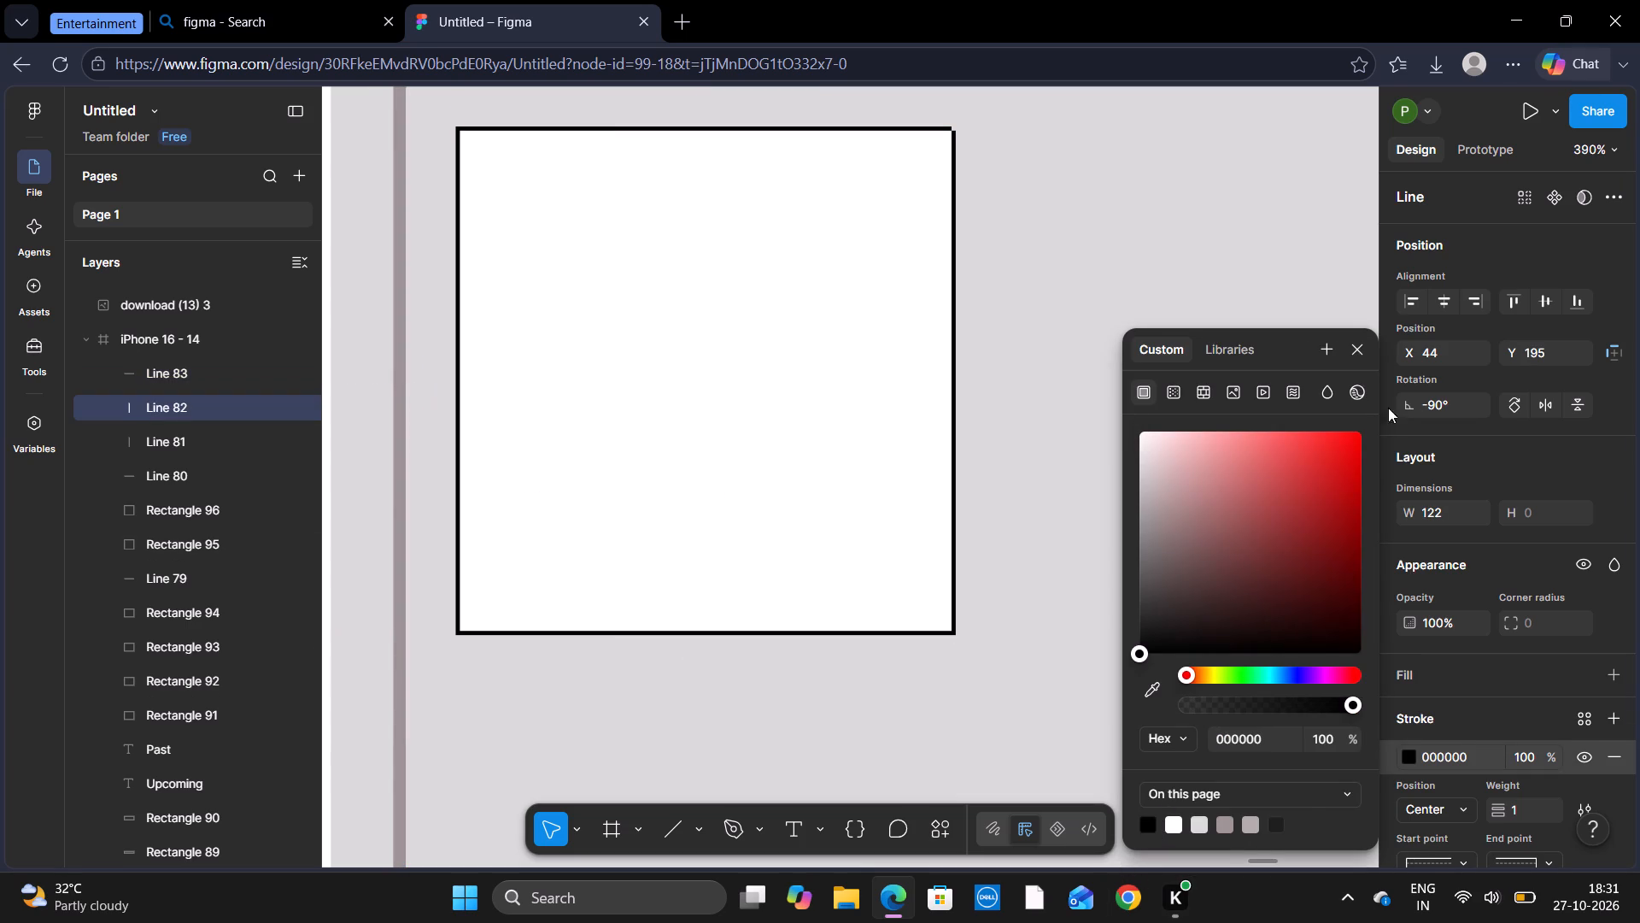
click(1361, 338)
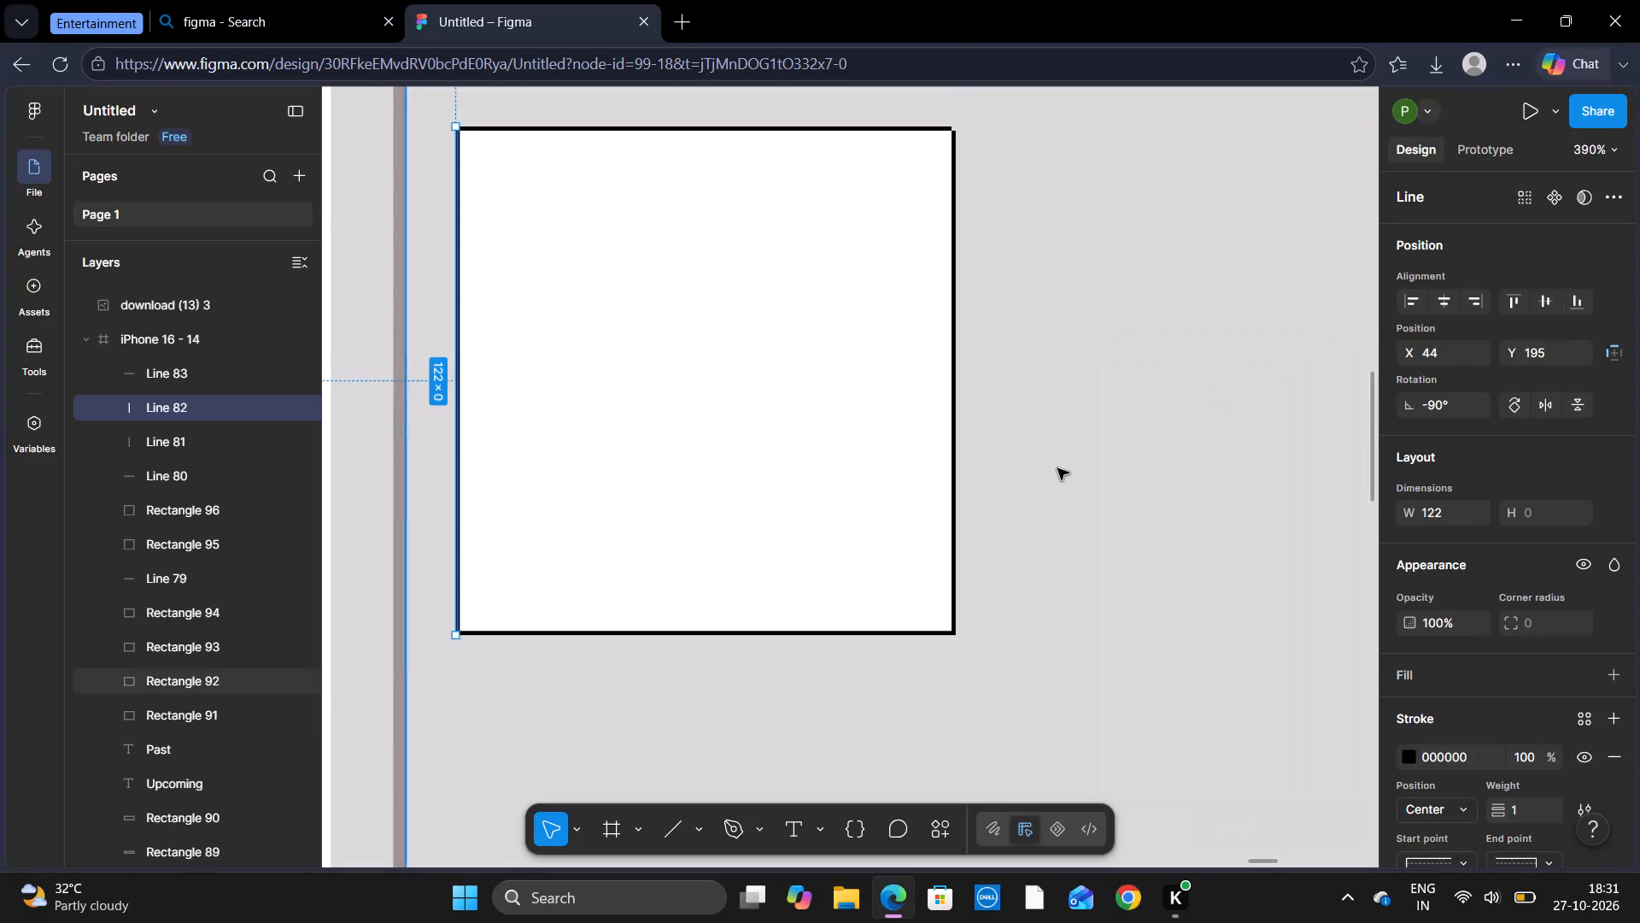
Draw a horizontal black line about 118 long along the top edge of the second card's white square.
scroll(1057, 468, down, 9)
scroll(1057, 468, up, 1)
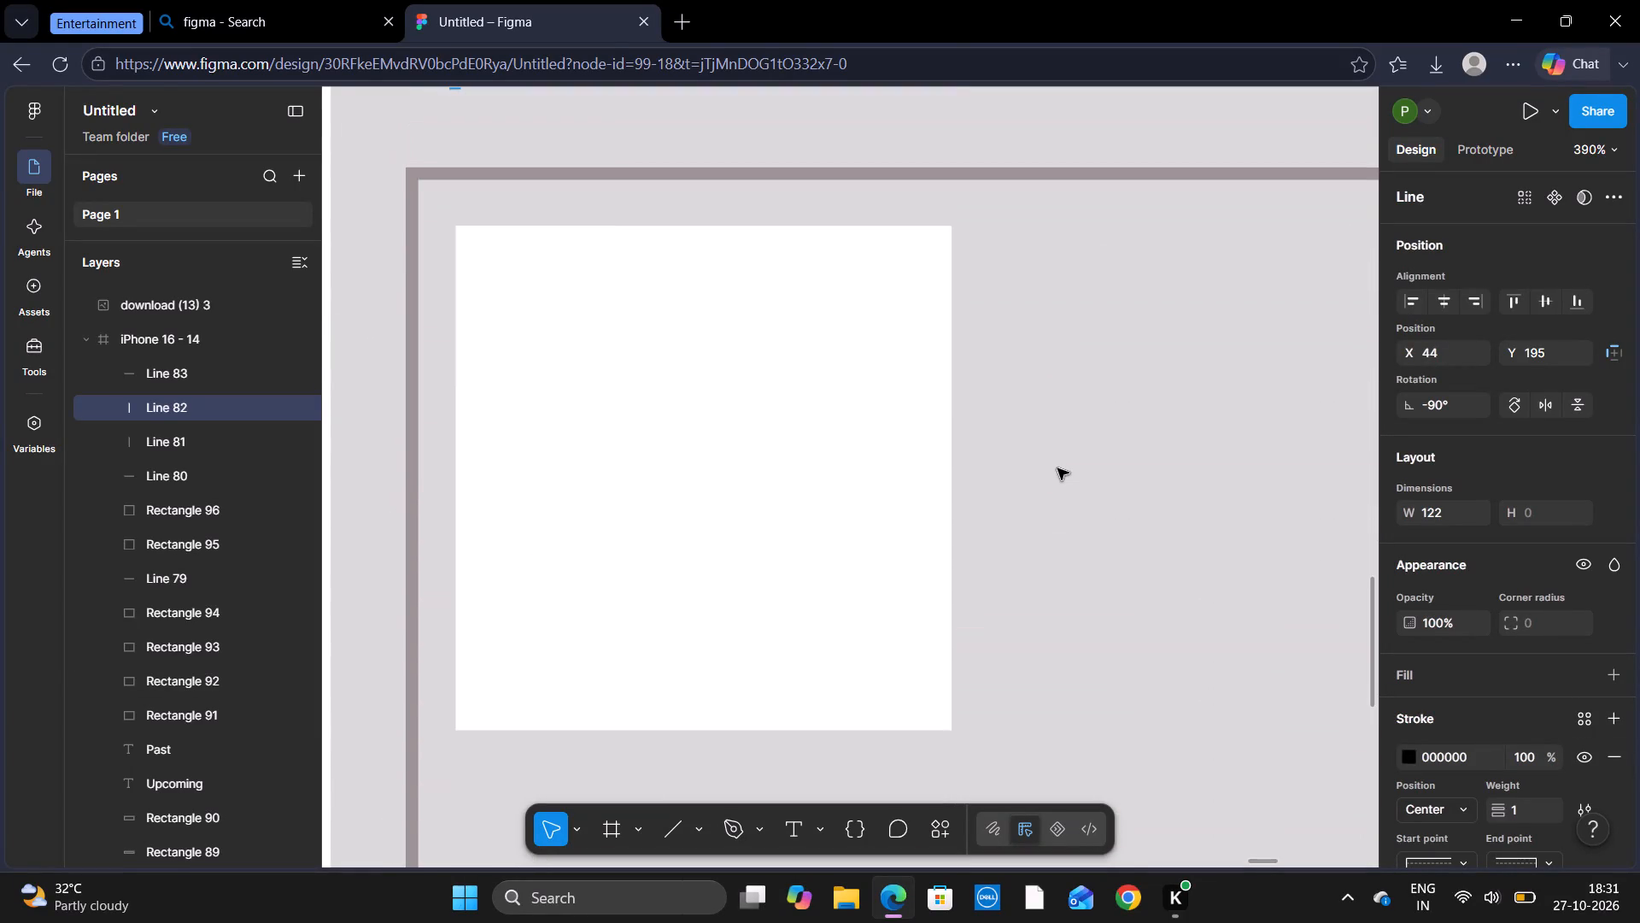
click(664, 843)
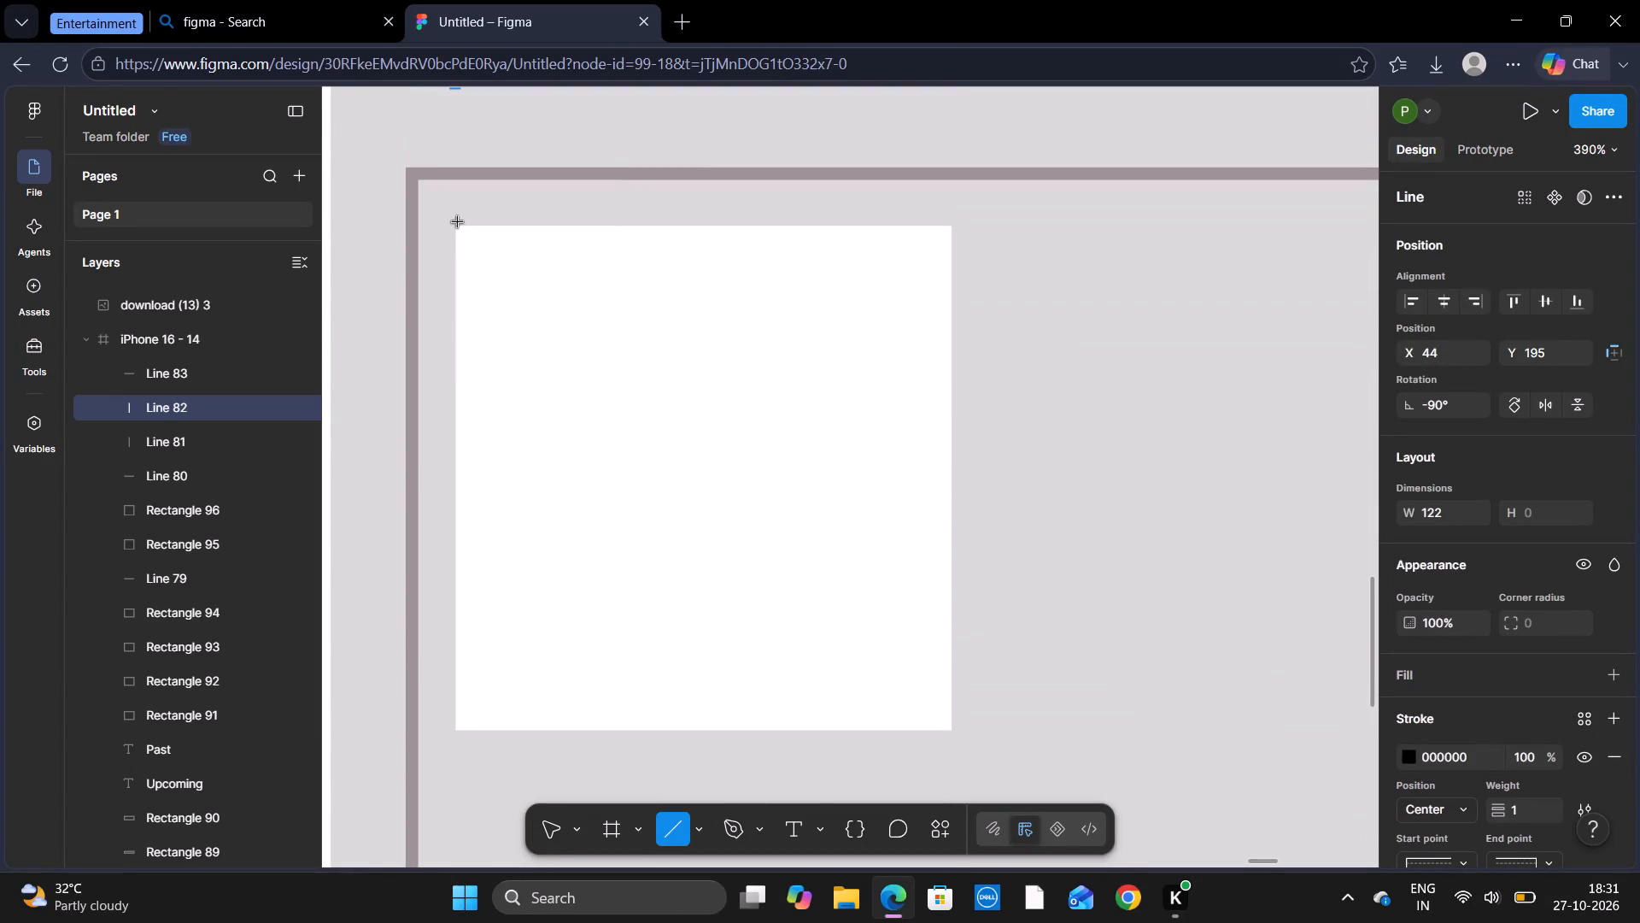
drag(458, 225, 855, 232)
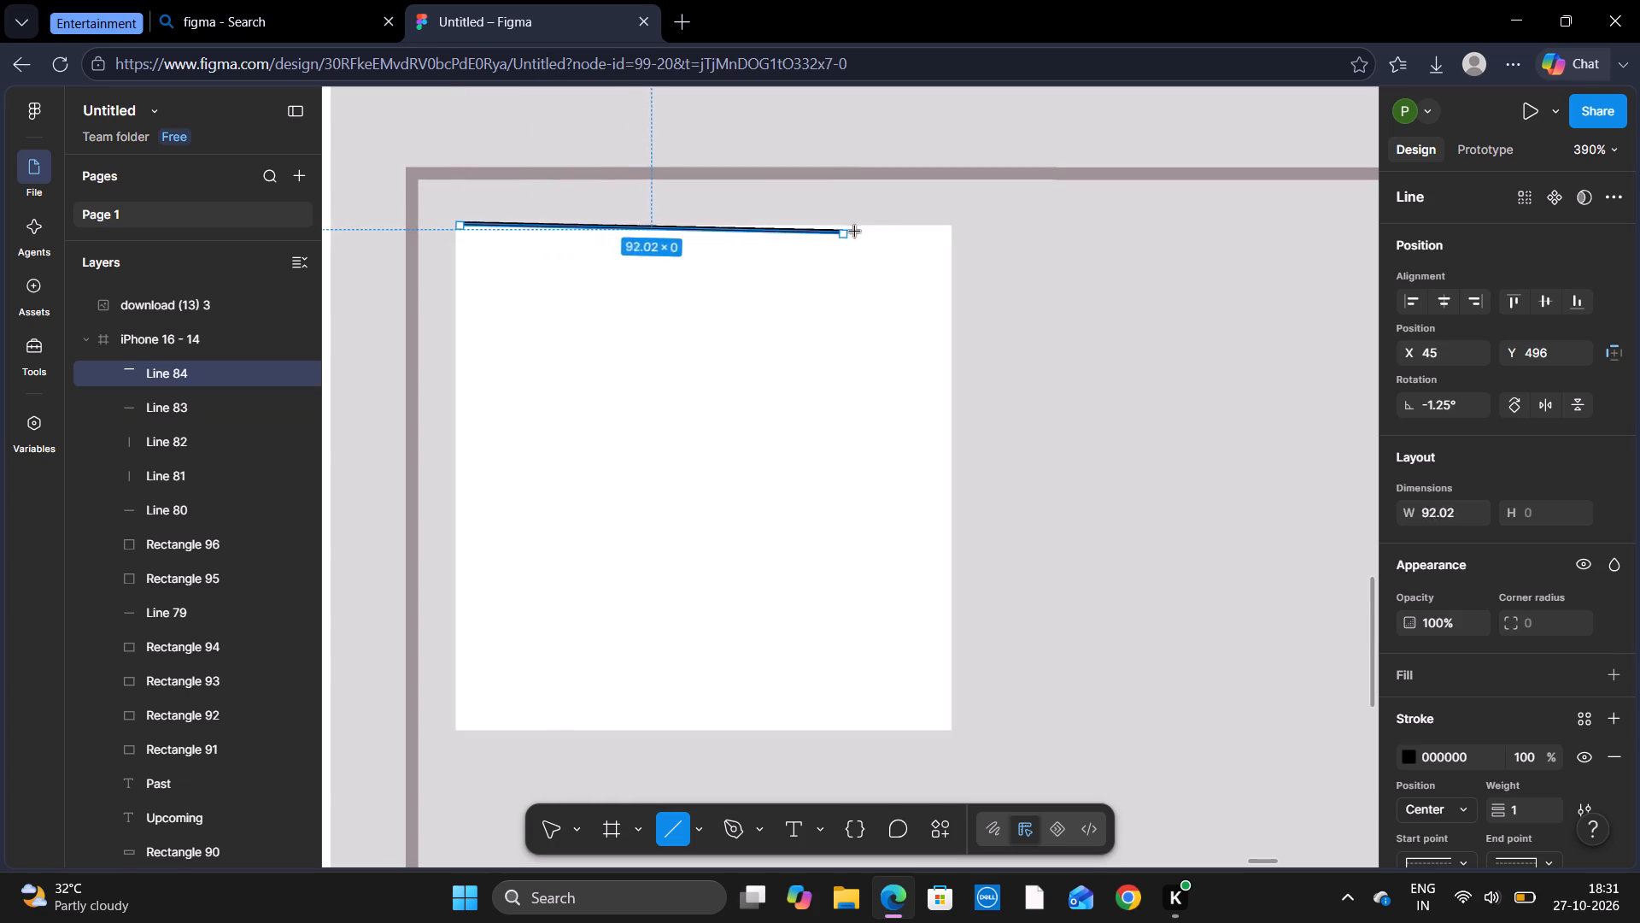
drag(855, 232, 950, 224)
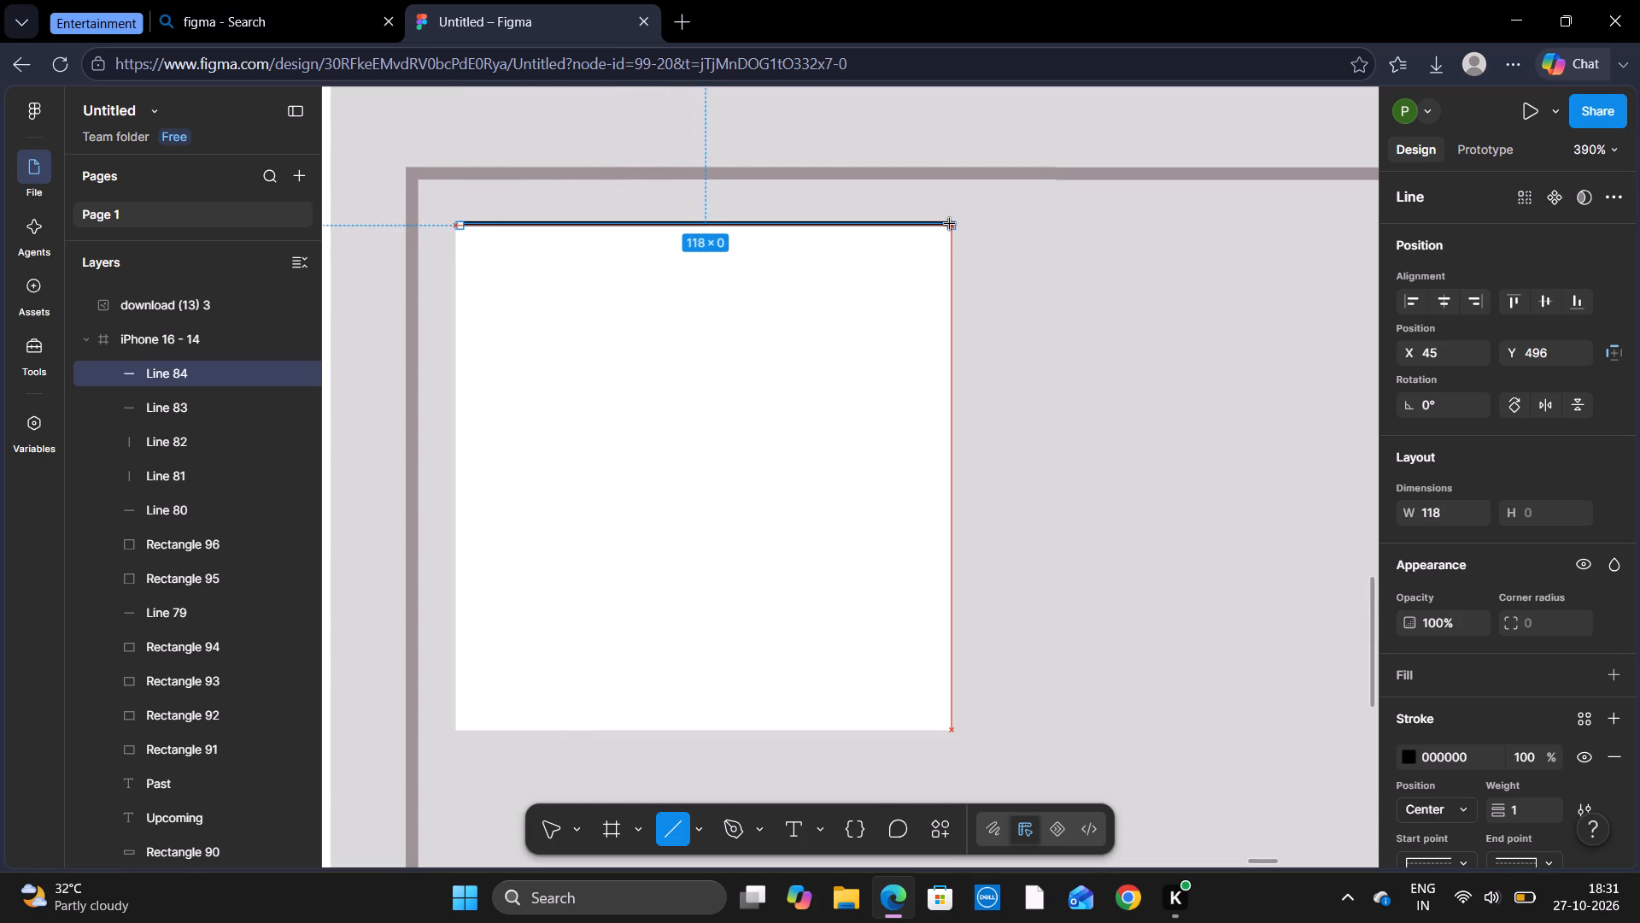
drag(950, 224, 952, 227)
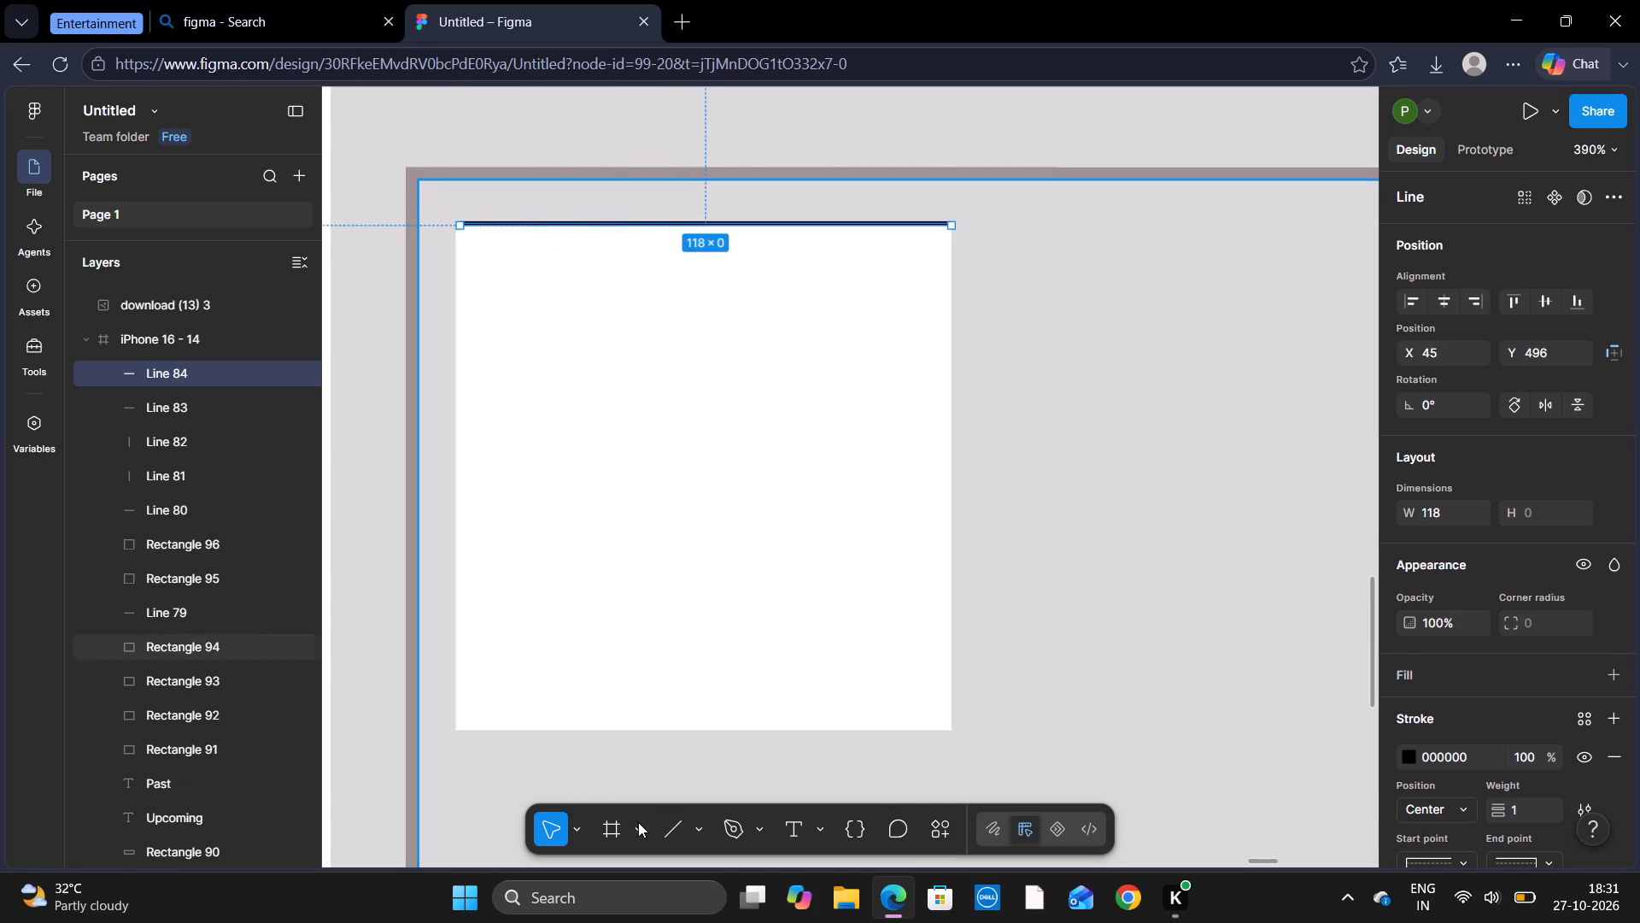
Draw a vertical line about 121 long down the second square's right edge and set its stroke to black, 000000.
click(667, 825)
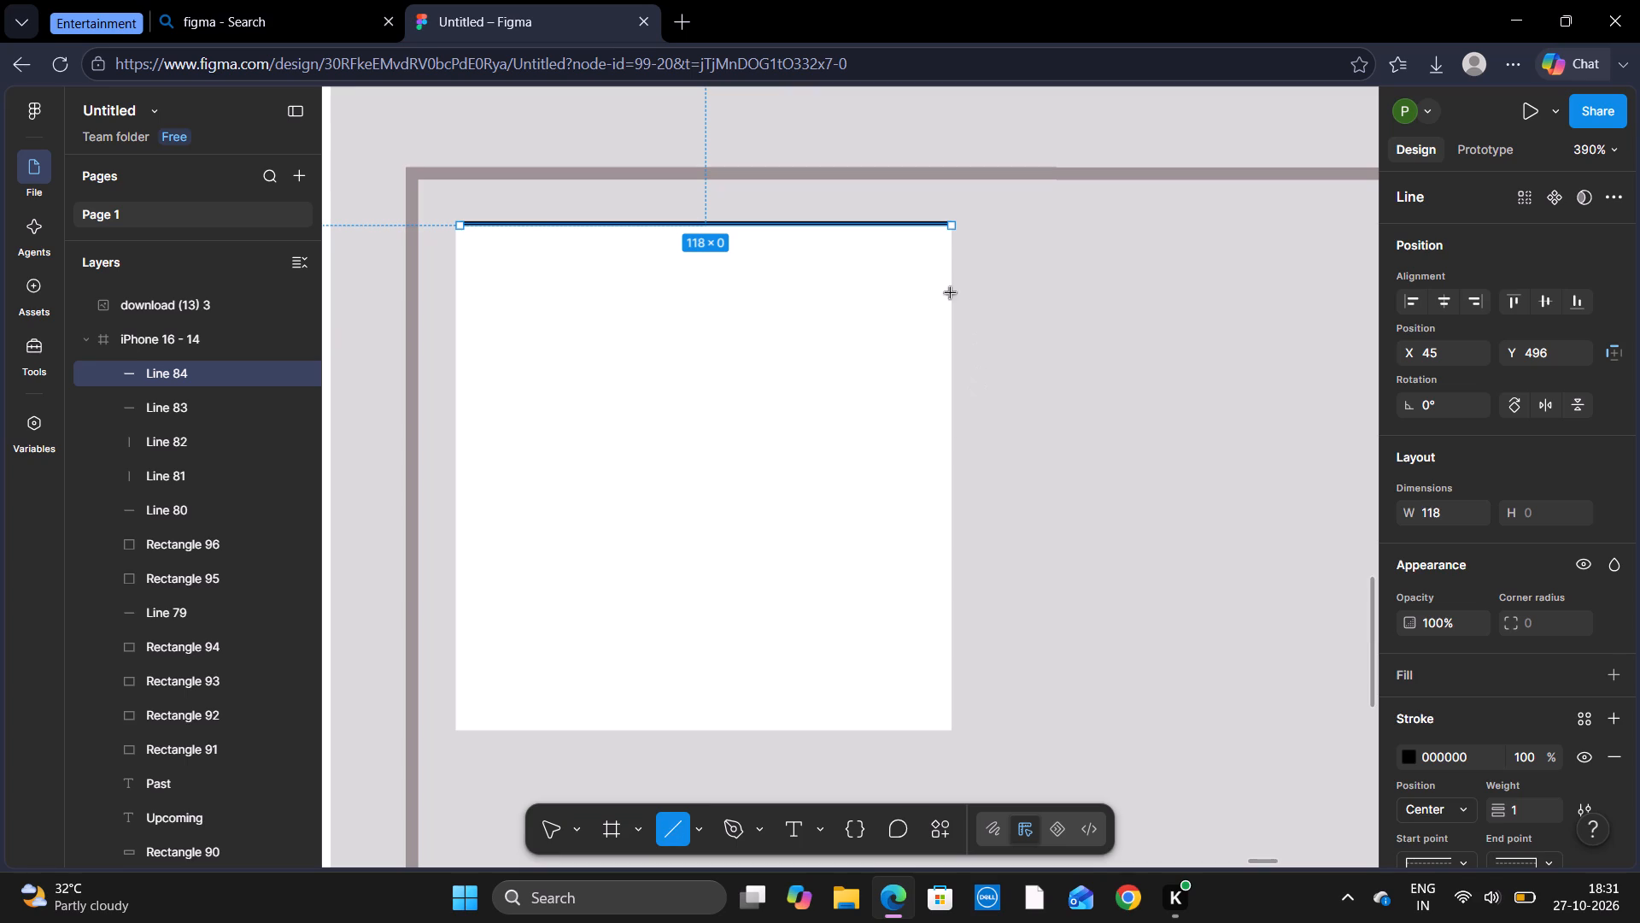
drag(952, 224, 964, 619)
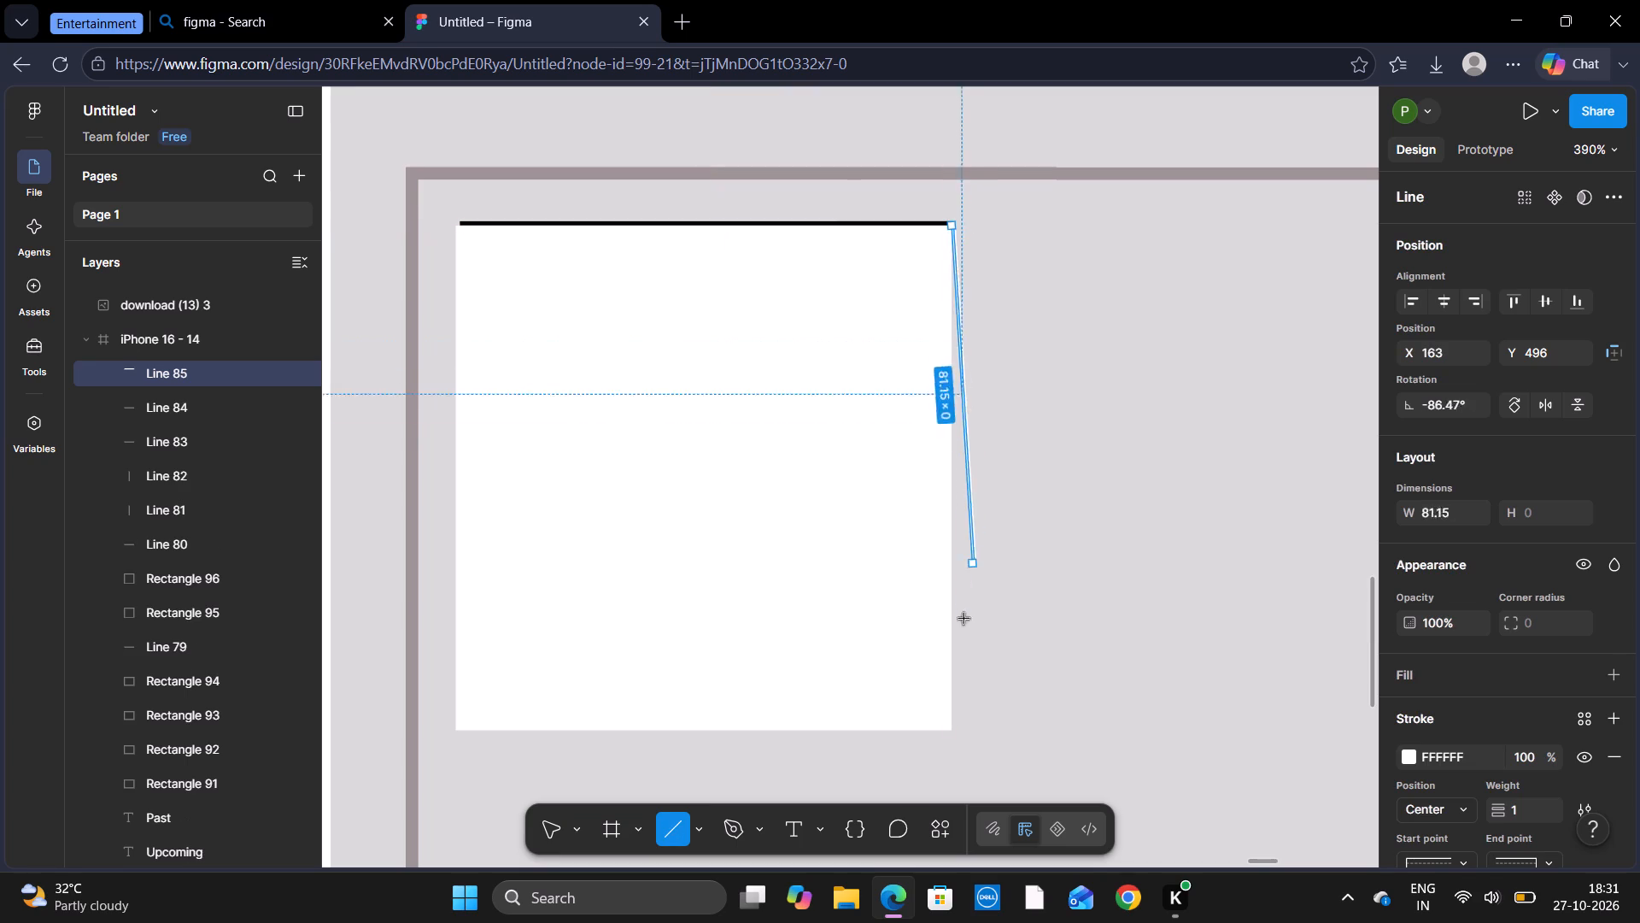
drag(964, 619, 952, 732)
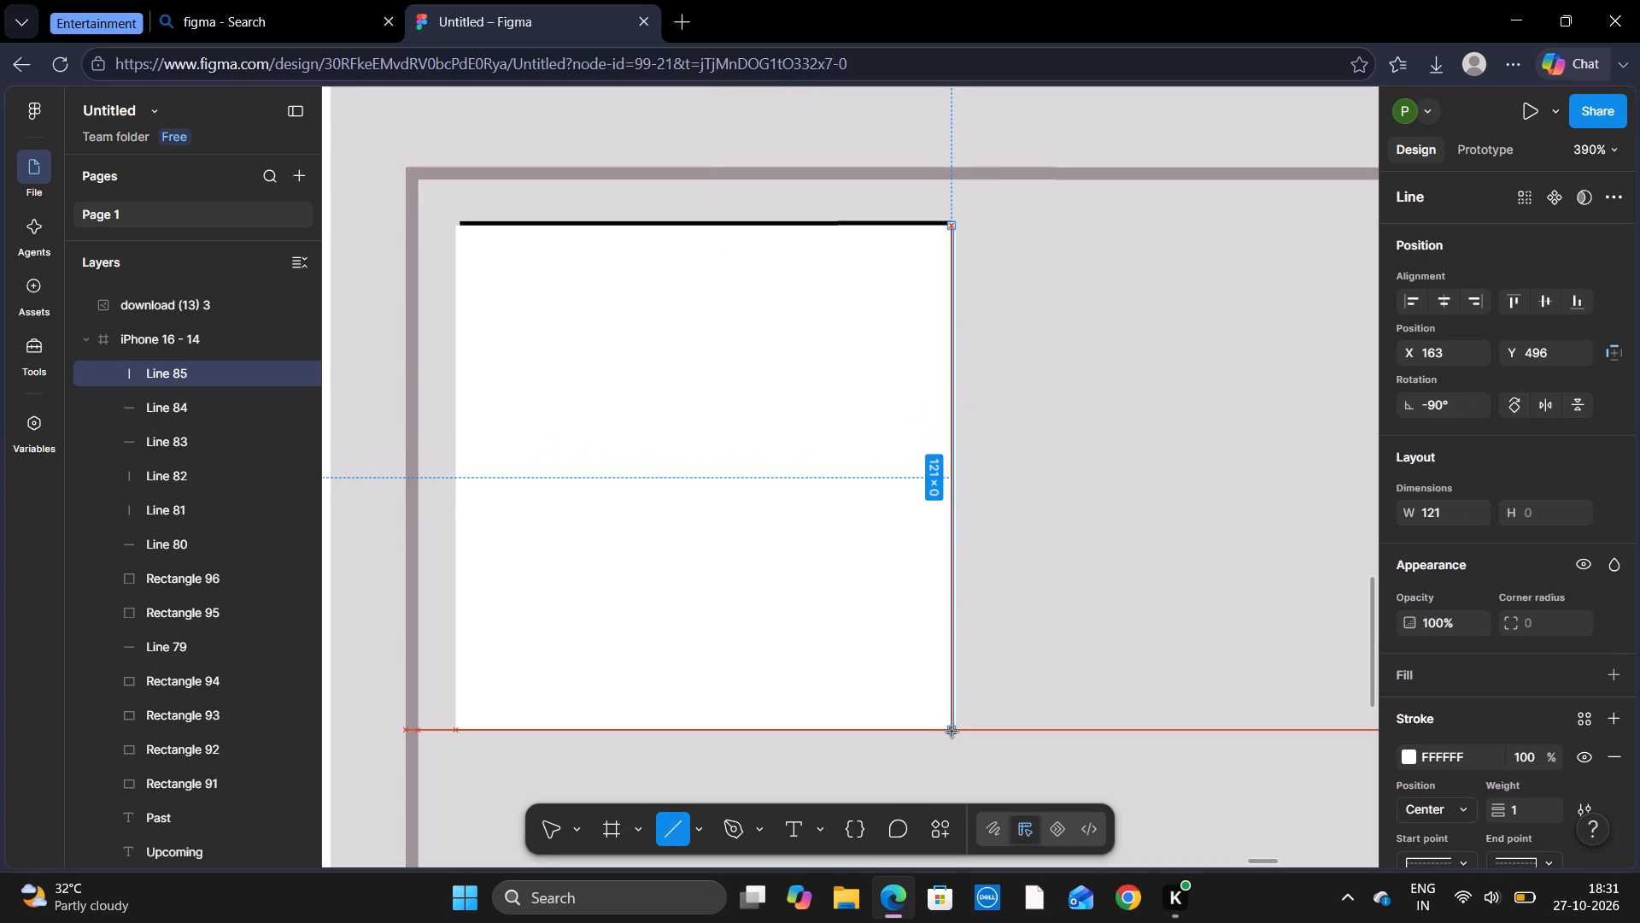
drag(952, 732, 953, 732)
drag(953, 732, 952, 731)
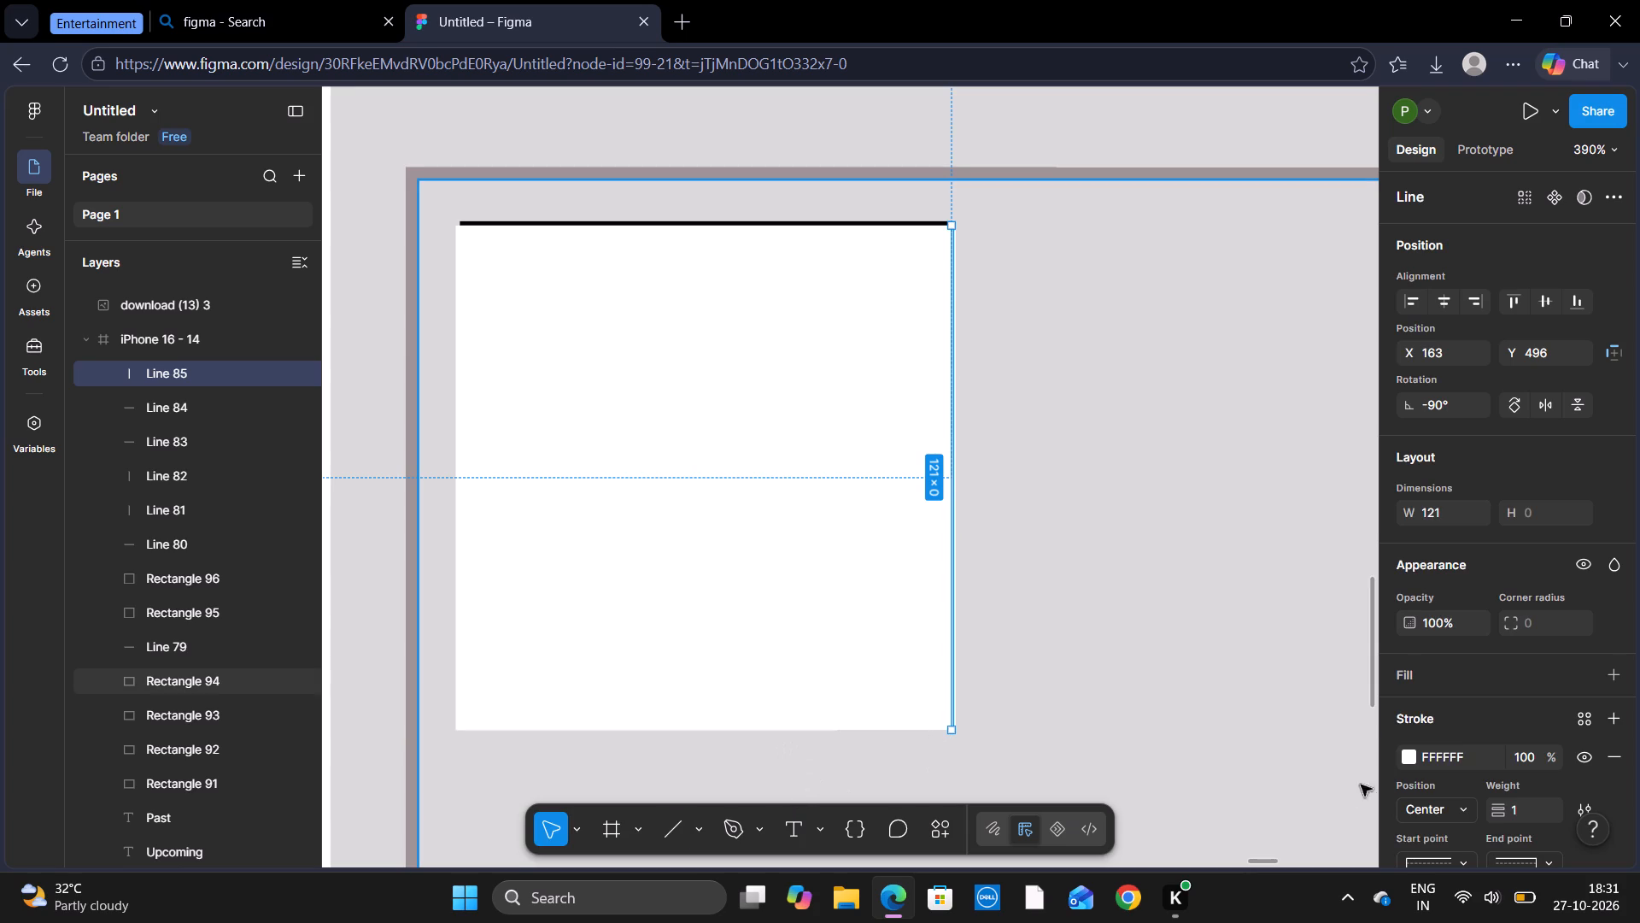
click(1409, 751)
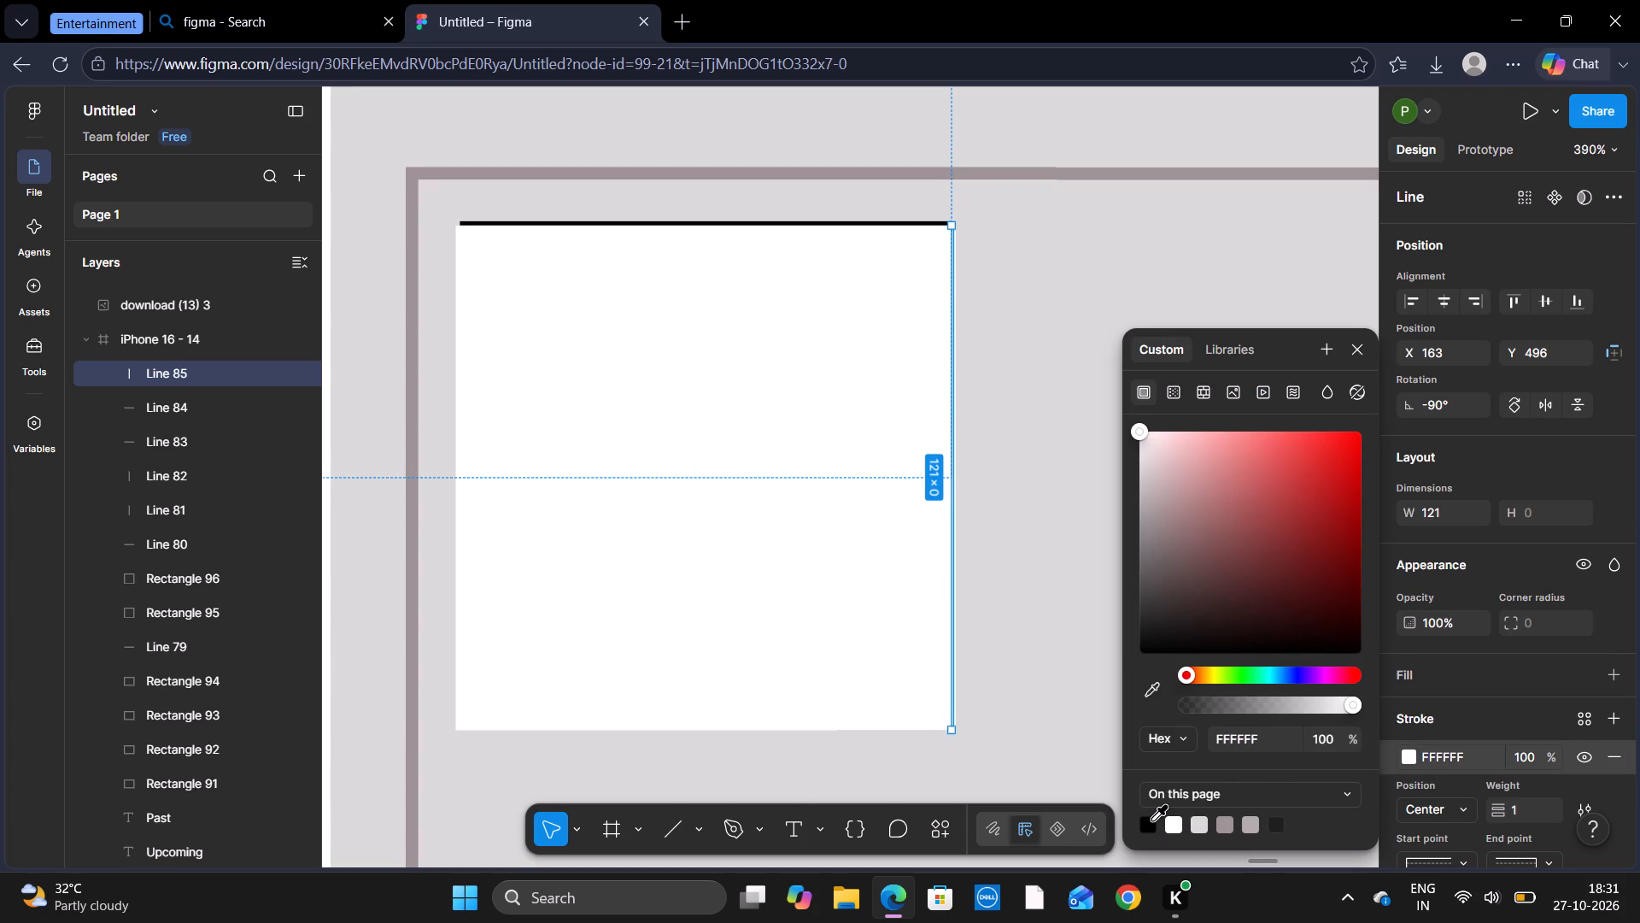
click(1150, 821)
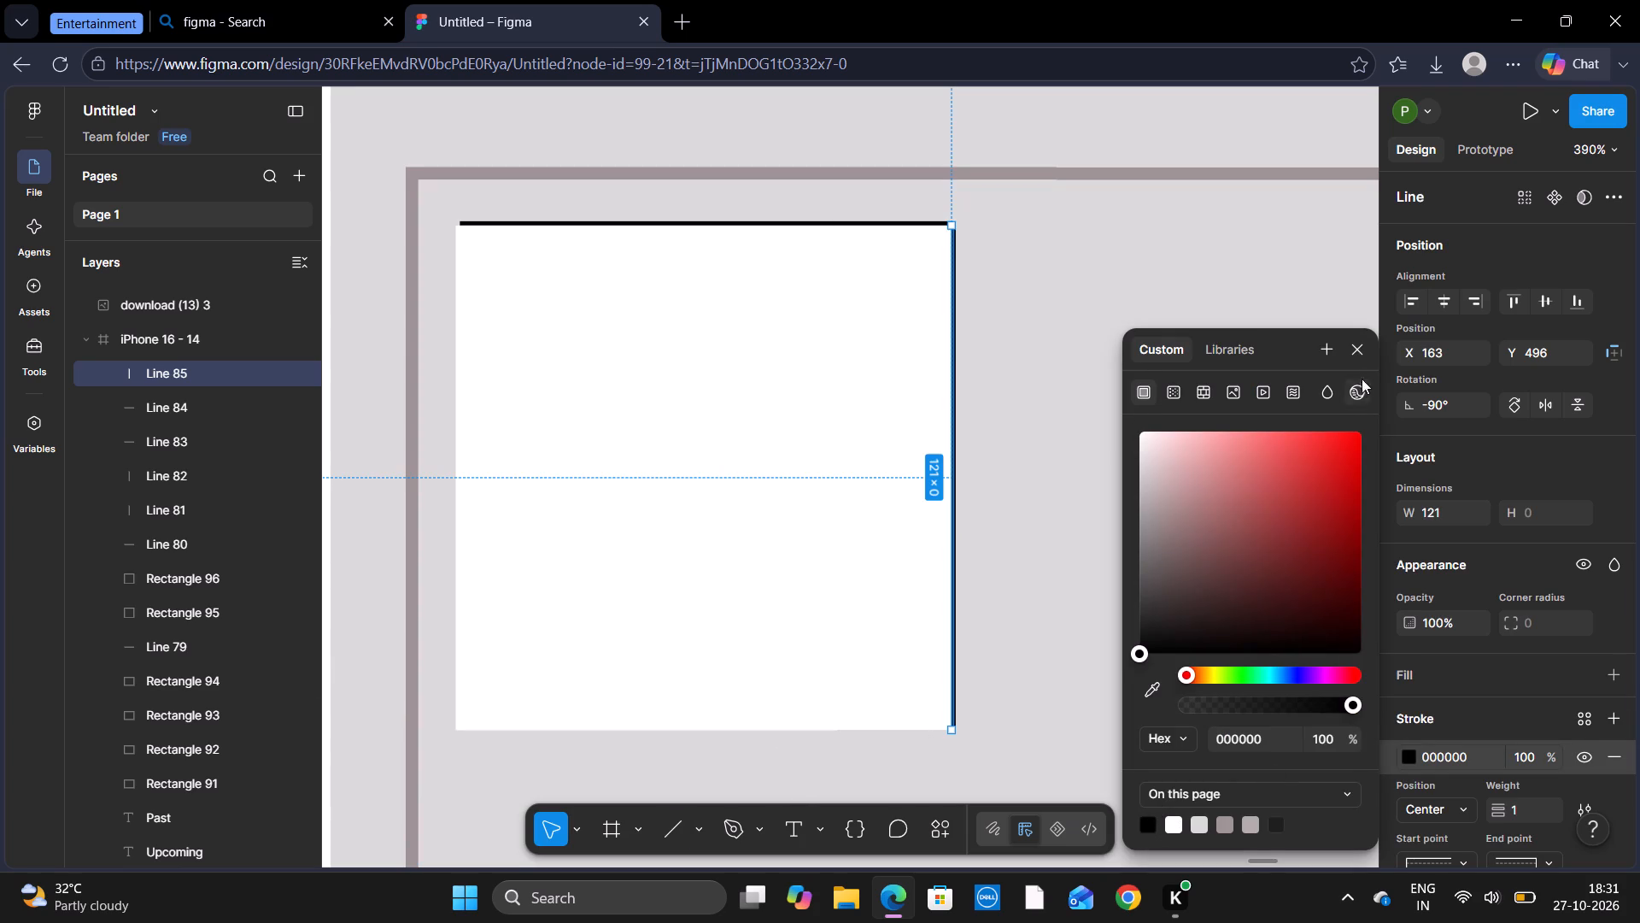
click(1357, 349)
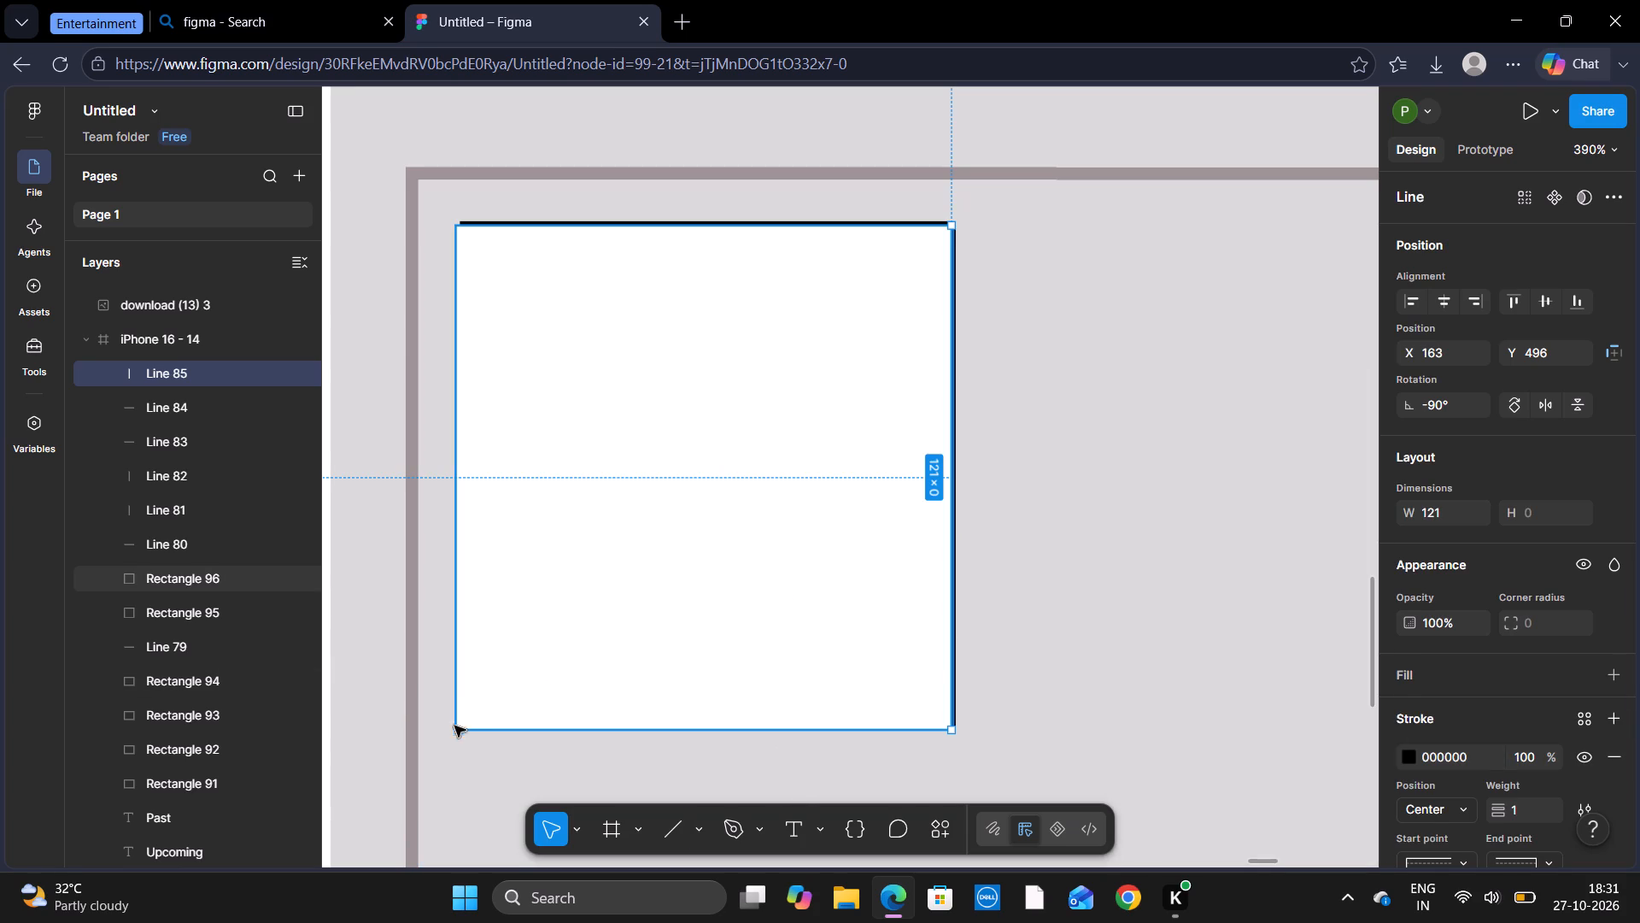
Draw a black line about 119 long along the second square's bottom edge and level its left end at about Y 616.5.
click(667, 826)
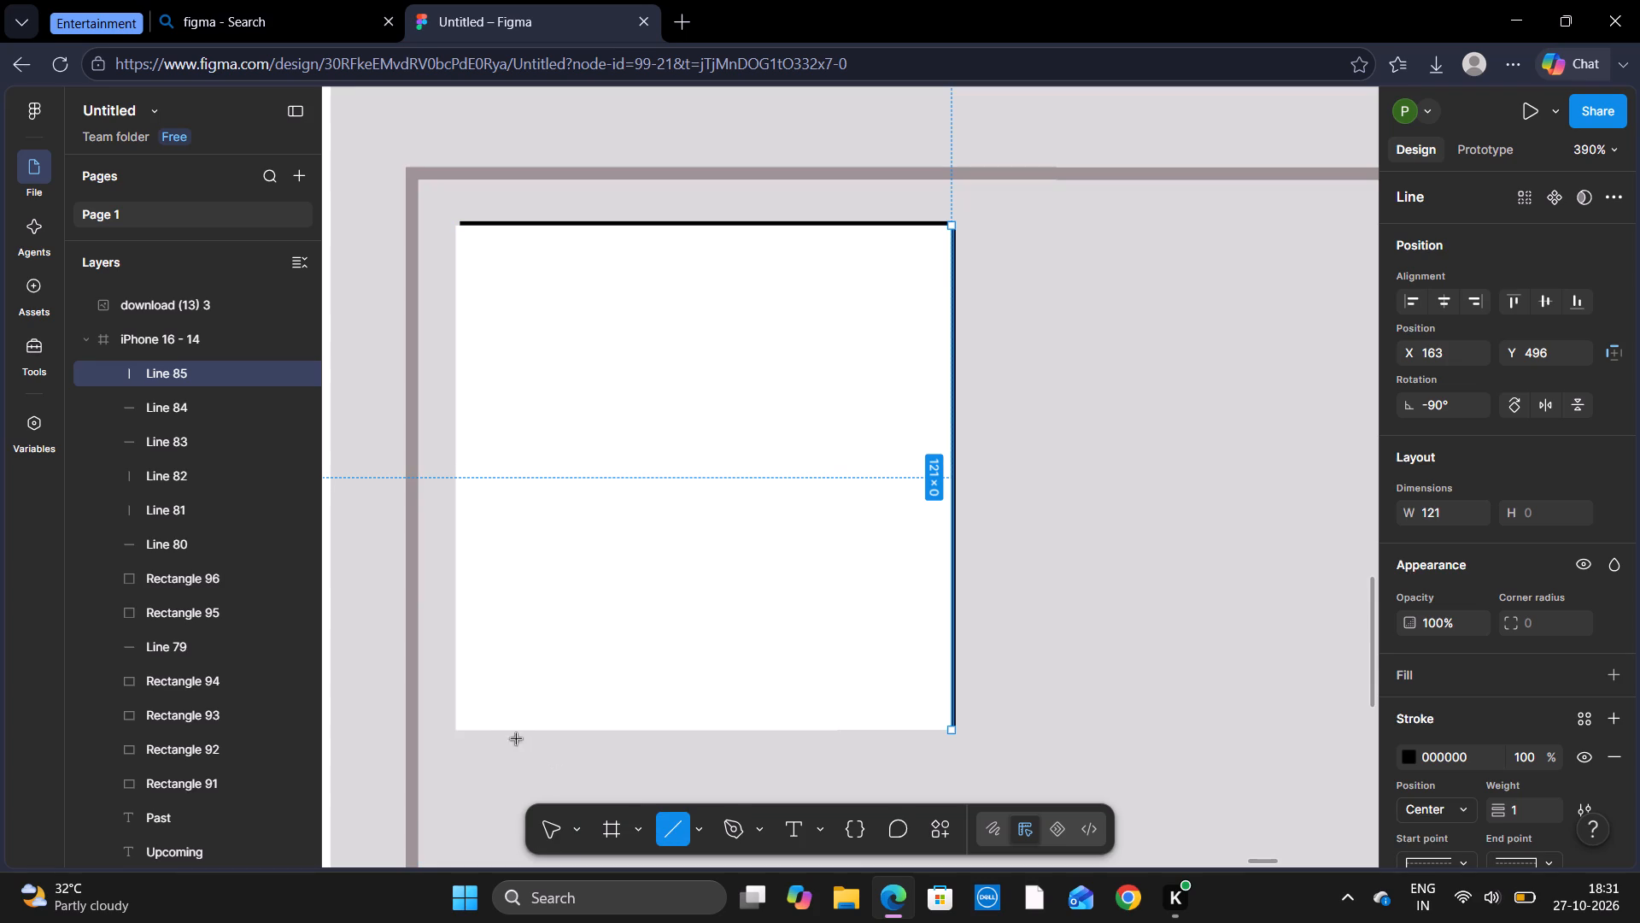
drag(454, 726, 596, 732)
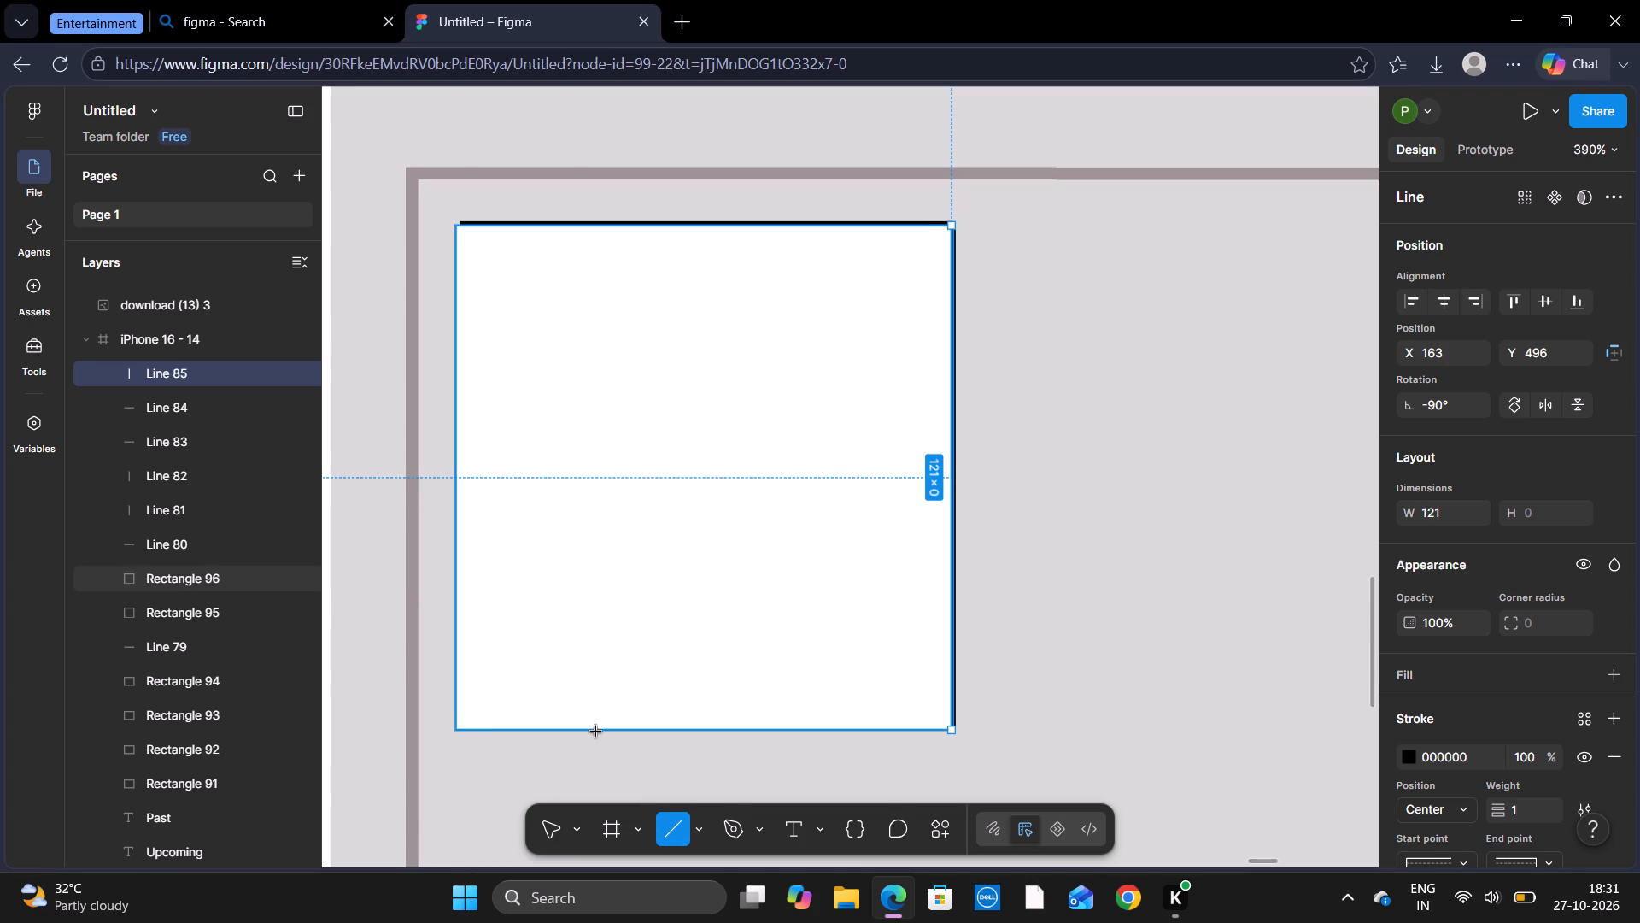
drag(596, 732, 948, 729)
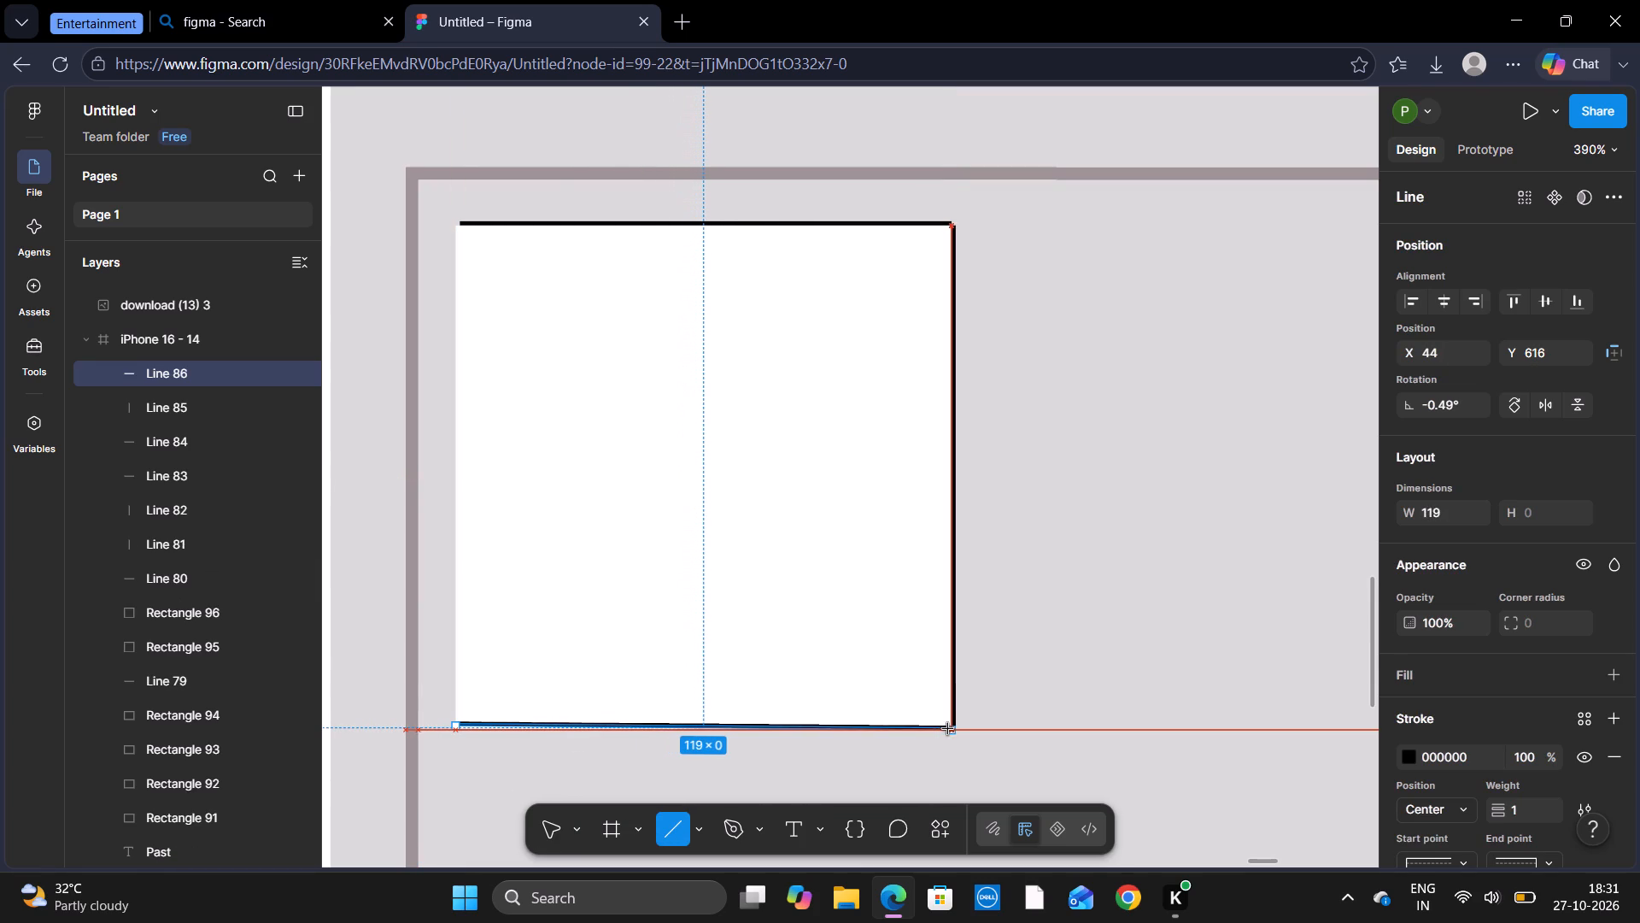
drag(948, 729, 955, 731)
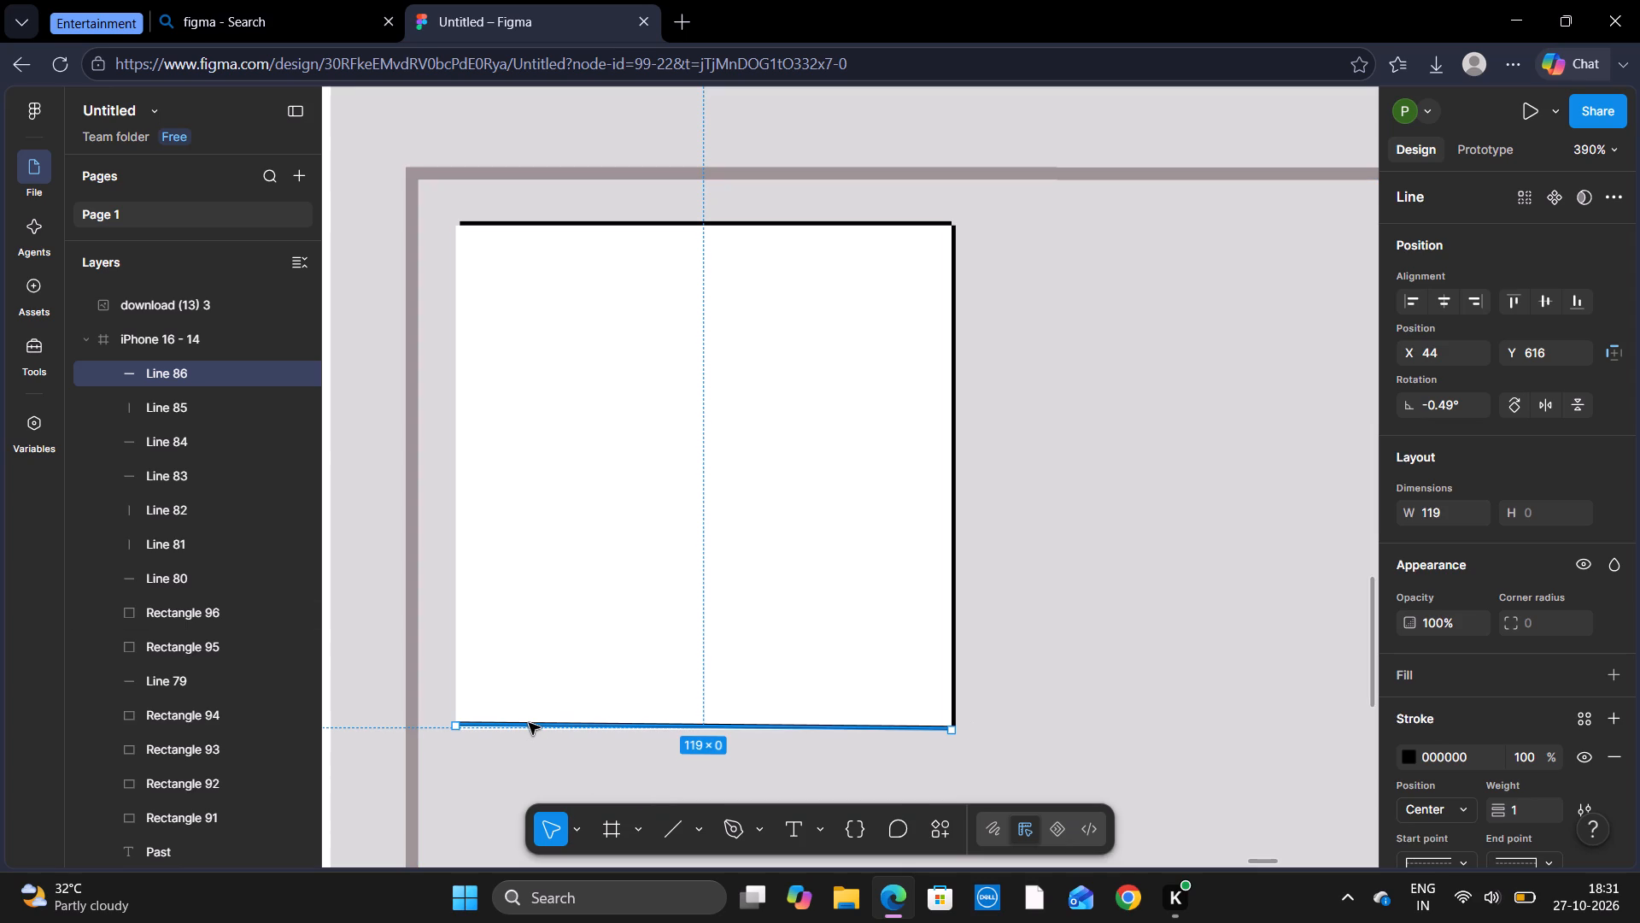
double_click(529, 723)
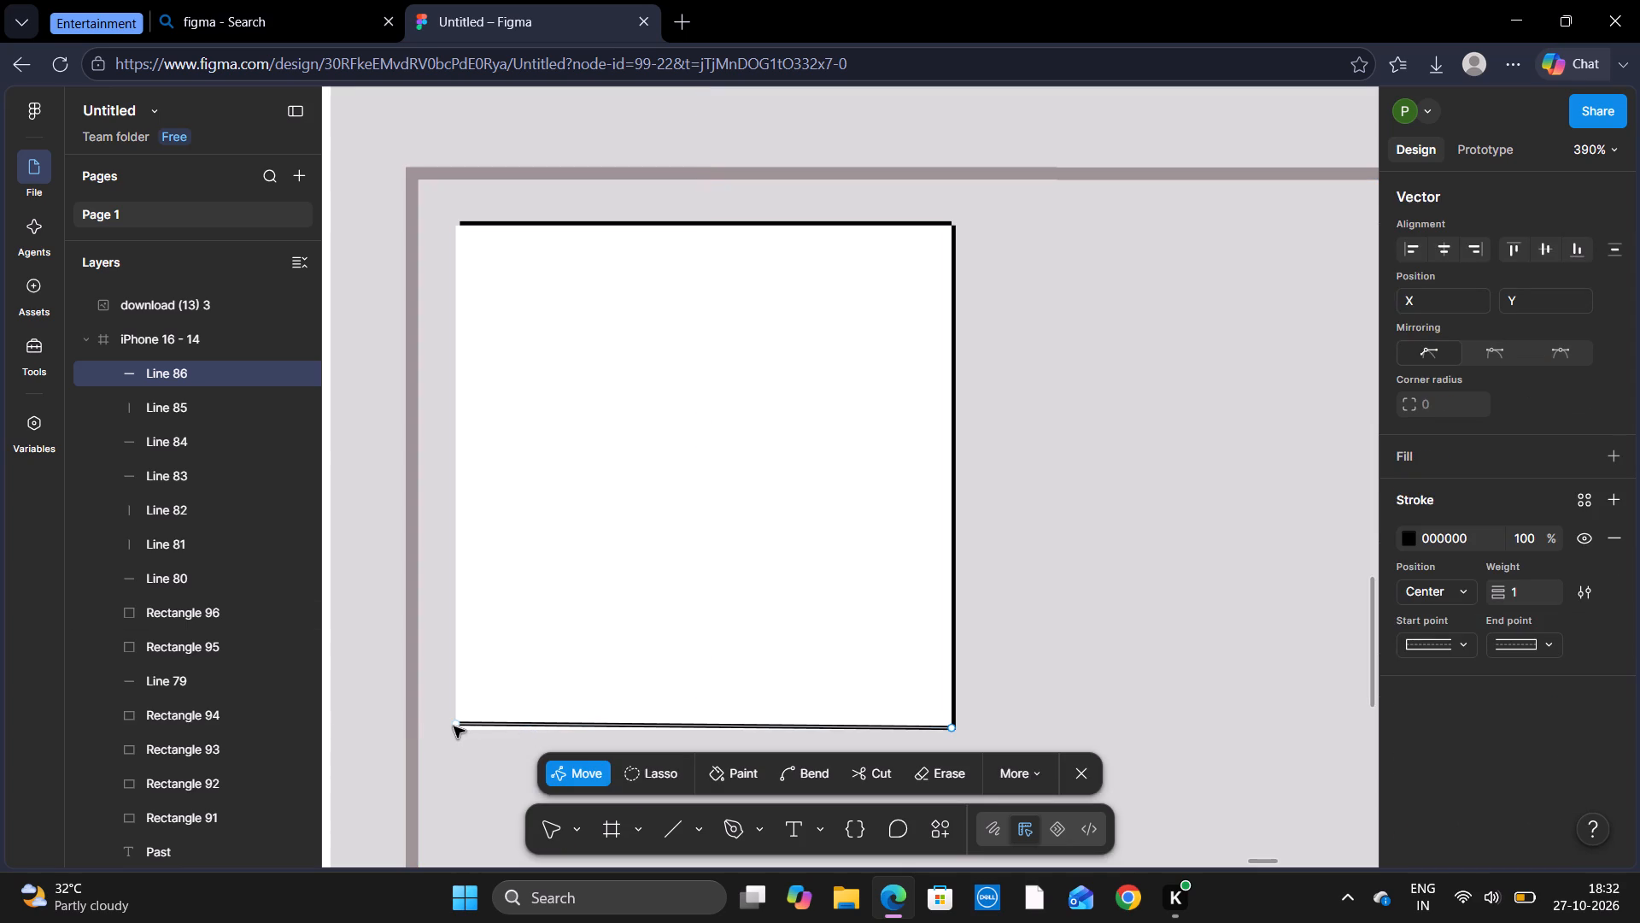
click(454, 726)
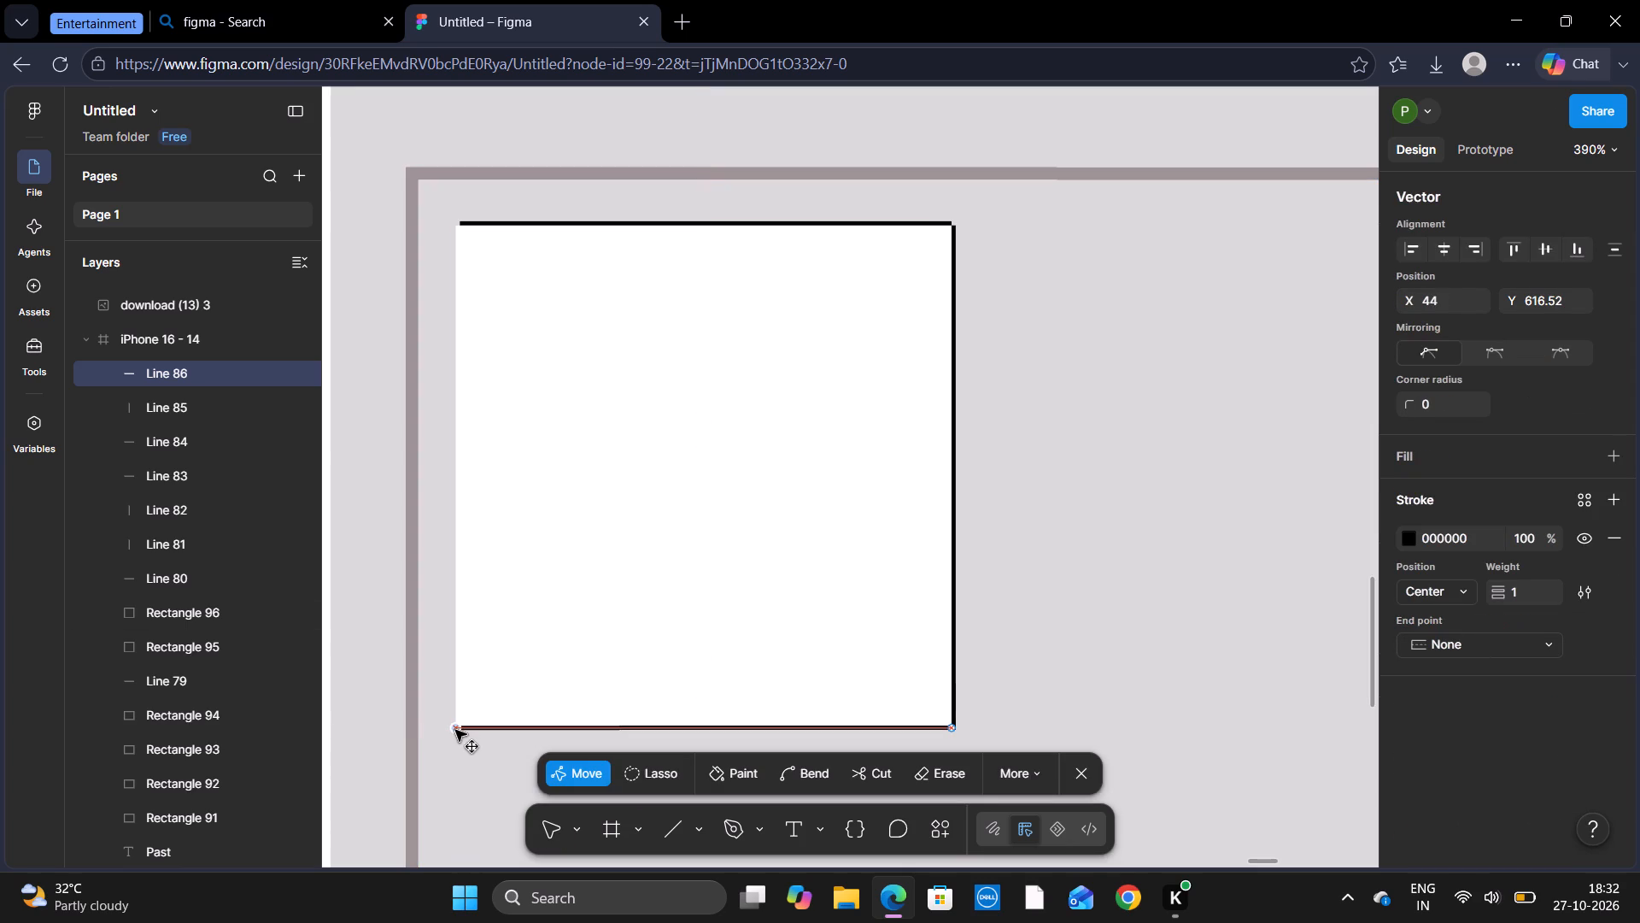
Extend the second square's right edge line up to the top edge line, placing its upper endpoint at X 163.5, Y 495.
double_click(952, 407)
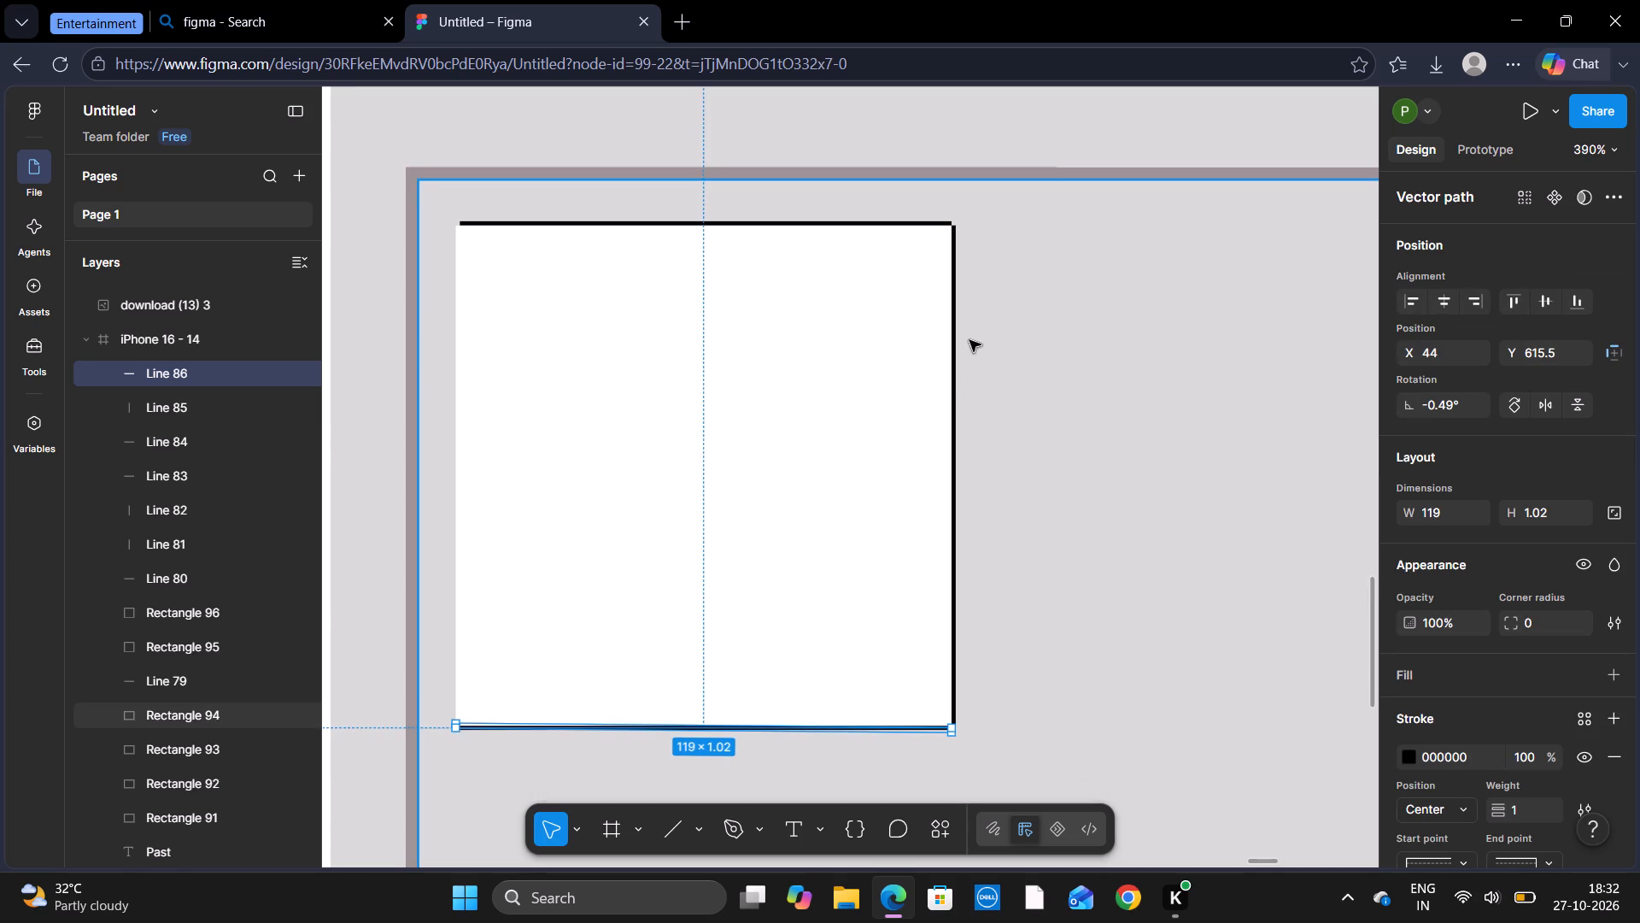
double_click(952, 288)
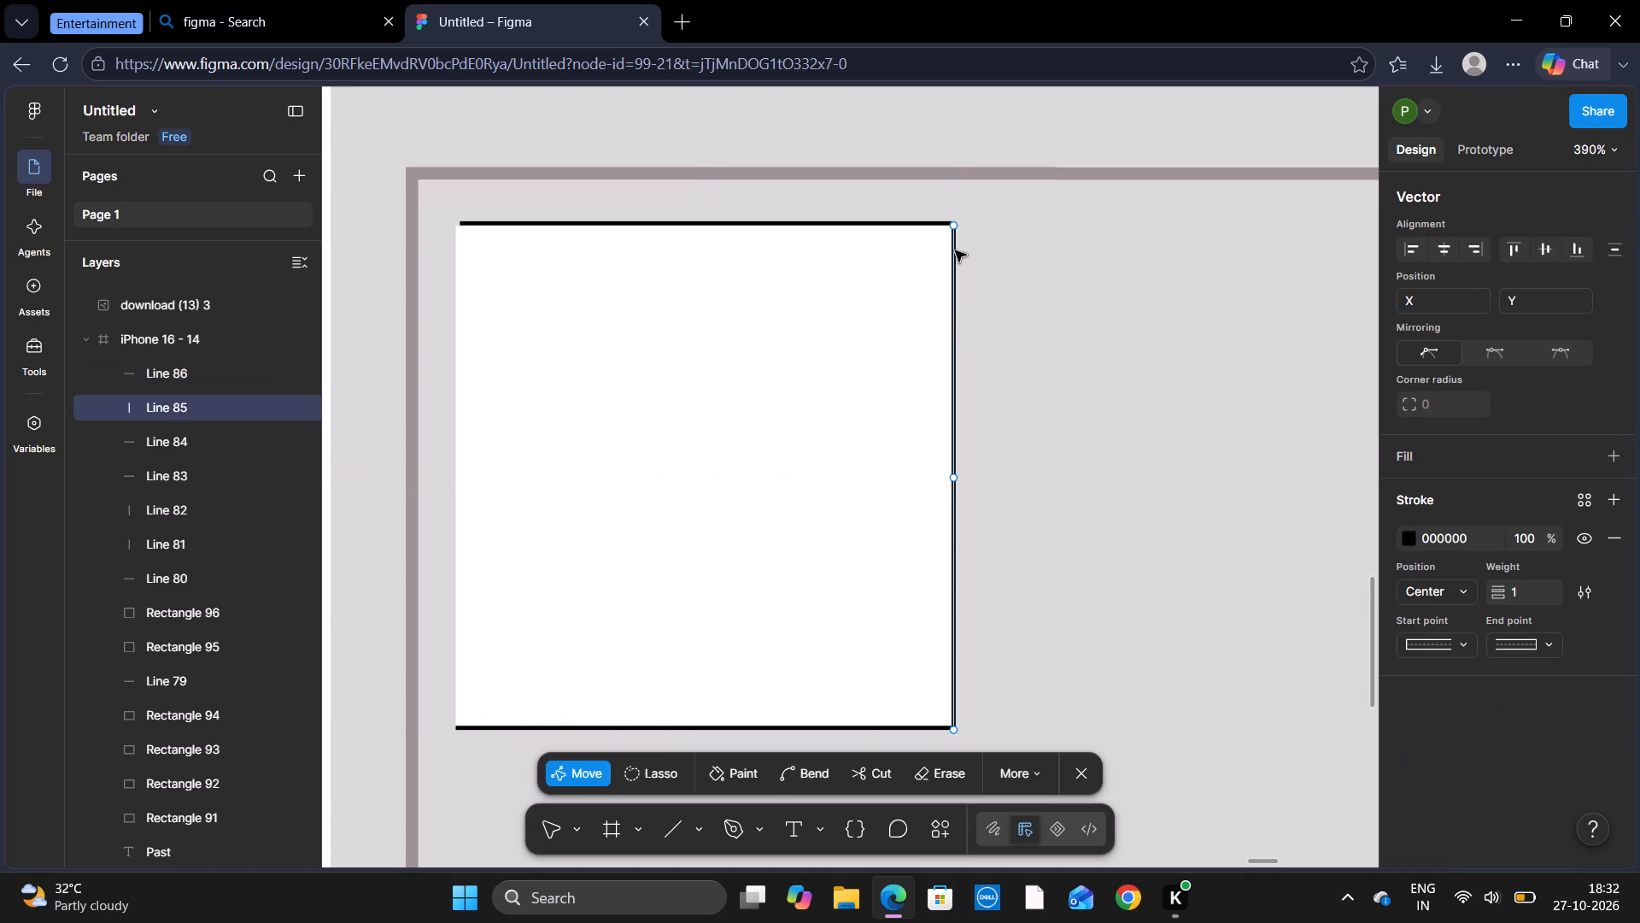
click(954, 227)
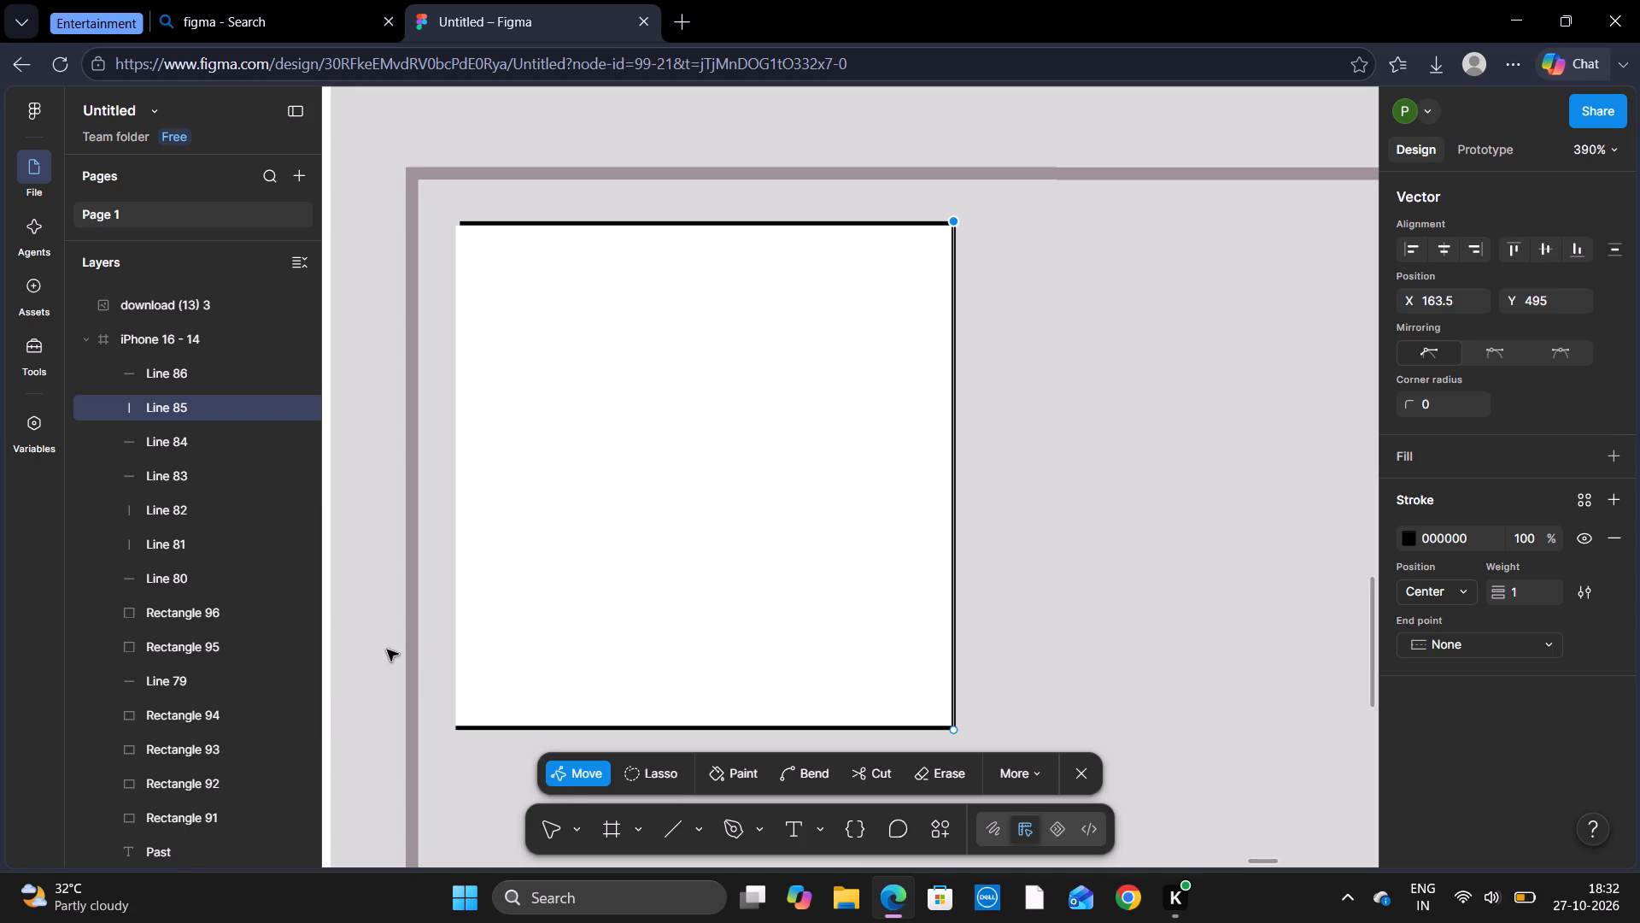
click(691, 823)
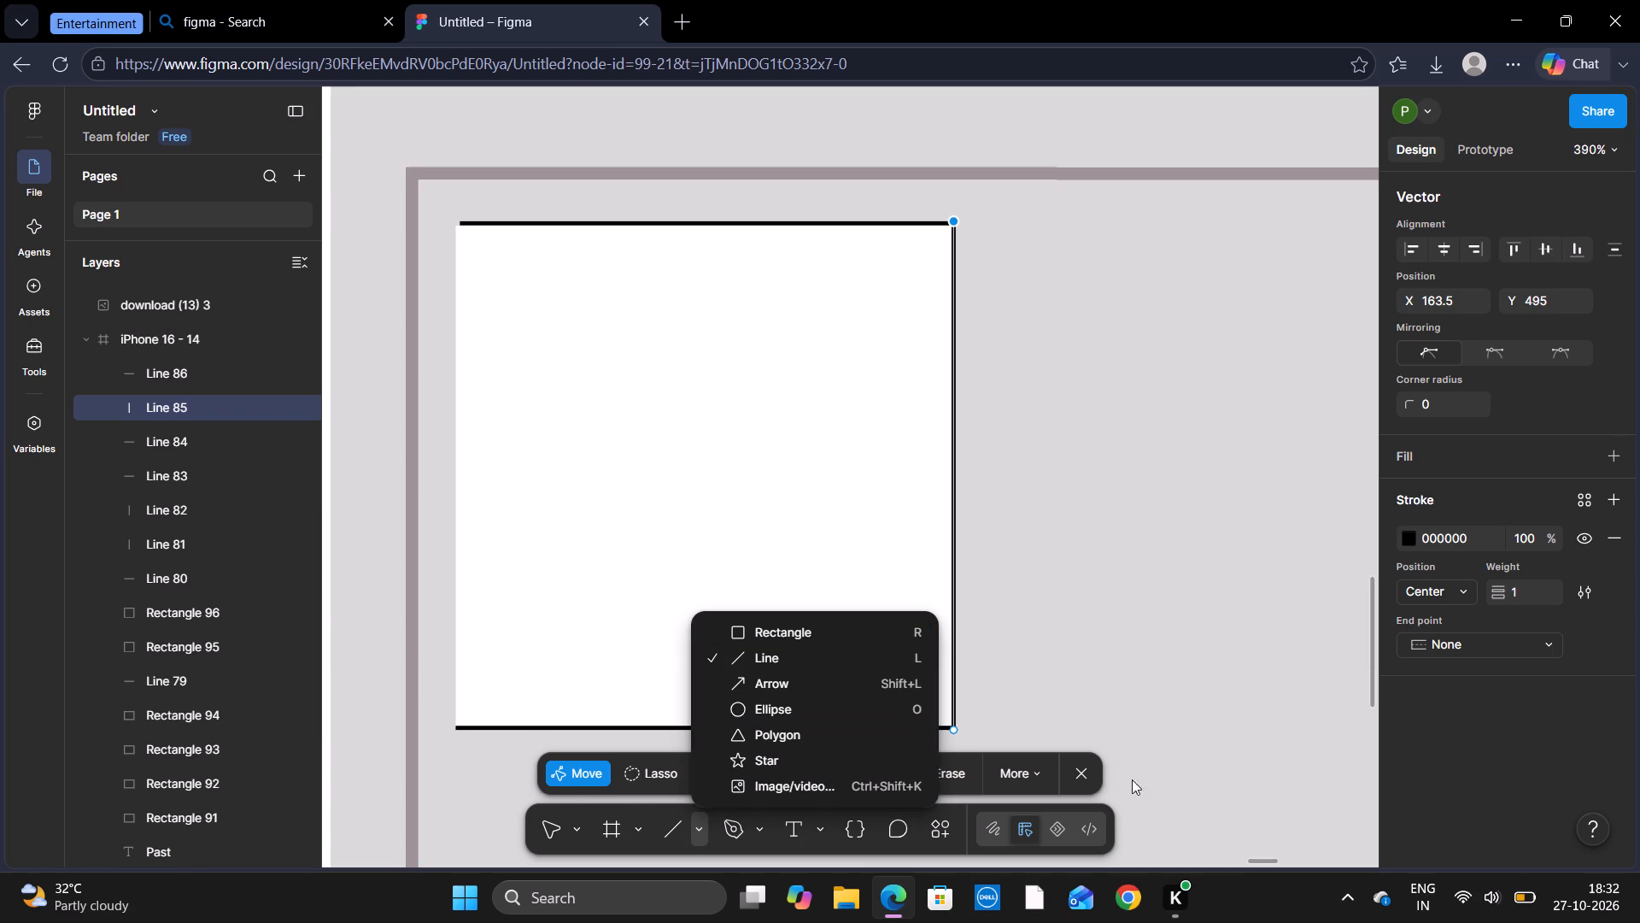
click(1081, 768)
click(1081, 768)
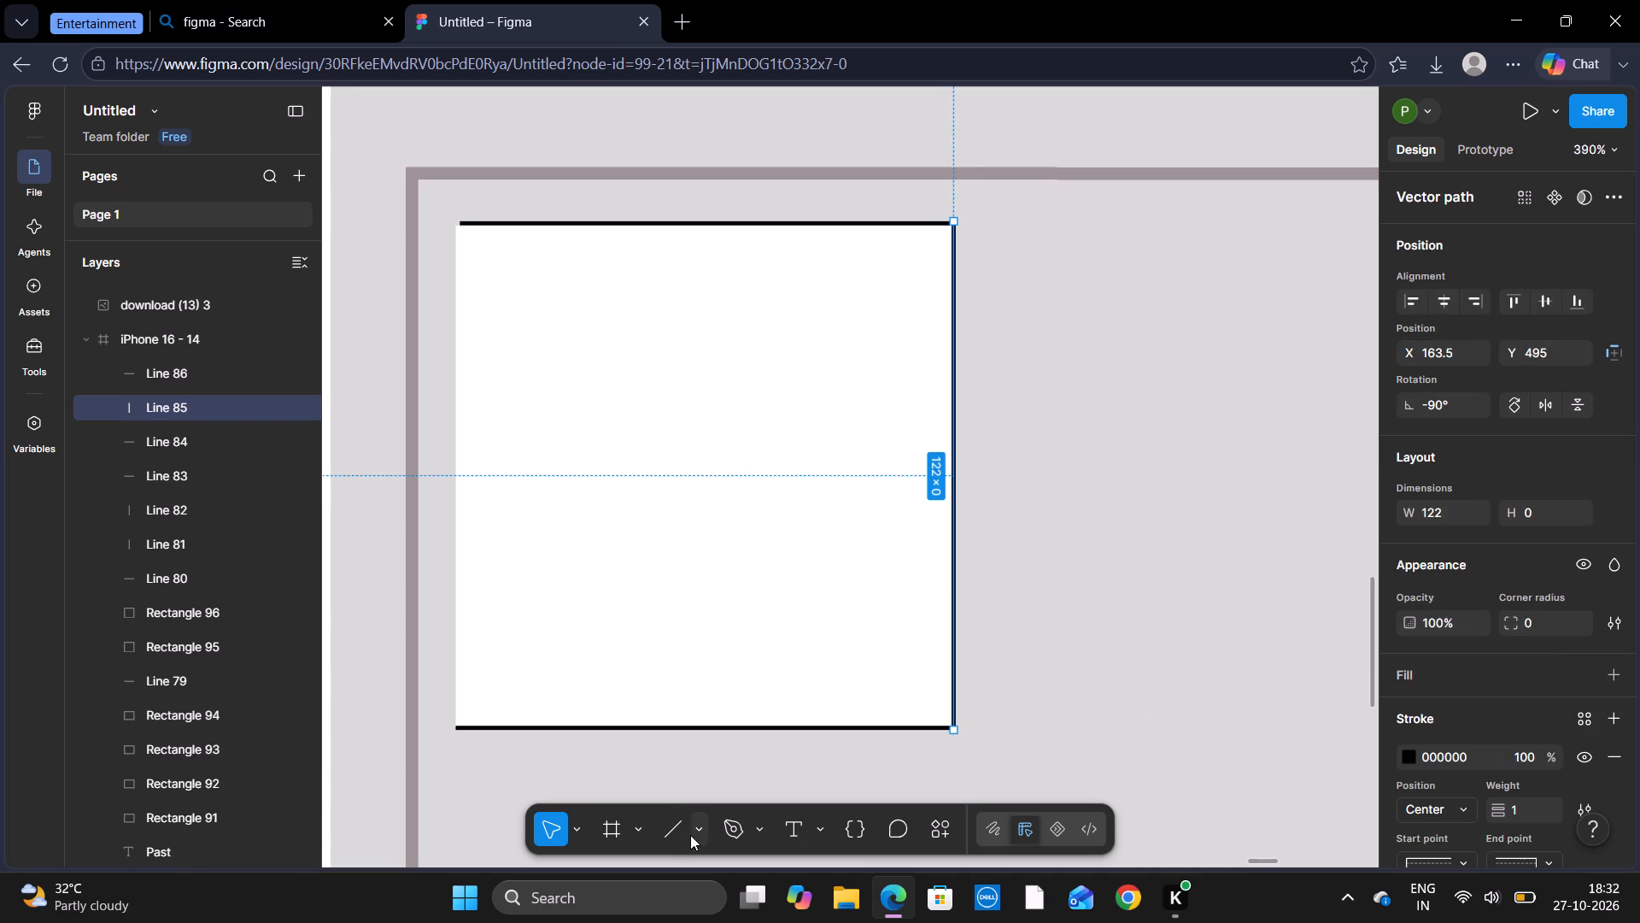
Draw a black line about 121 long down the second square's left edge, from the top edge to the bottom edge.
click(669, 831)
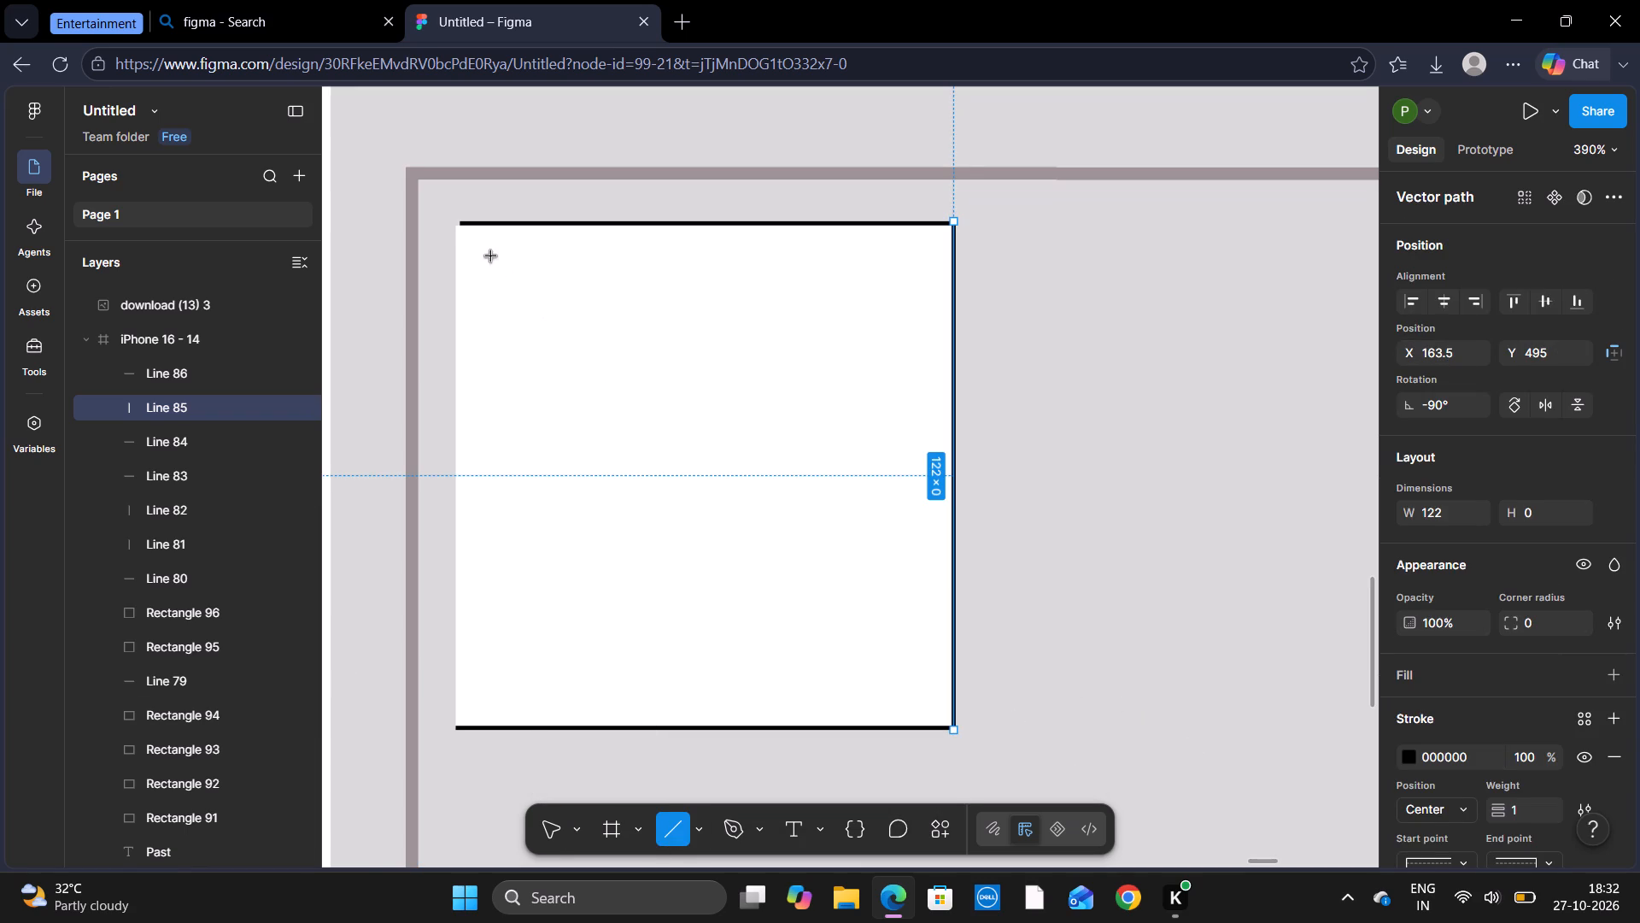
drag(459, 221, 454, 526)
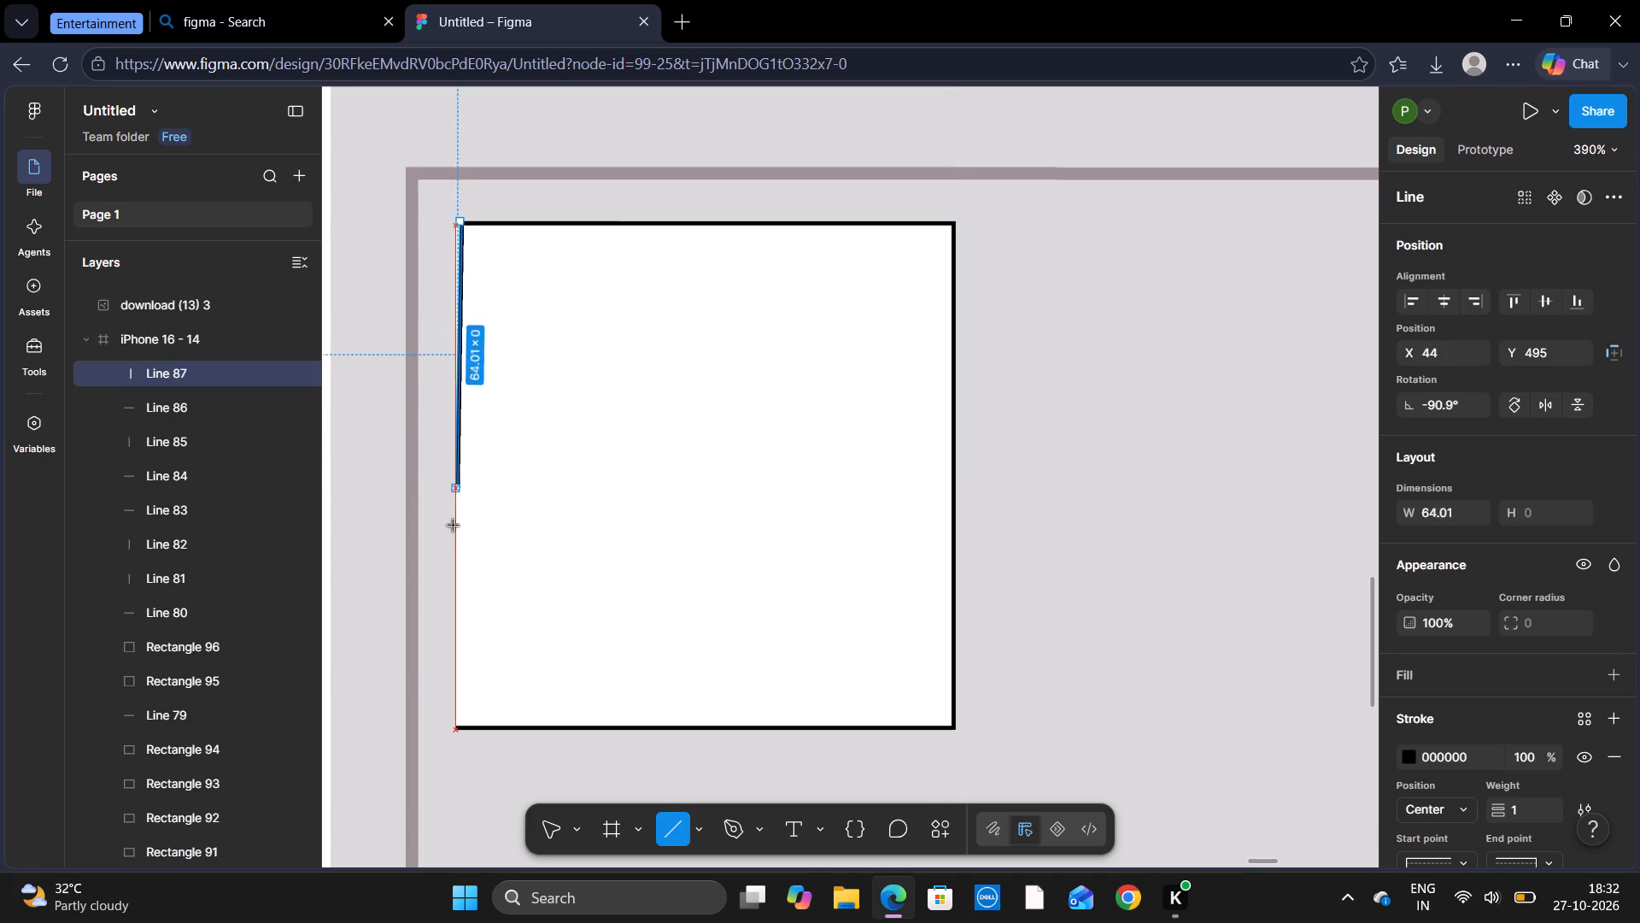
drag(454, 526, 456, 726)
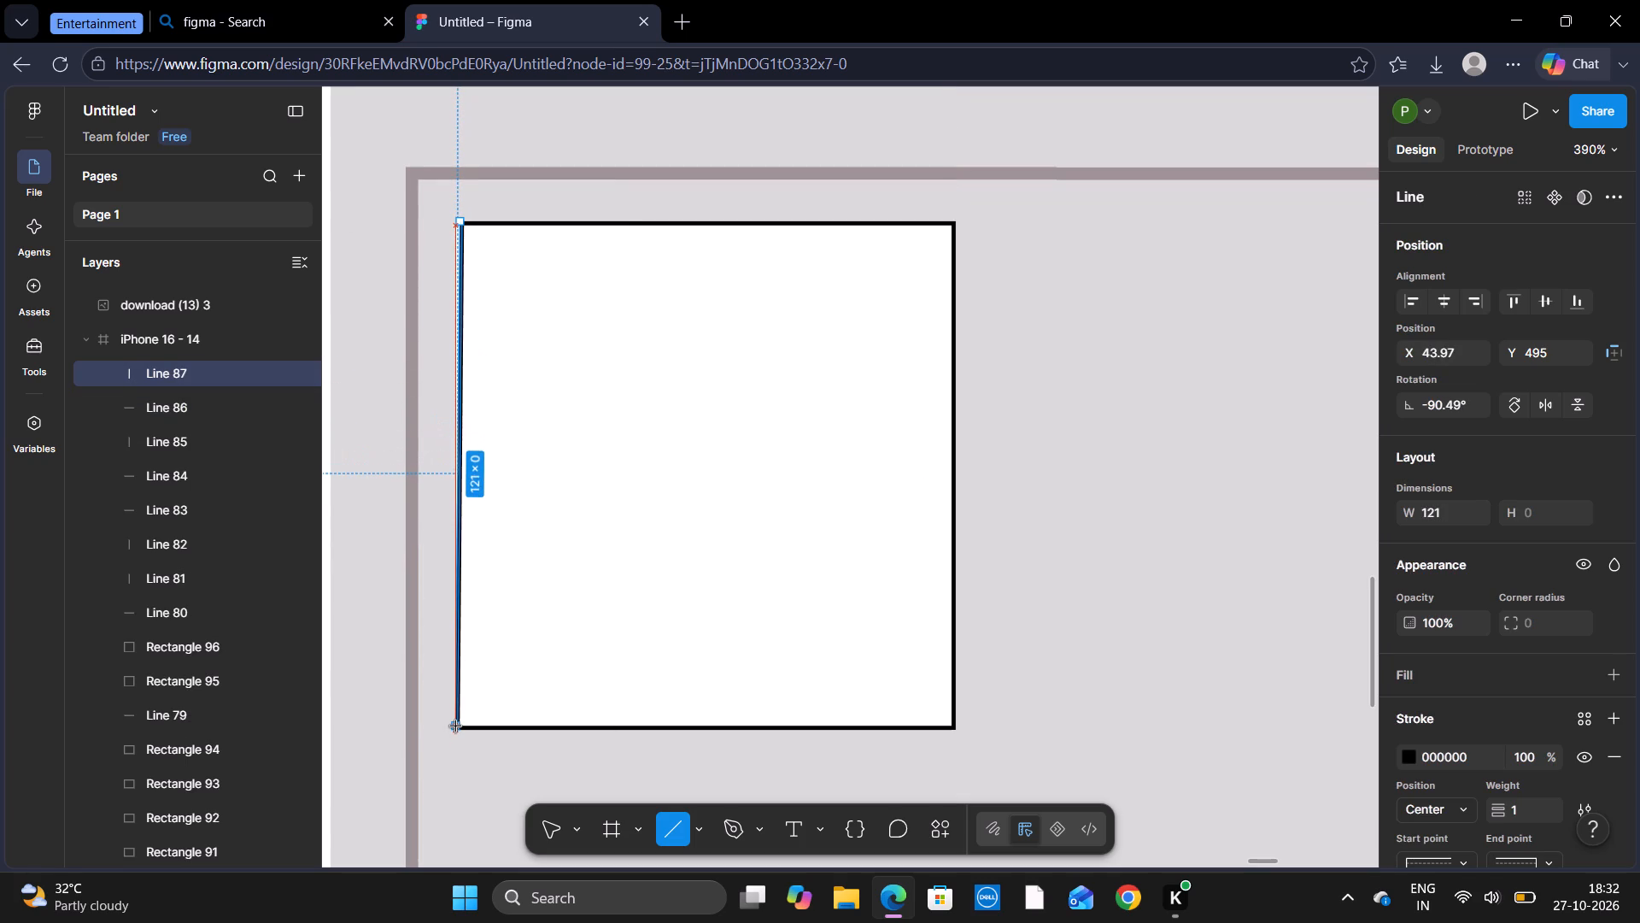
drag(456, 726, 455, 727)
drag(455, 727, 456, 726)
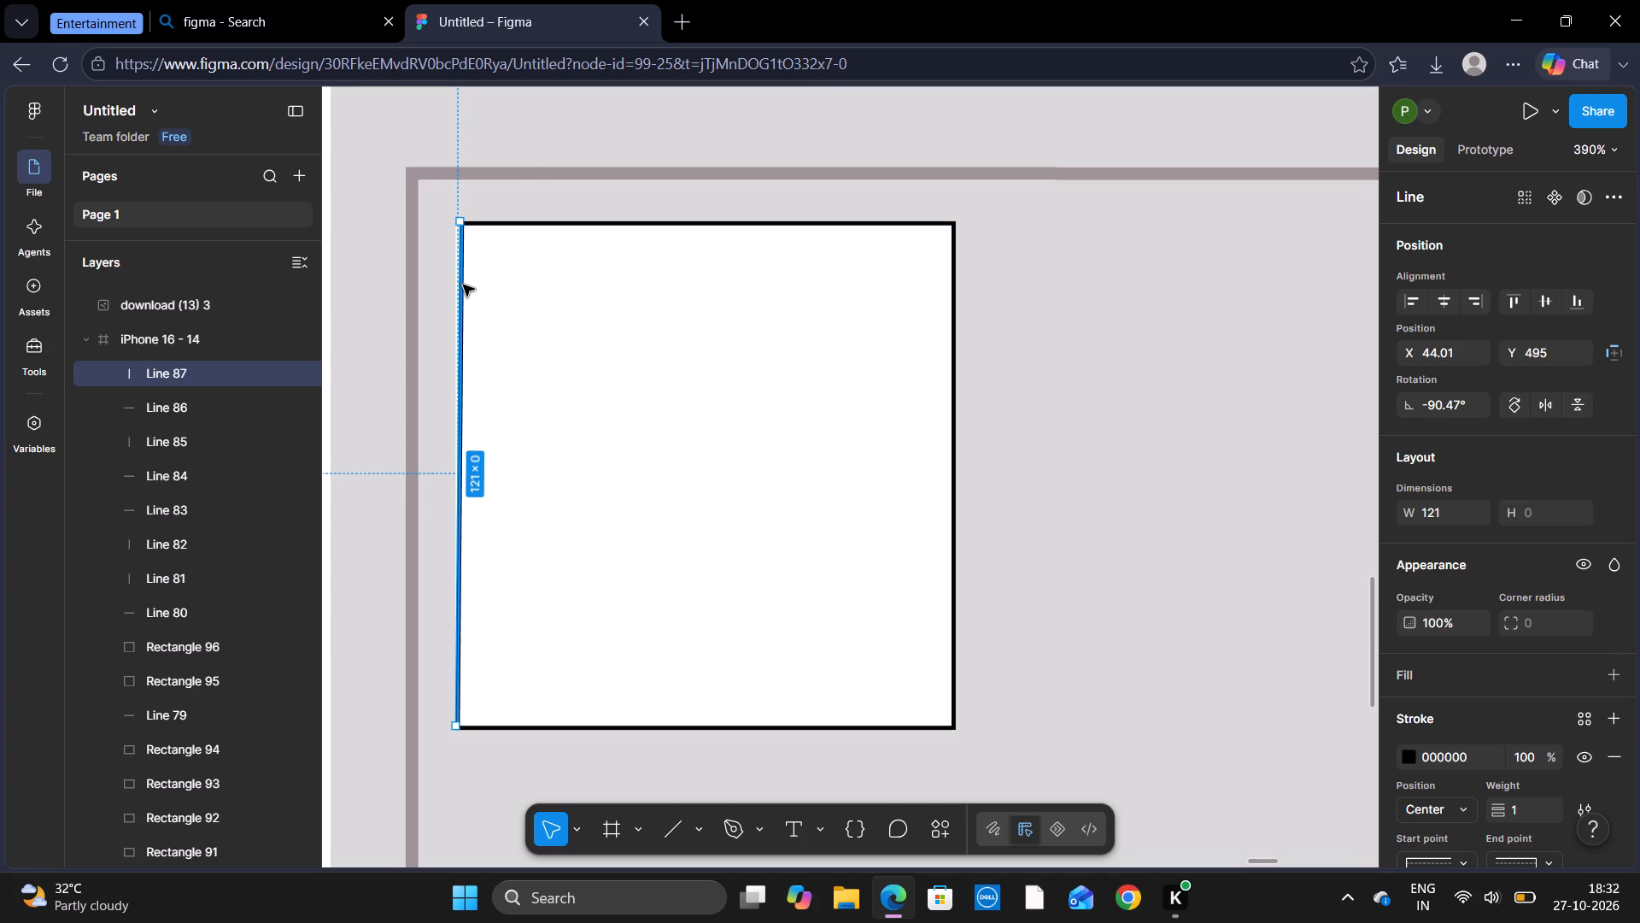
Straighten the second square's left edge line by moving its upper endpoint to X 44.51, Y 496 and its lower endpoint to Y 615.5.
double_click(463, 285)
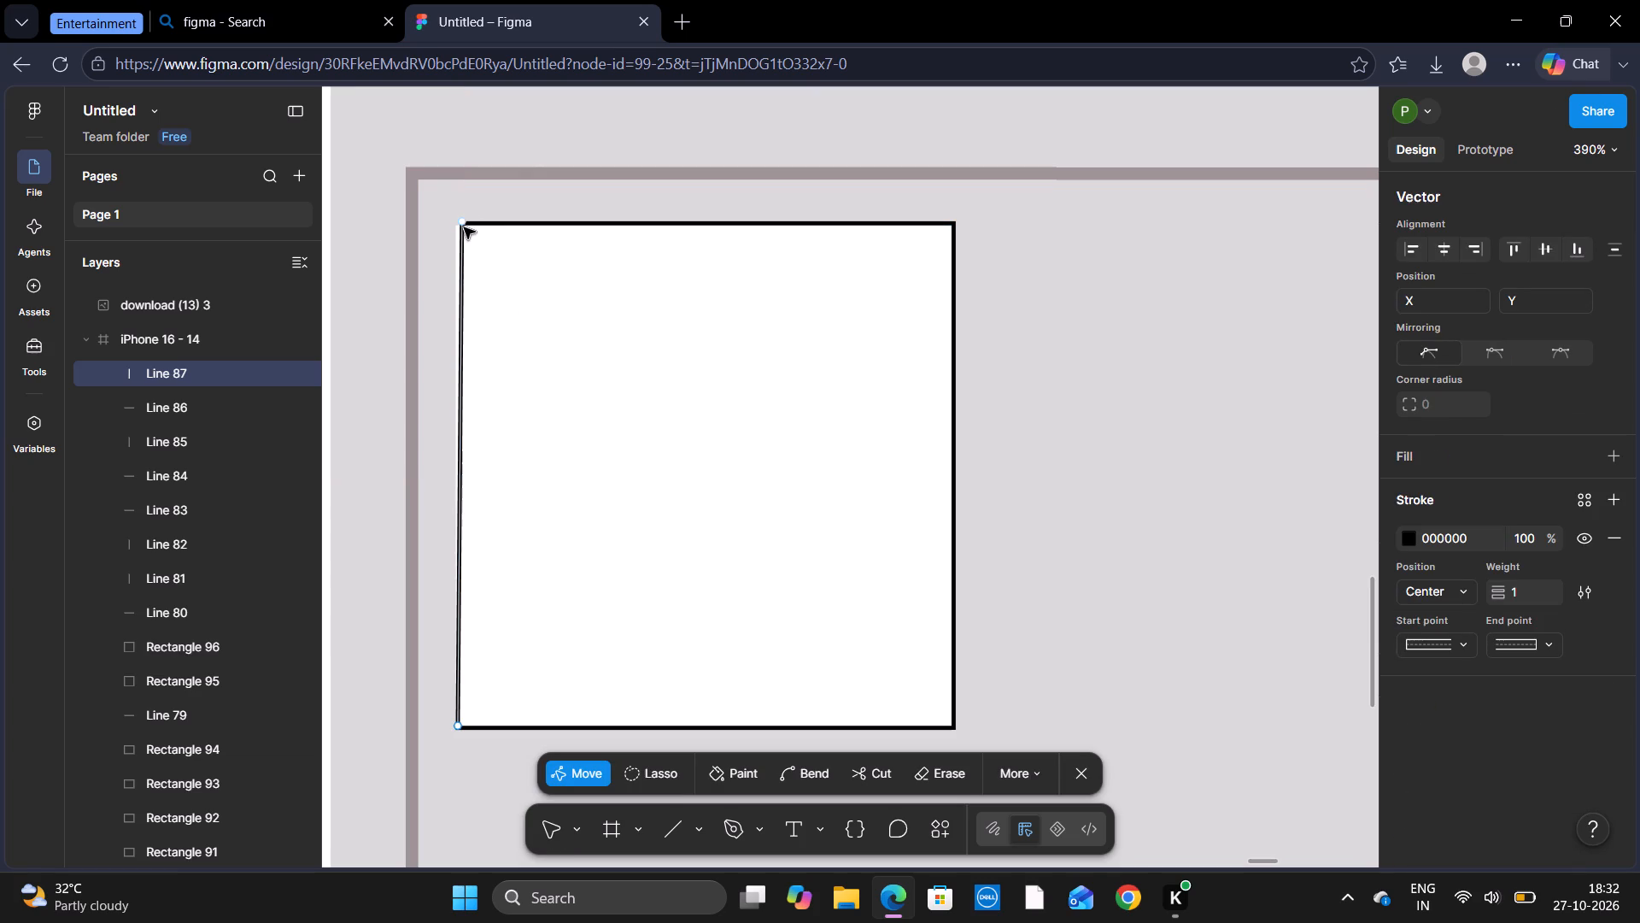
click(466, 226)
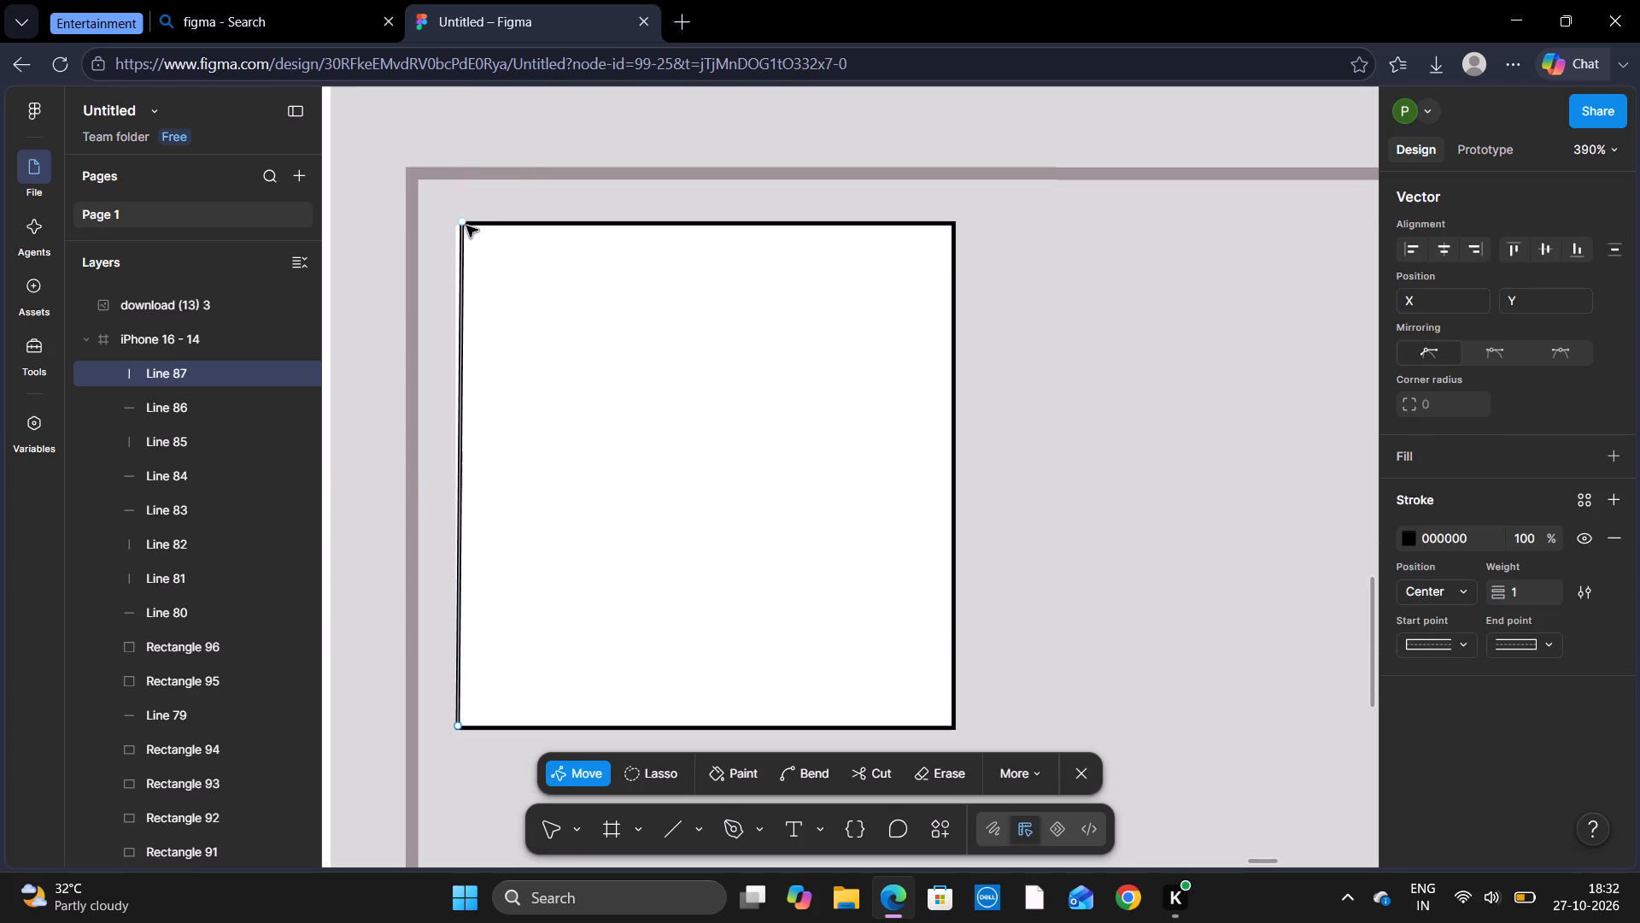
click(460, 226)
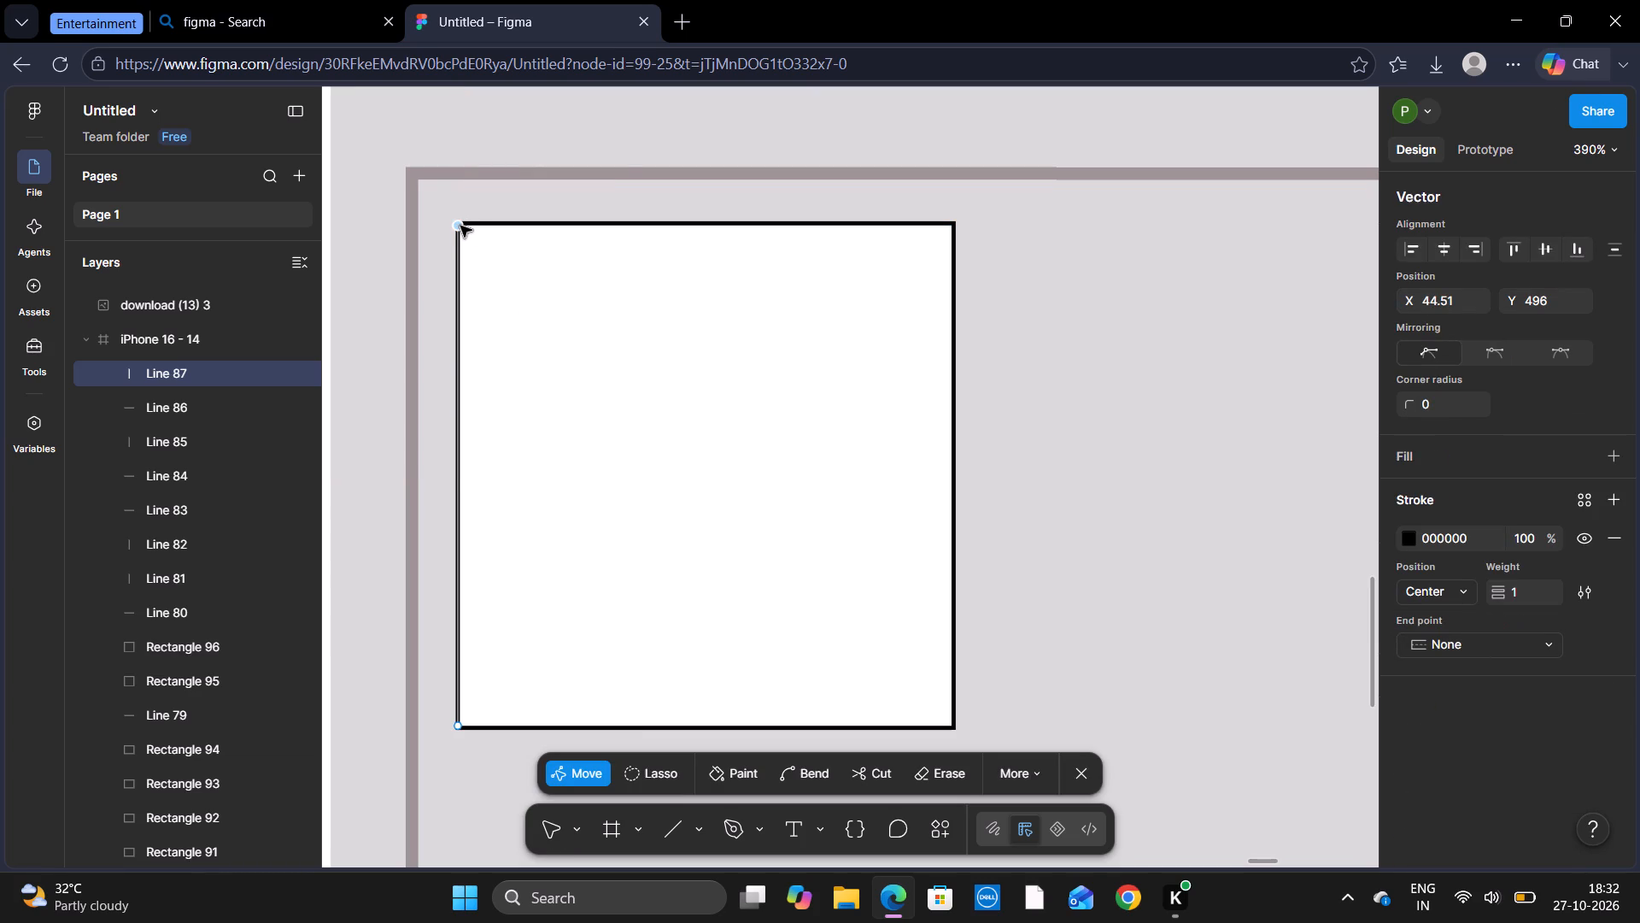
click(457, 726)
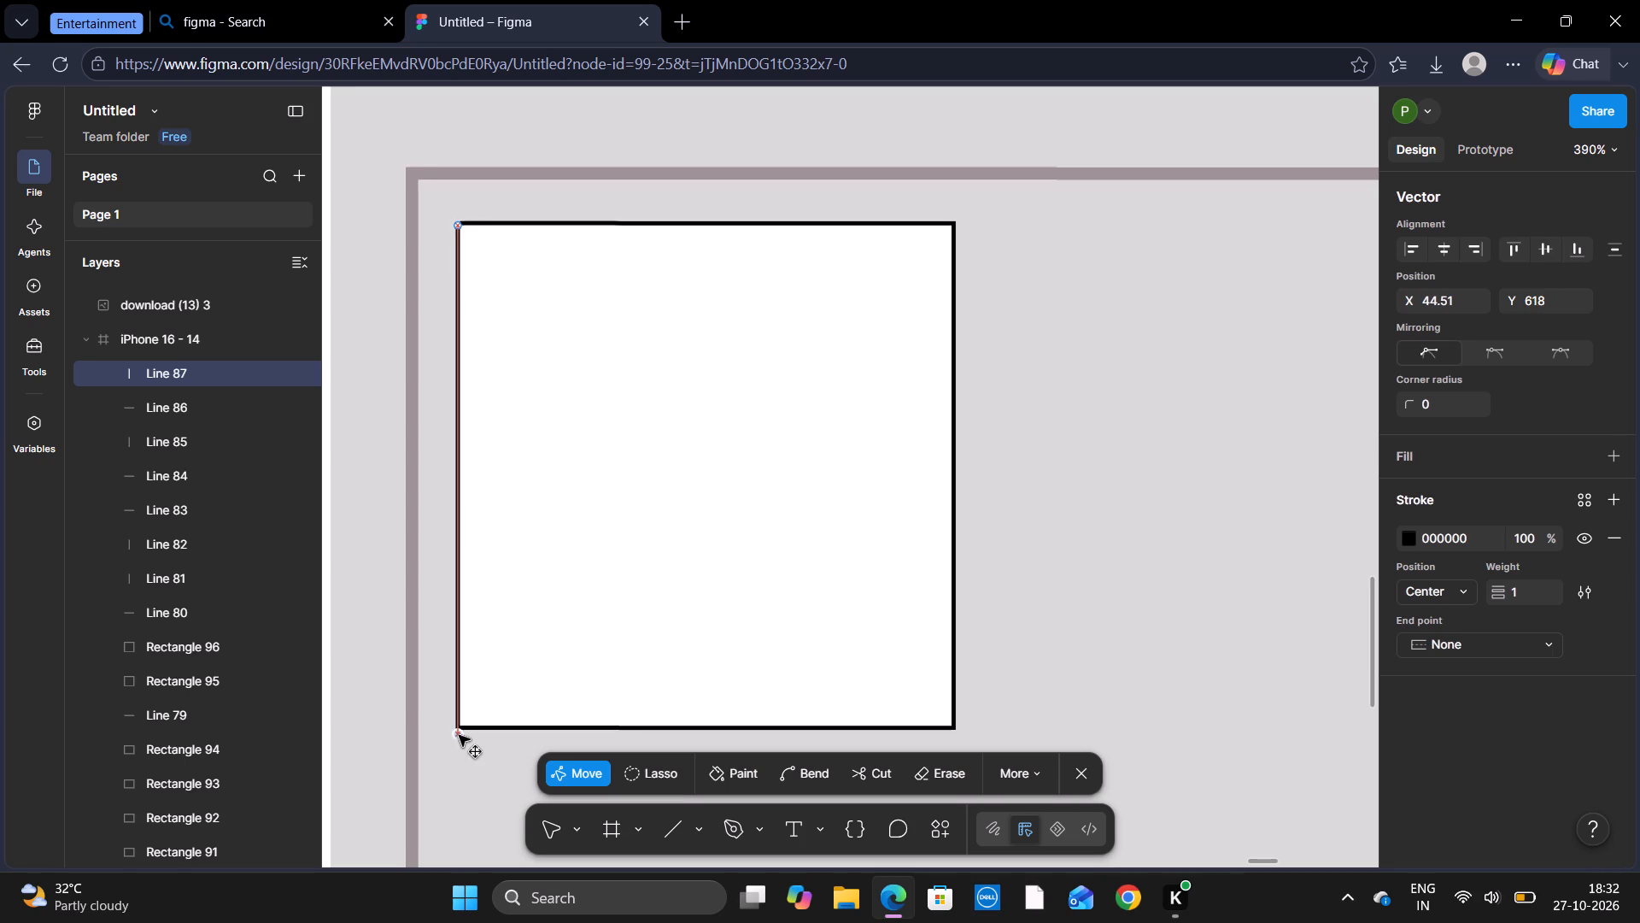
click(458, 725)
Extend the second square's top edge line to the left corner, placing its left endpoint at X 44.5, Y 495.5.
double_click(744, 226)
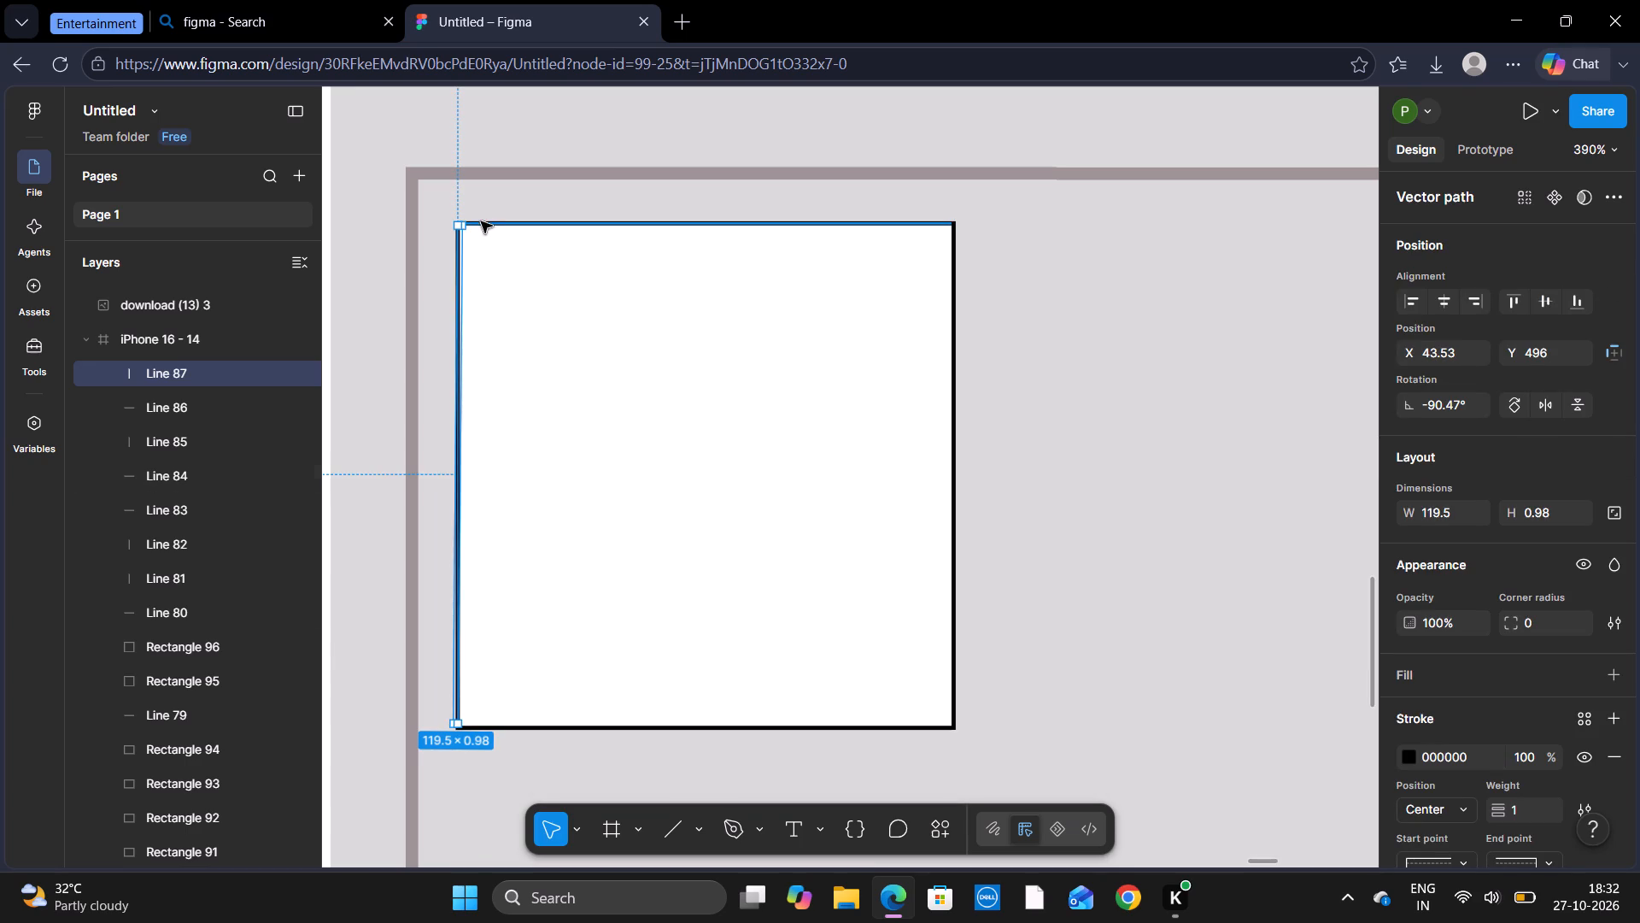
click(491, 226)
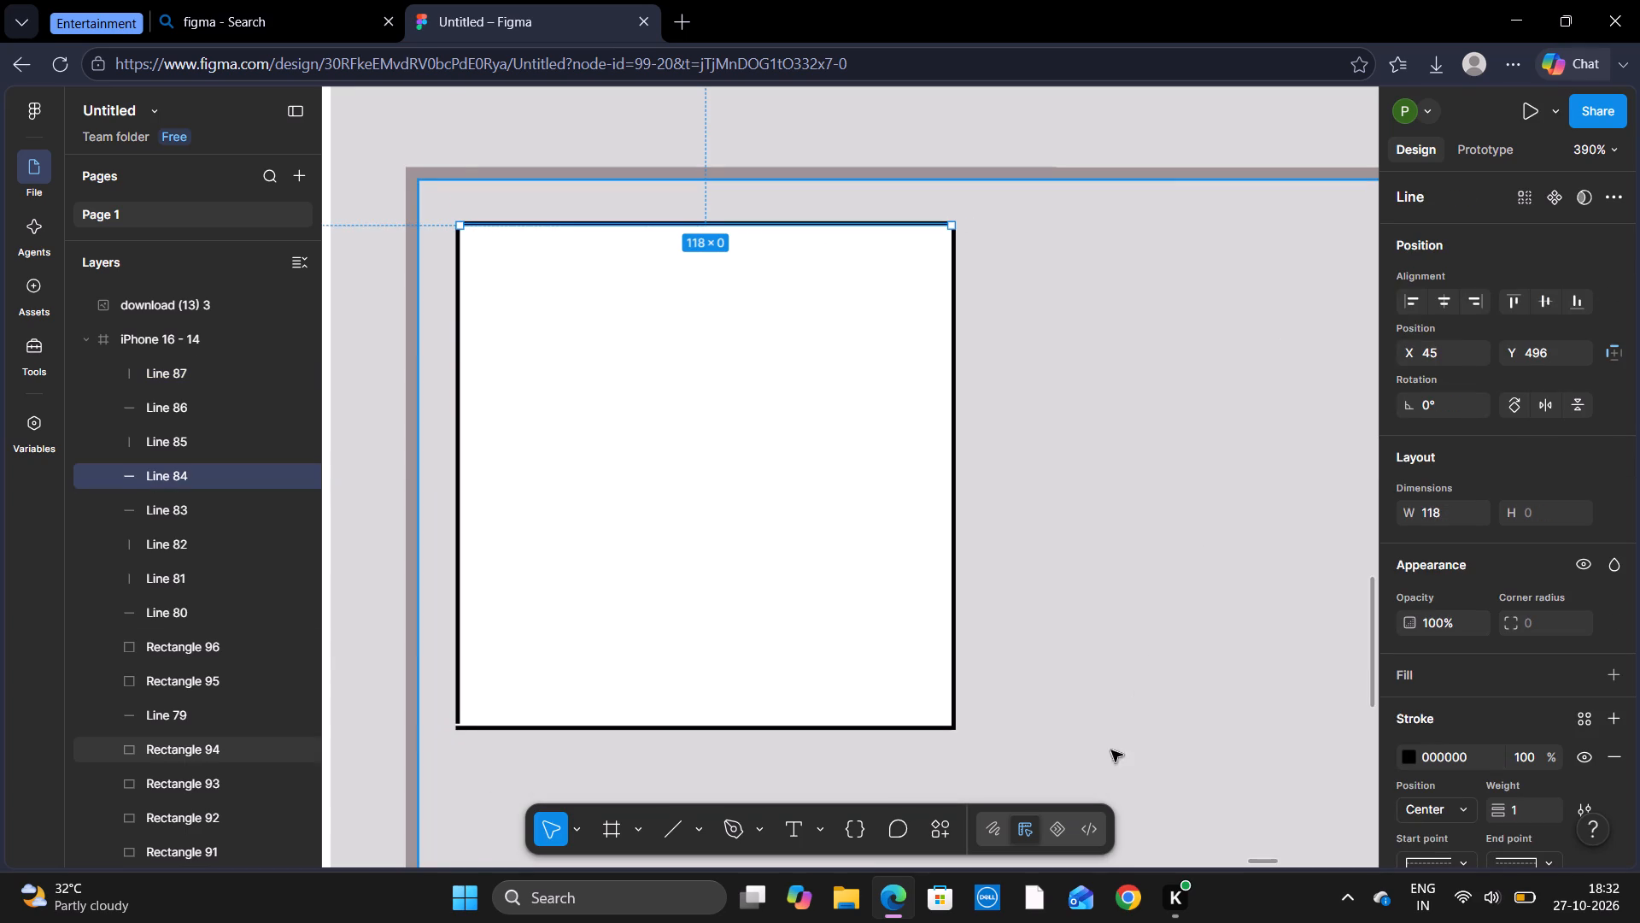
click(384, 753)
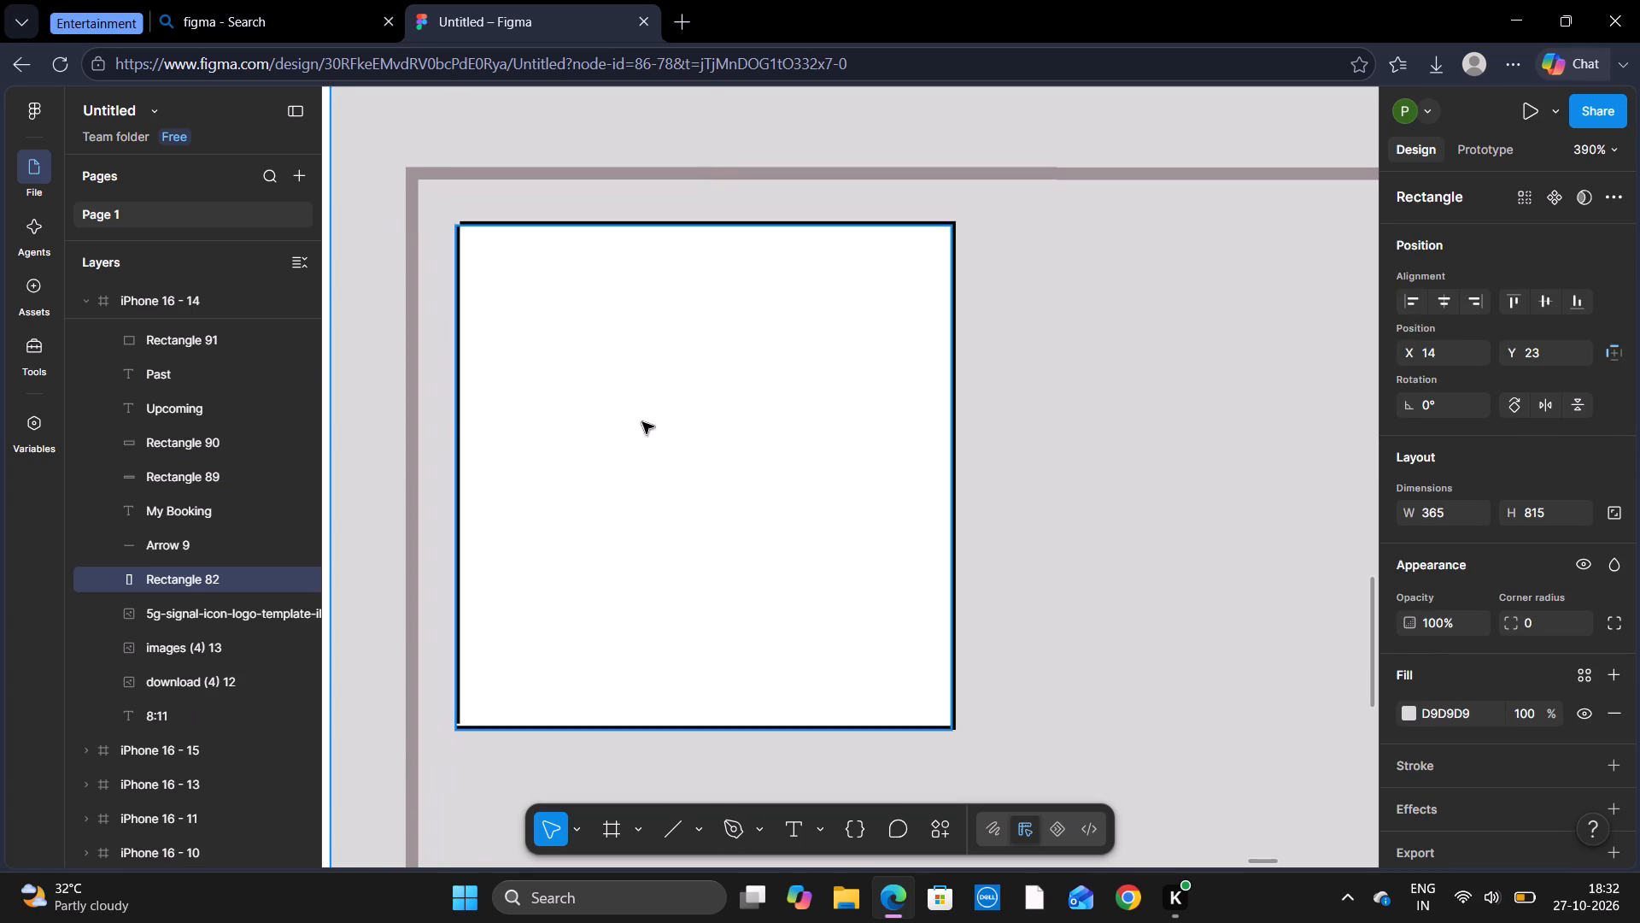
double_click(761, 220)
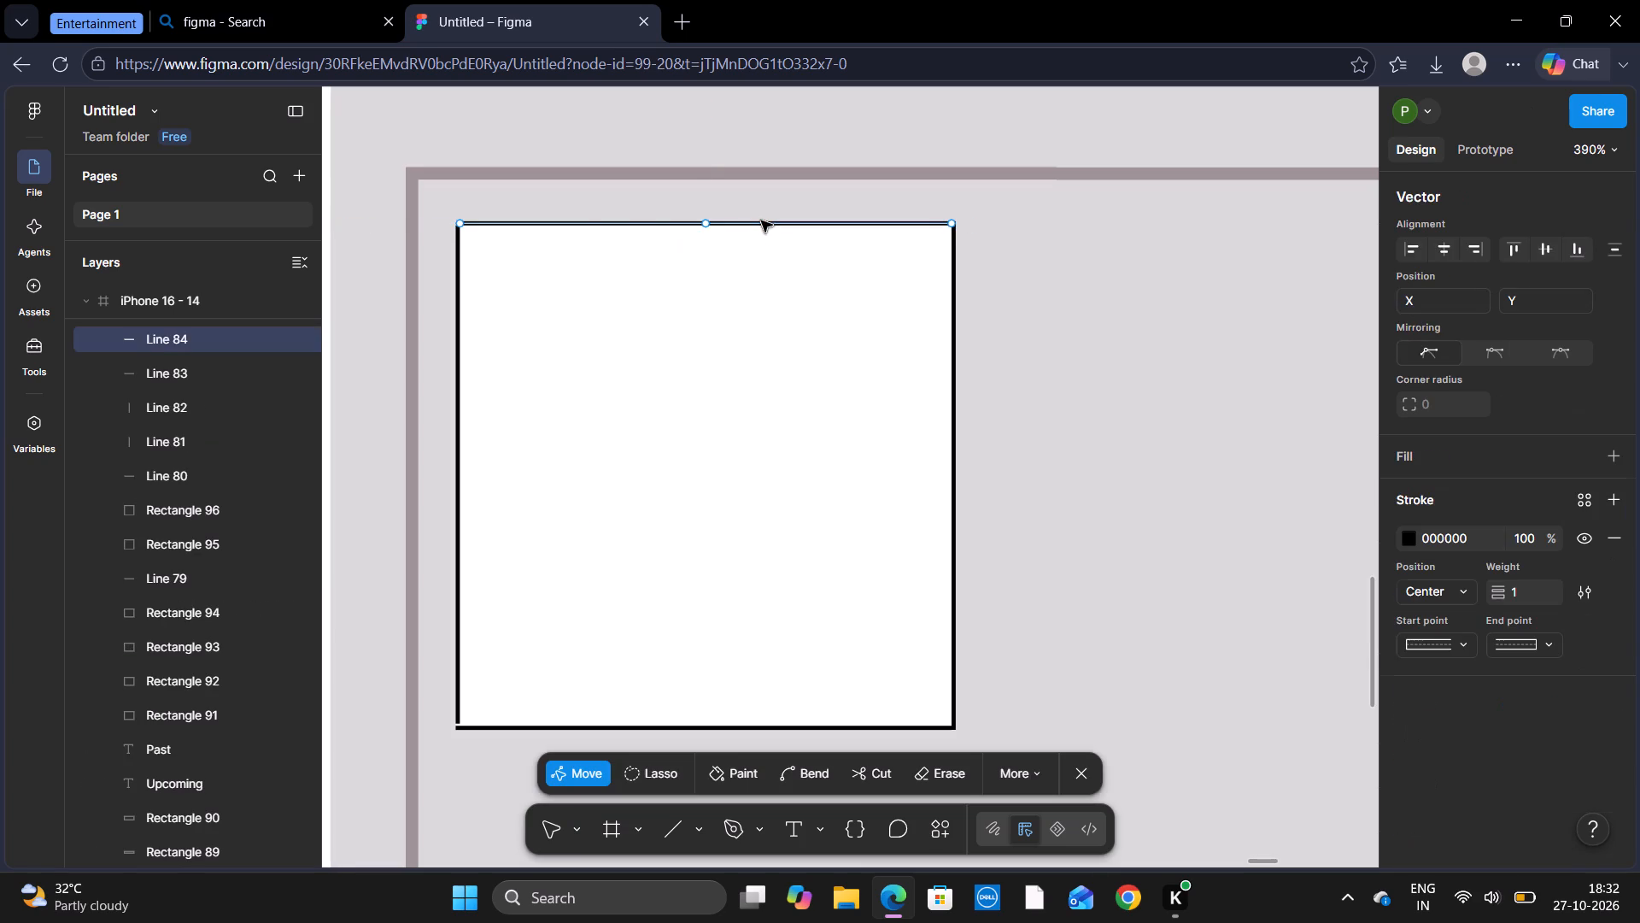
click(460, 224)
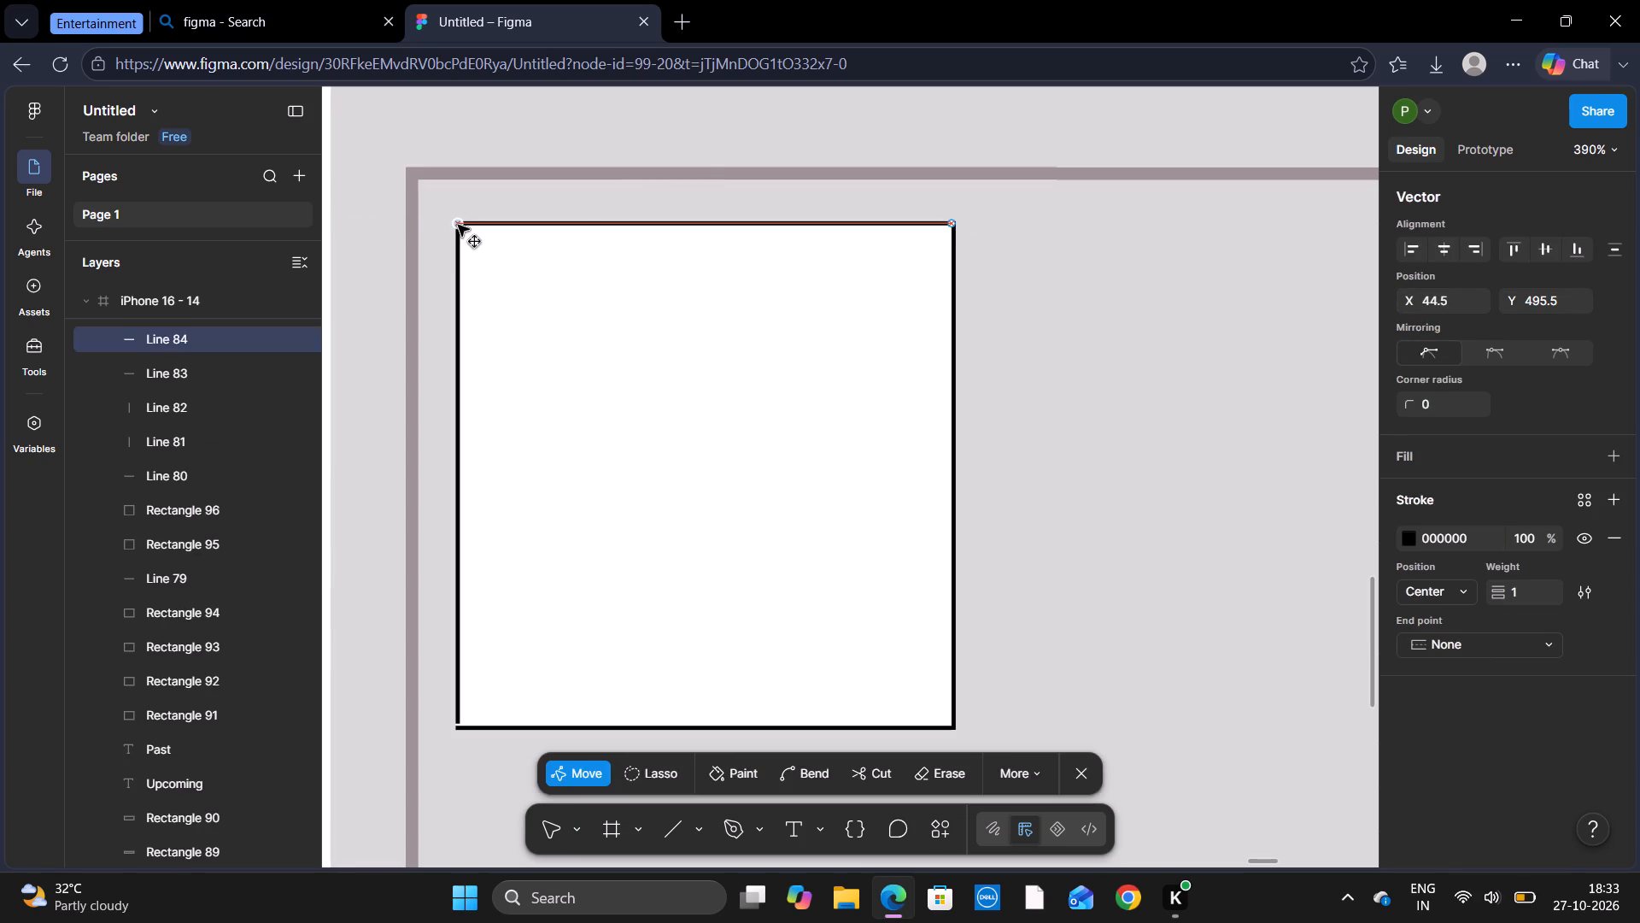
click(1252, 554)
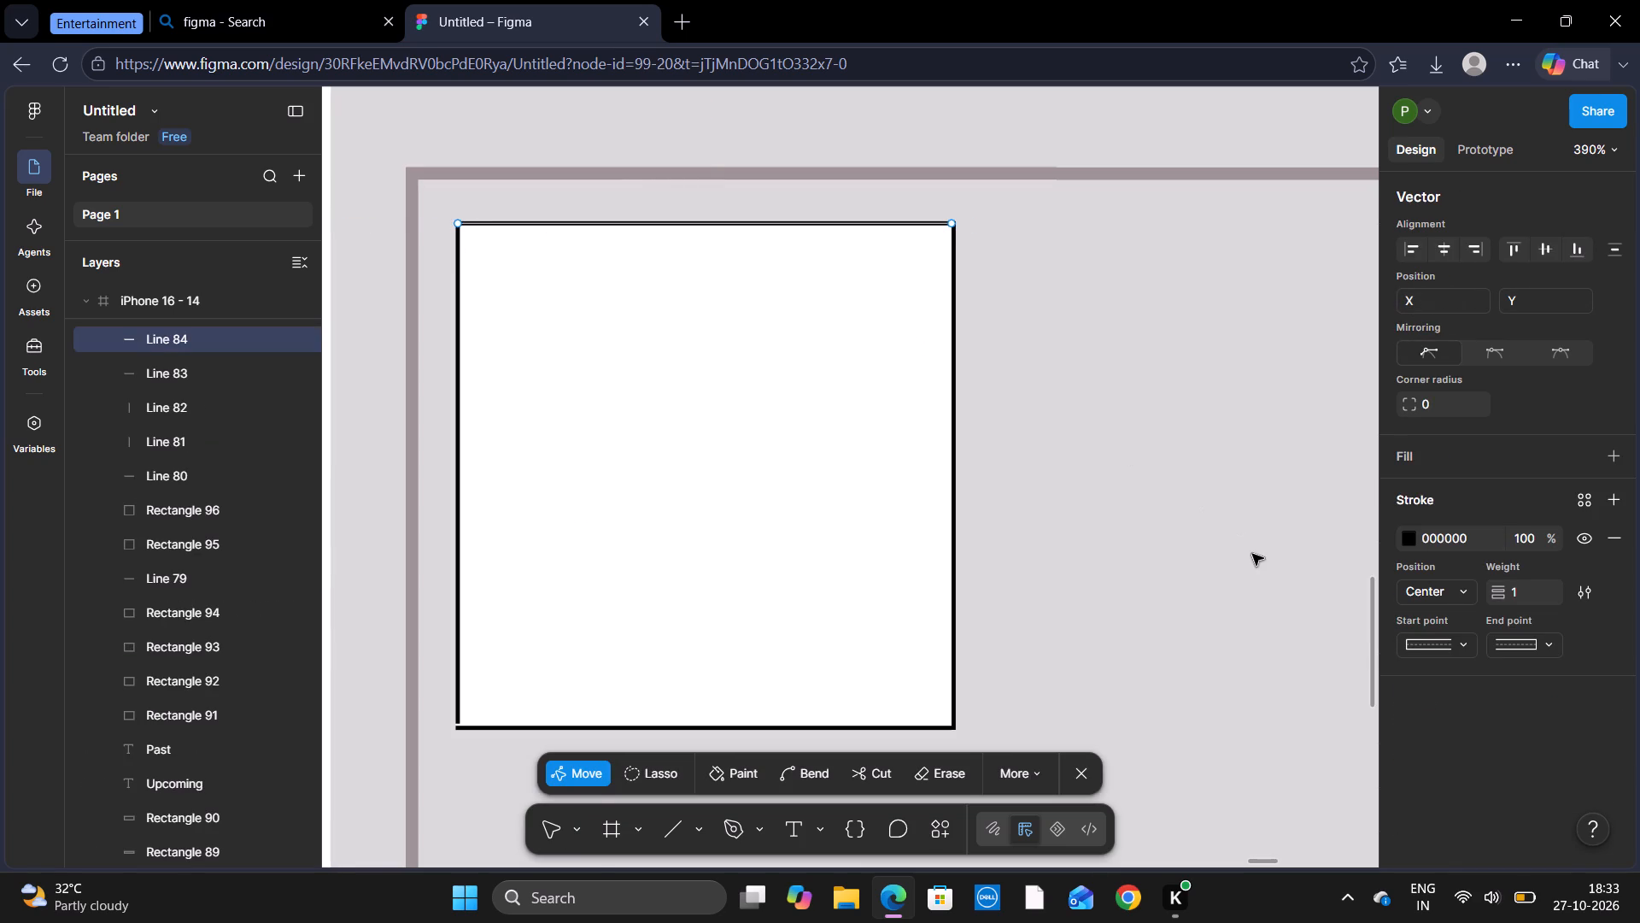
click(436, 525)
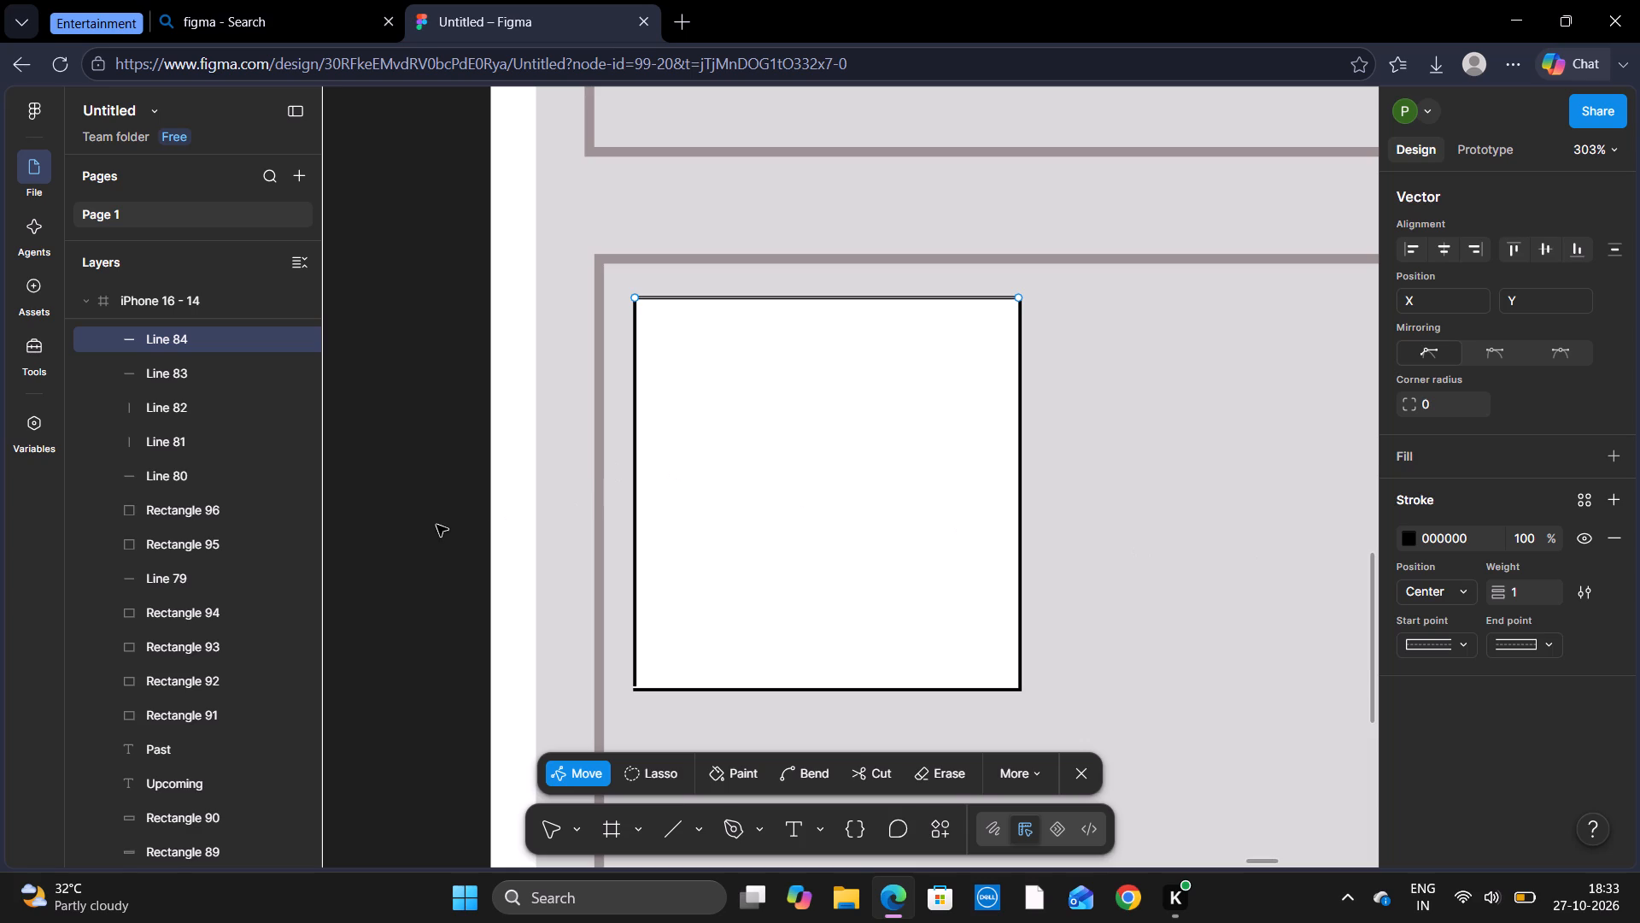
click(436, 525)
click(1075, 772)
click(391, 724)
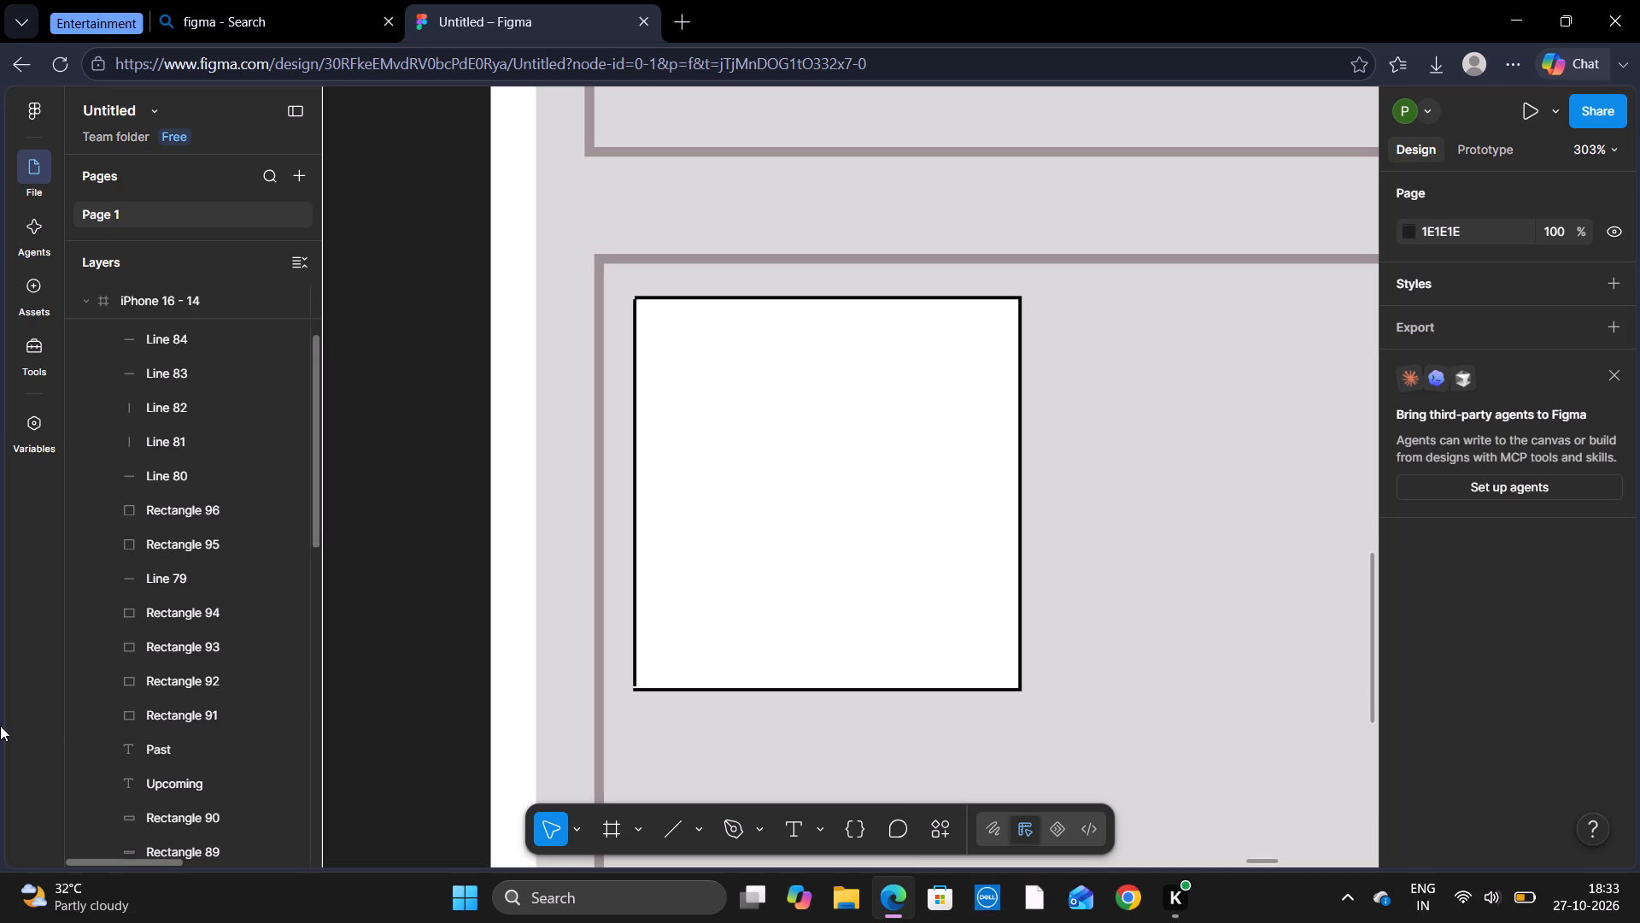
Extend the second square's left edge line down to the bottom edge line, placing its lower endpoint at X 44.51, about Y 616.
double_click(635, 514)
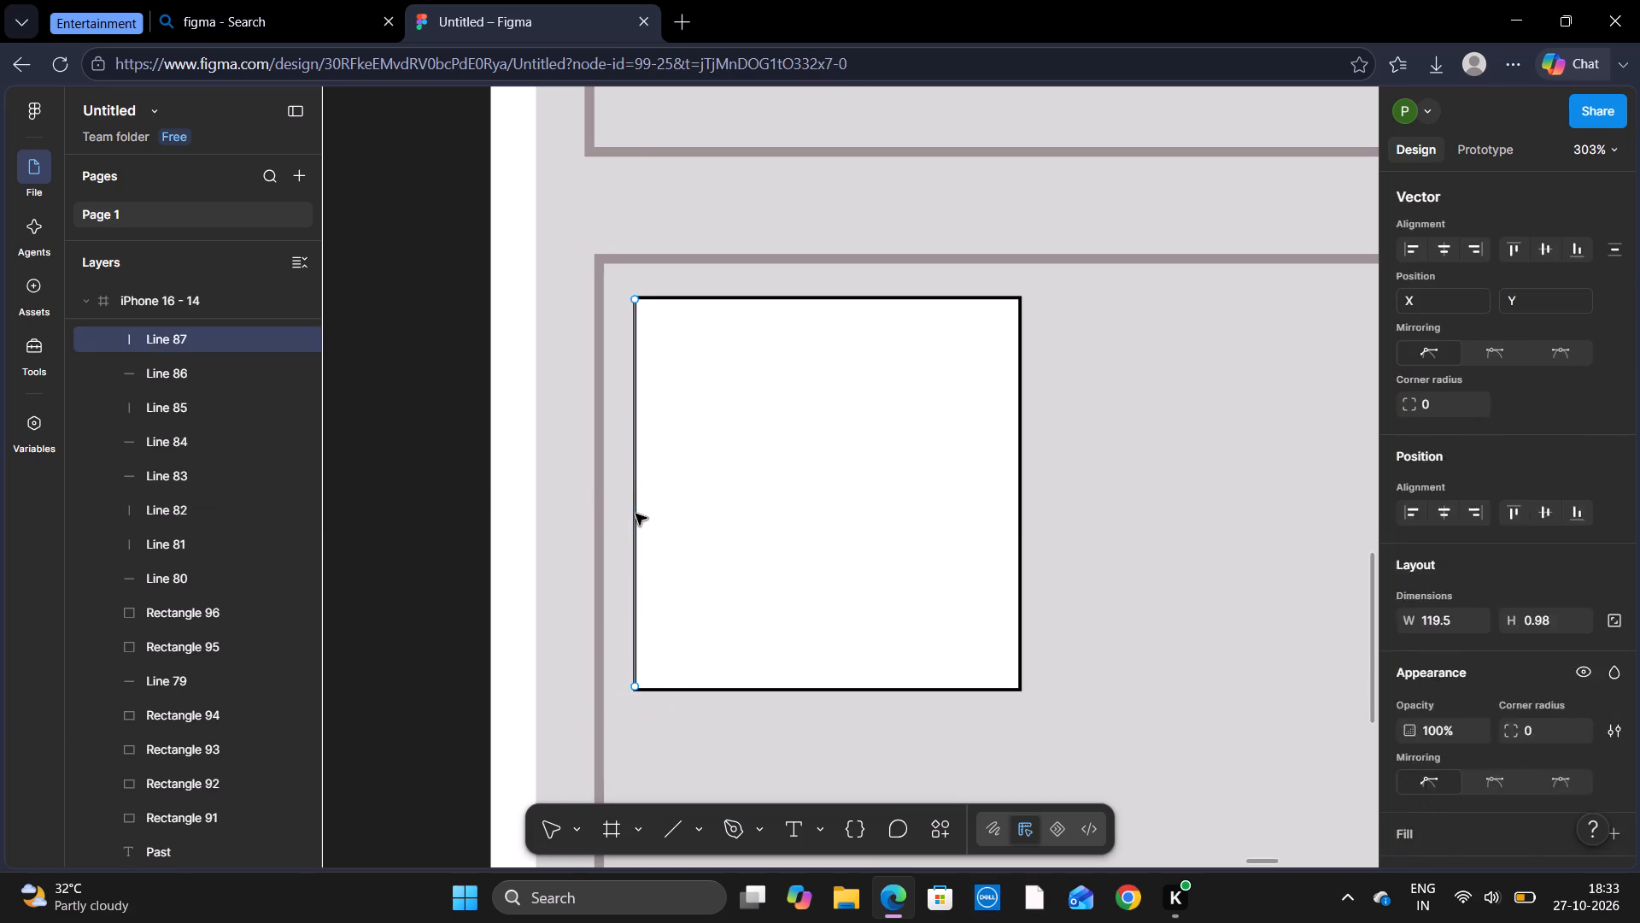
click(637, 687)
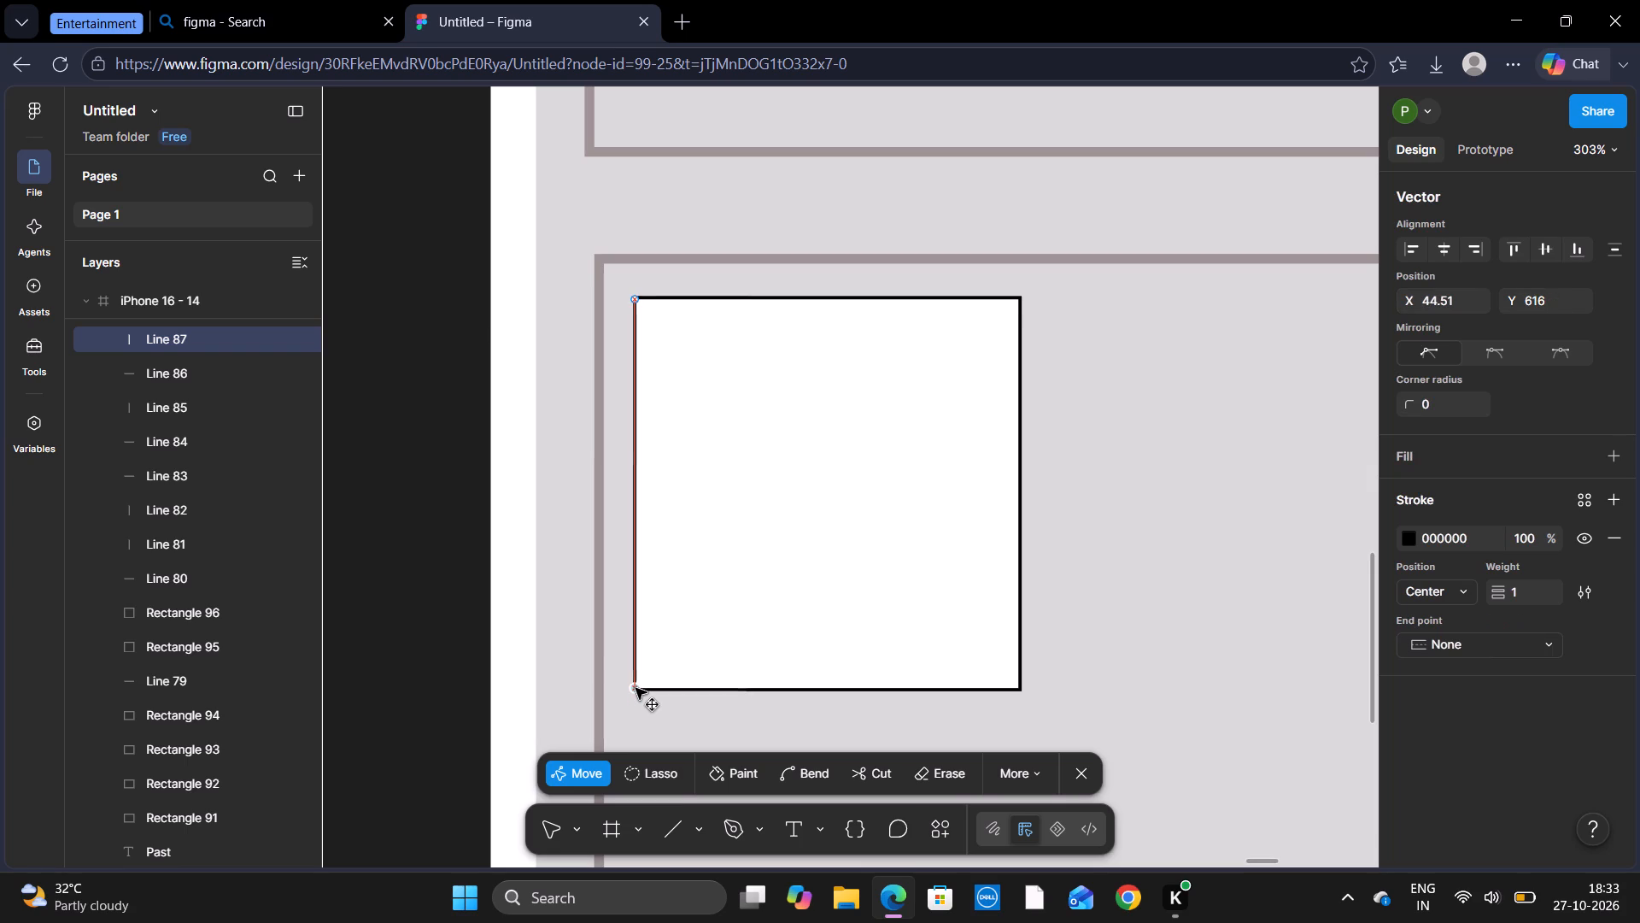
click(437, 668)
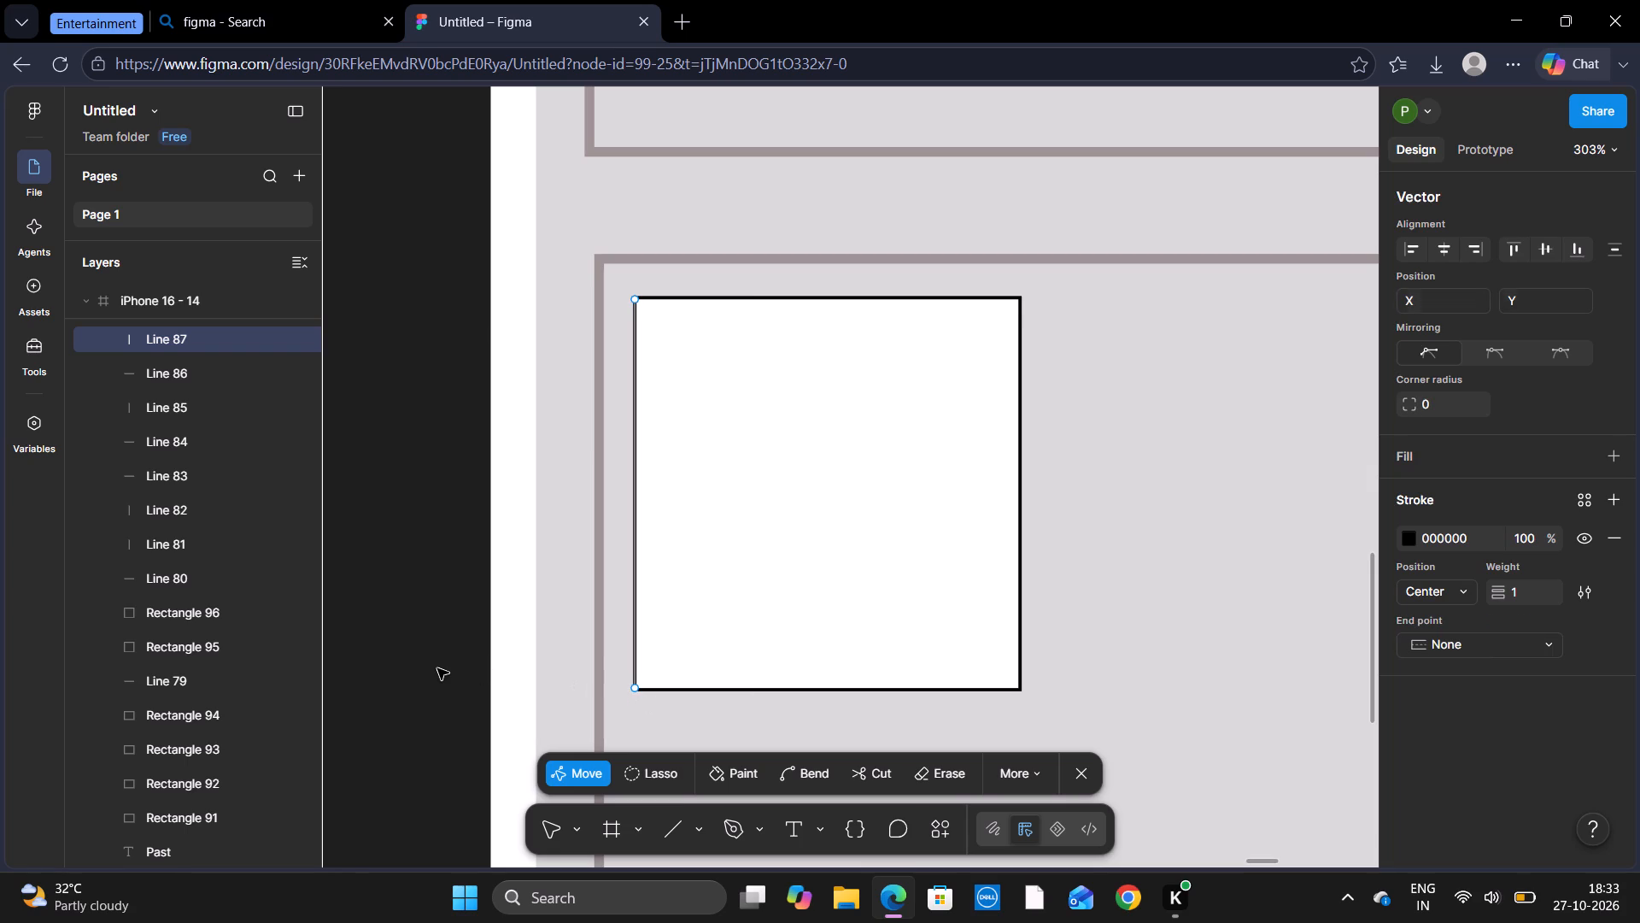
click(1076, 773)
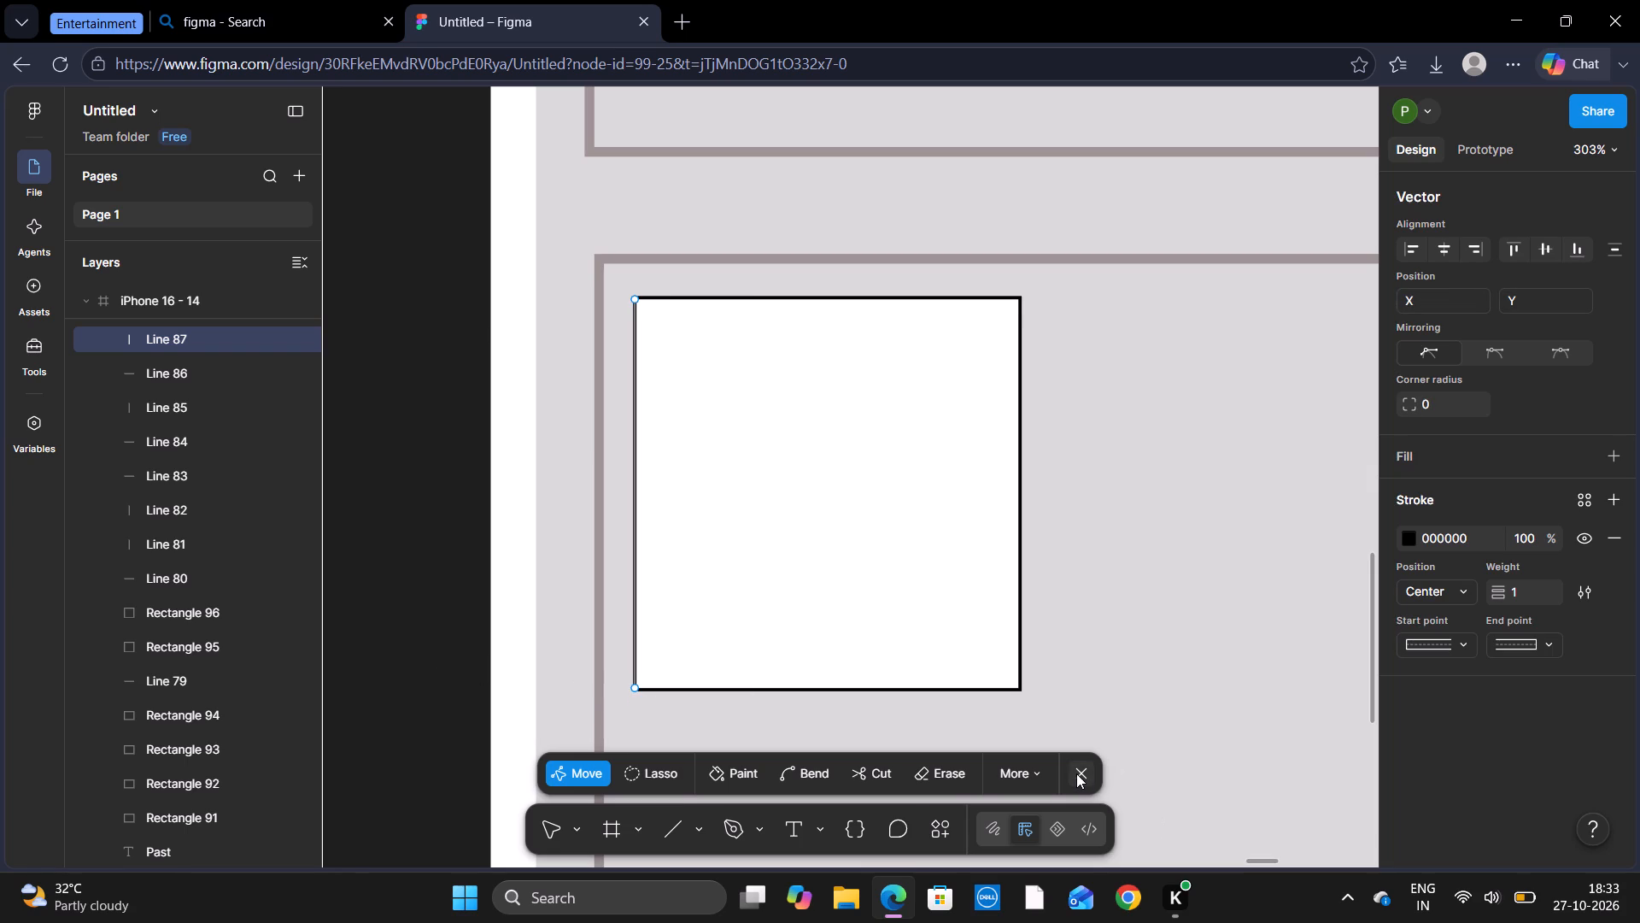
click(404, 685)
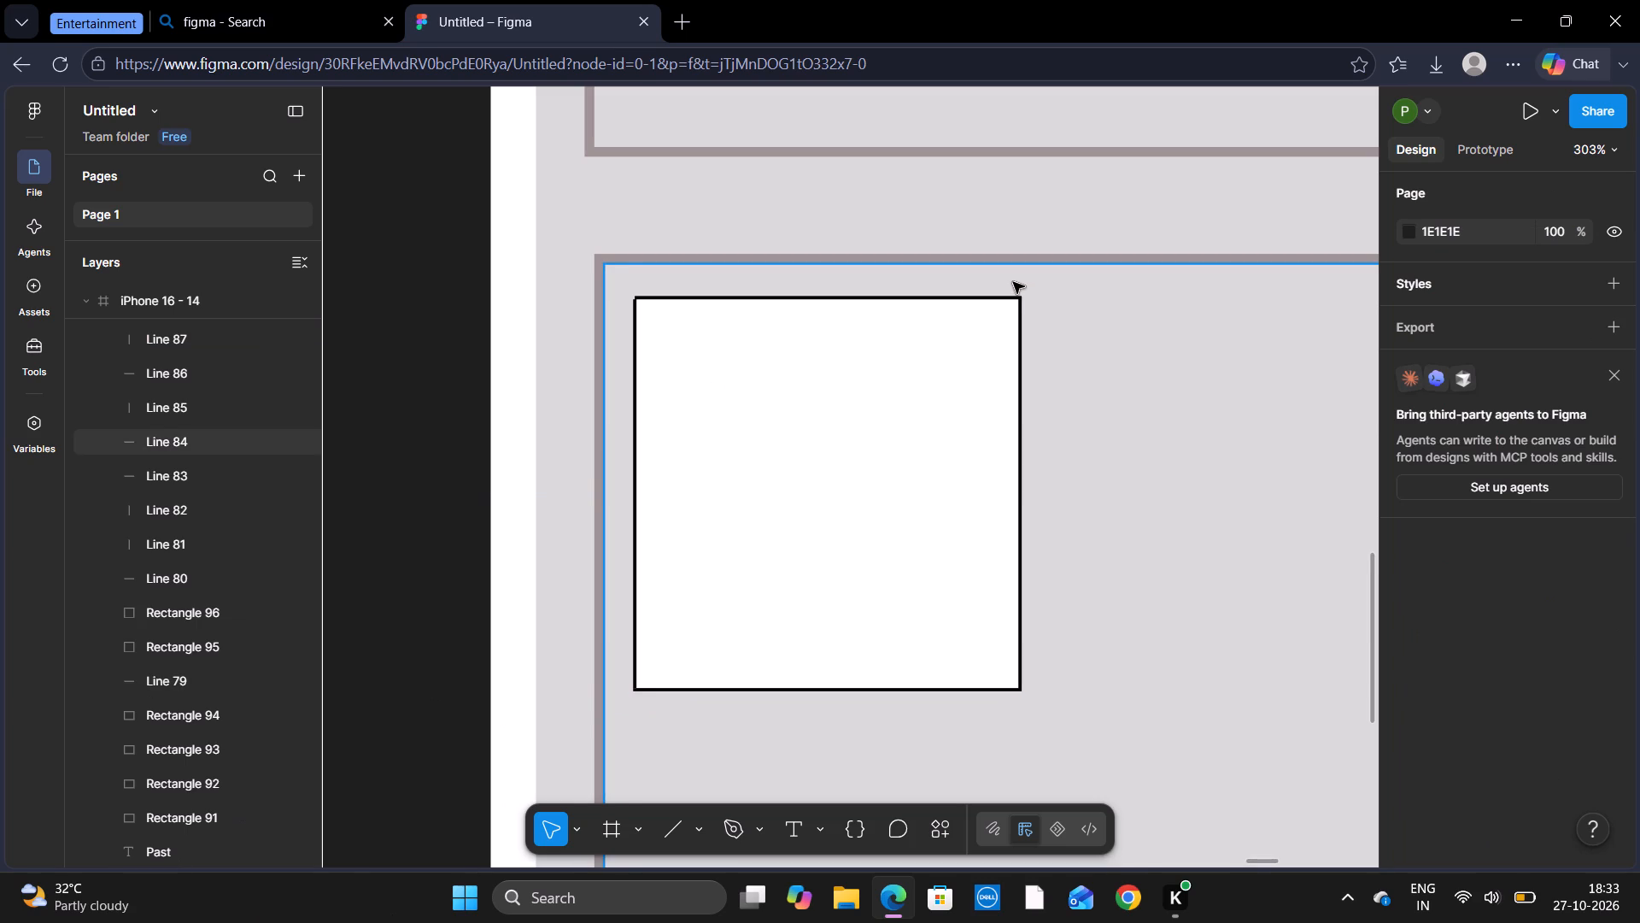
Add the bold size 20 text "Velora Beauty" beside the first booking card's image square, at X 195, Y 206.
scroll(1013, 282, up, 3)
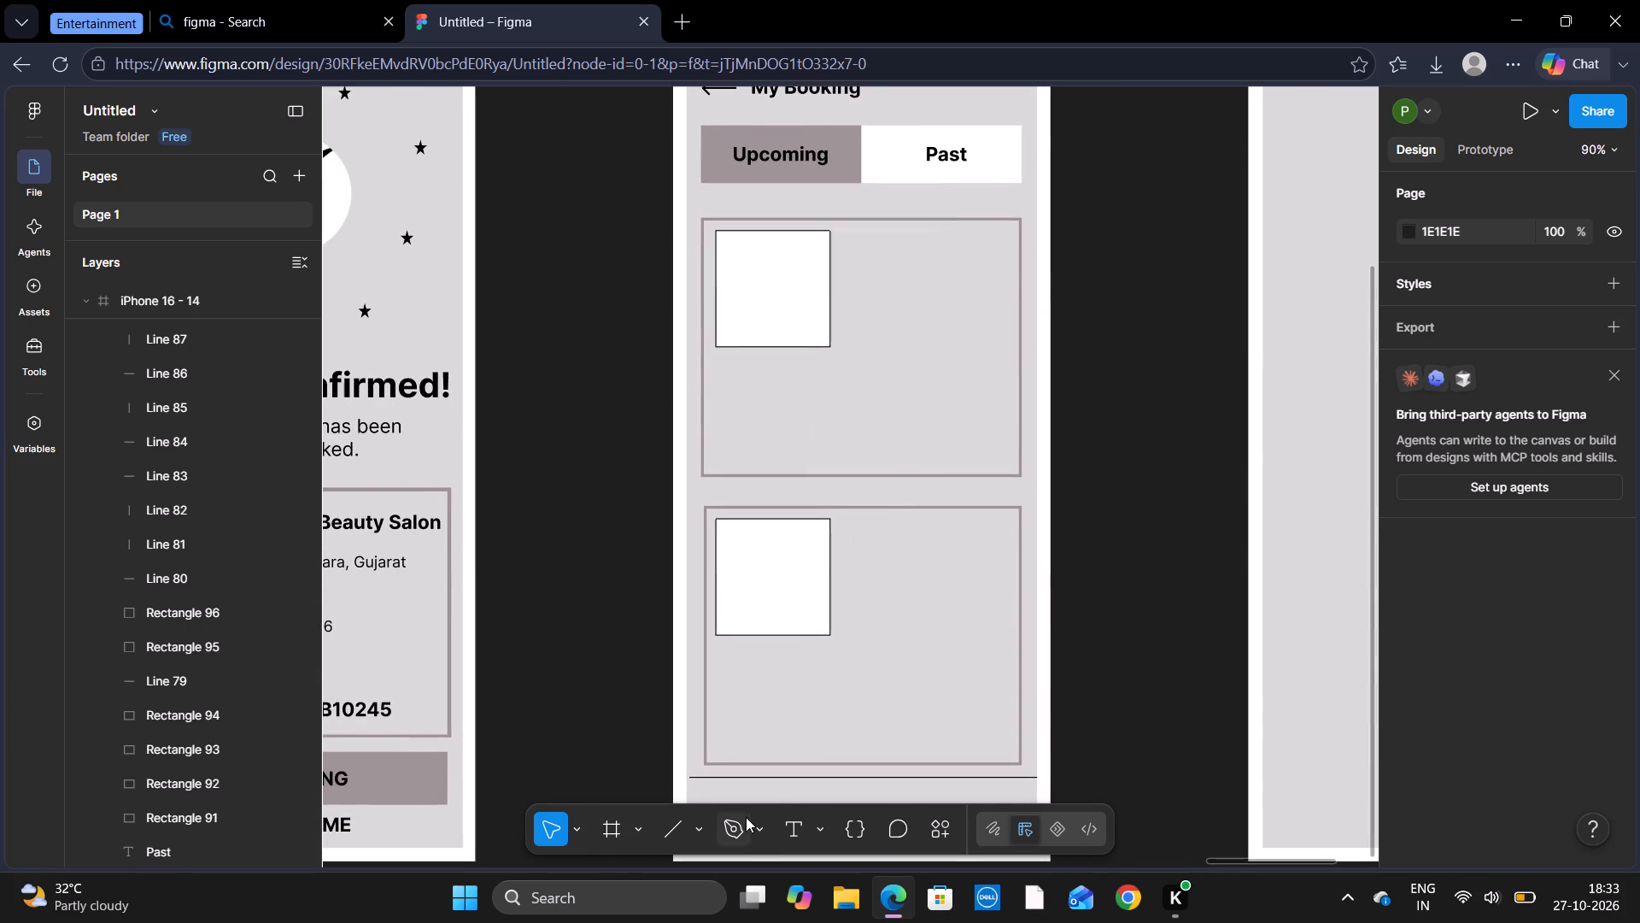
click(782, 824)
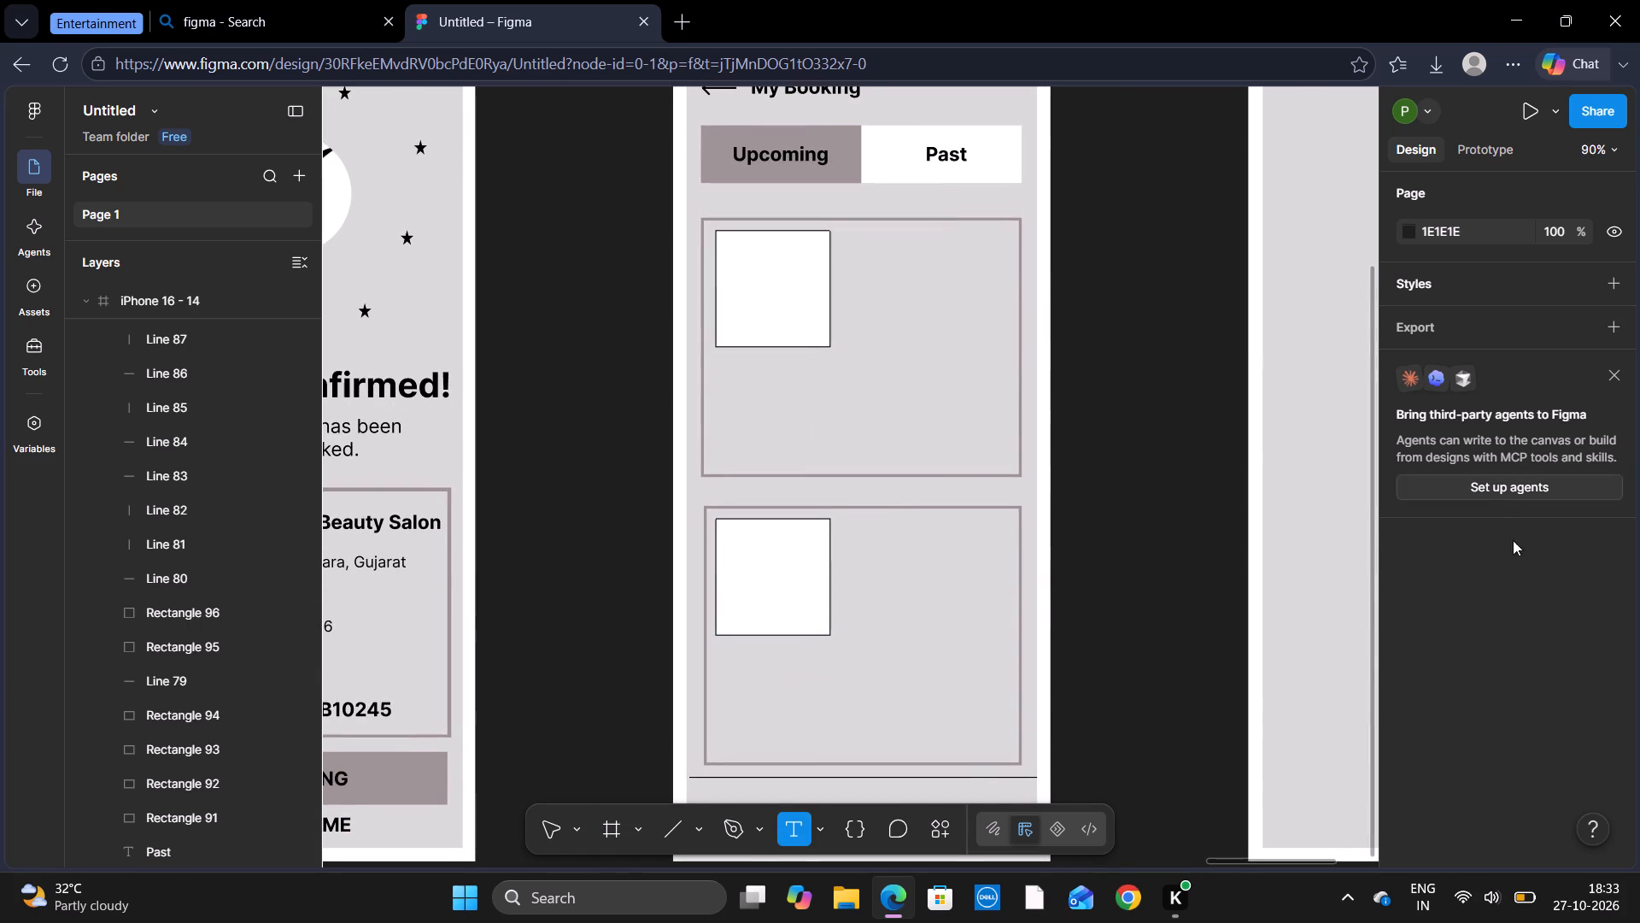
click(852, 244)
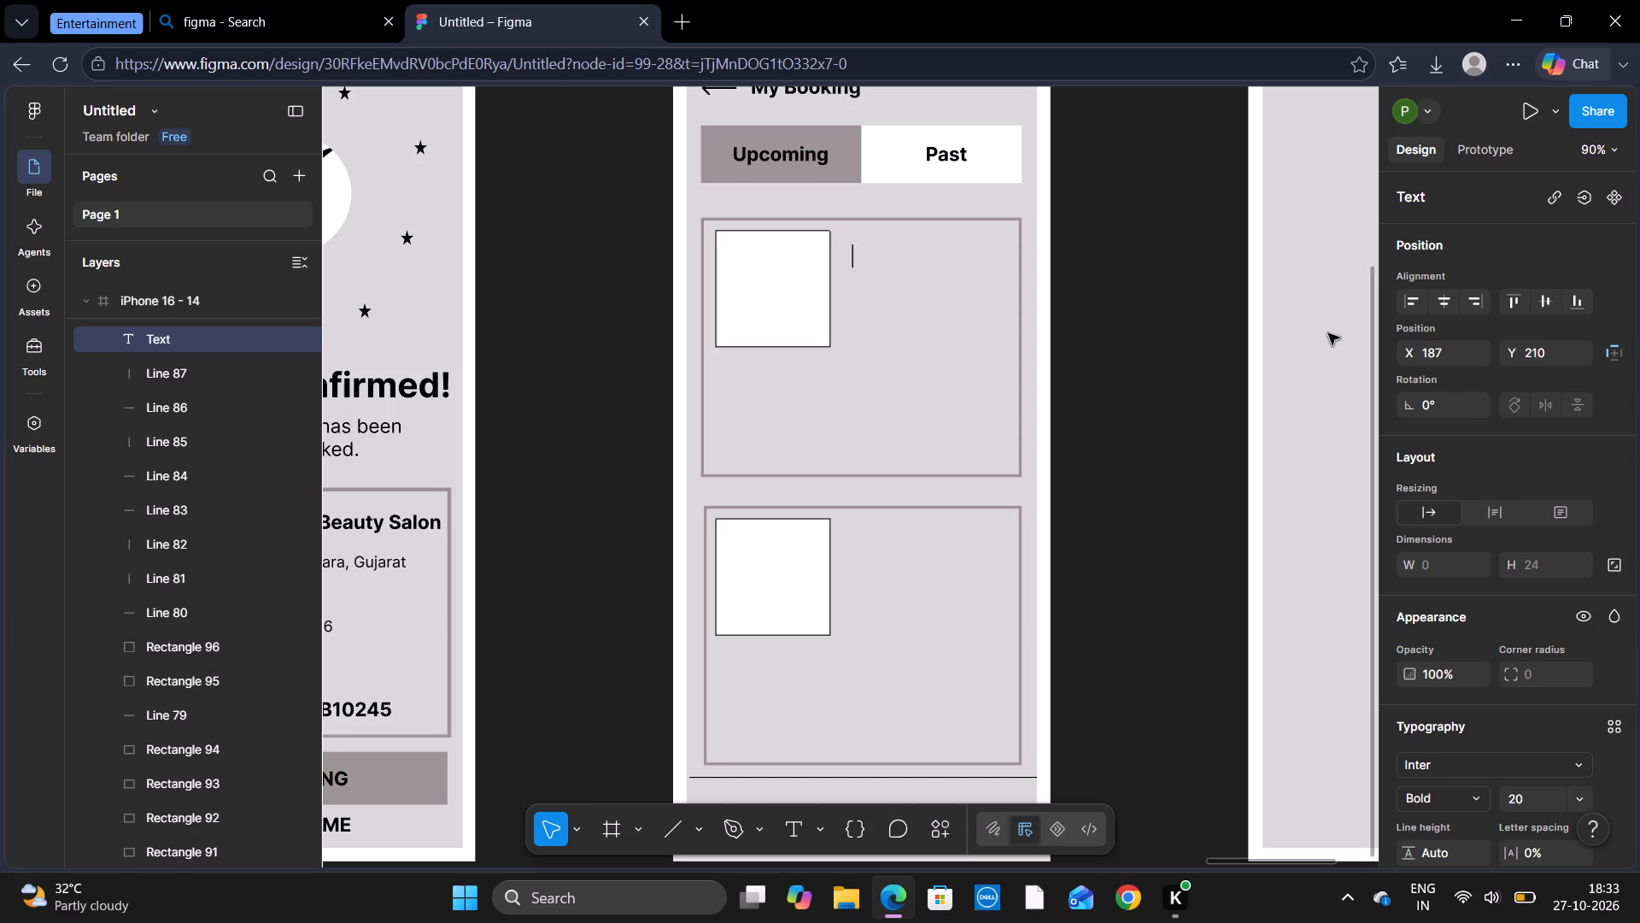
key(shift+v)
text(elora)
key(space)
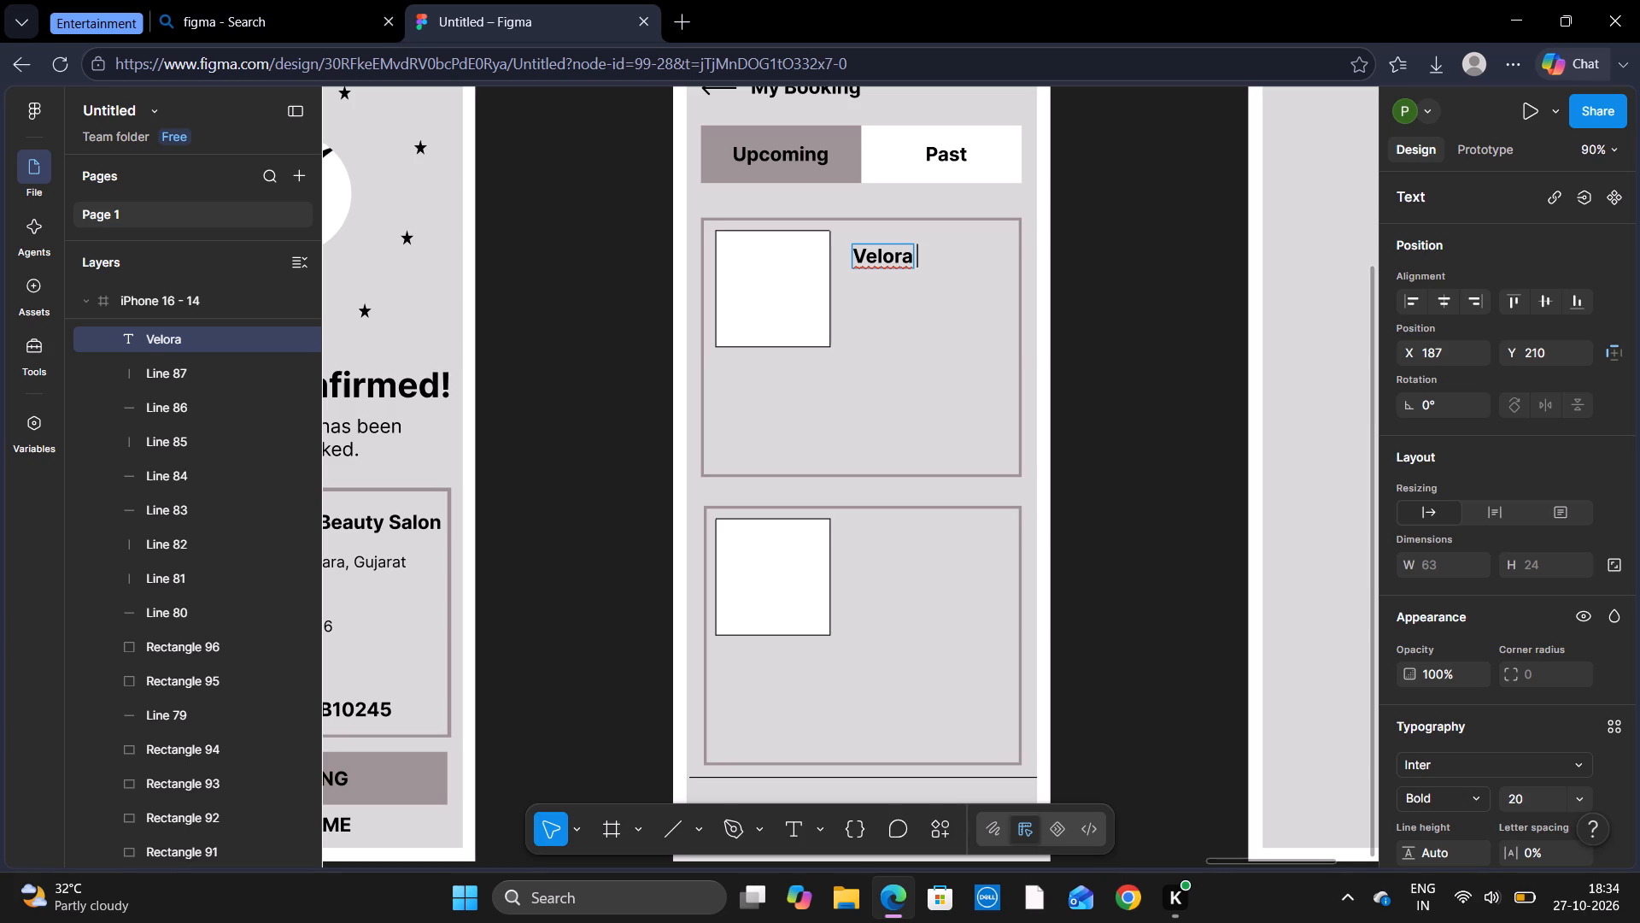
key(shift+b)
text(eauty)
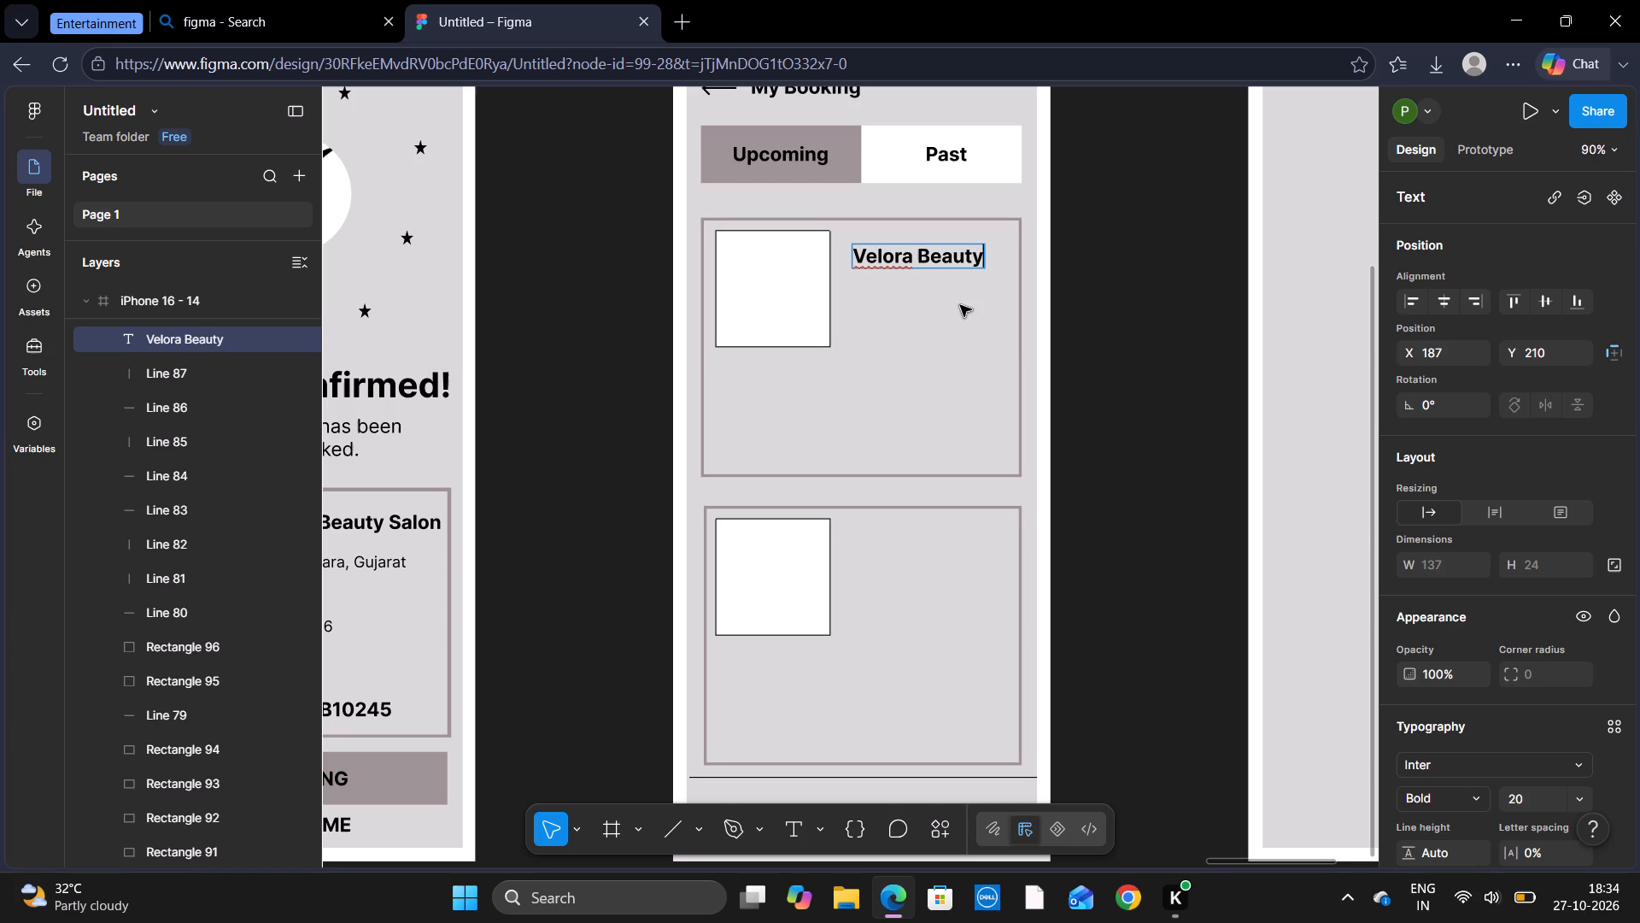
click(948, 299)
click(946, 256)
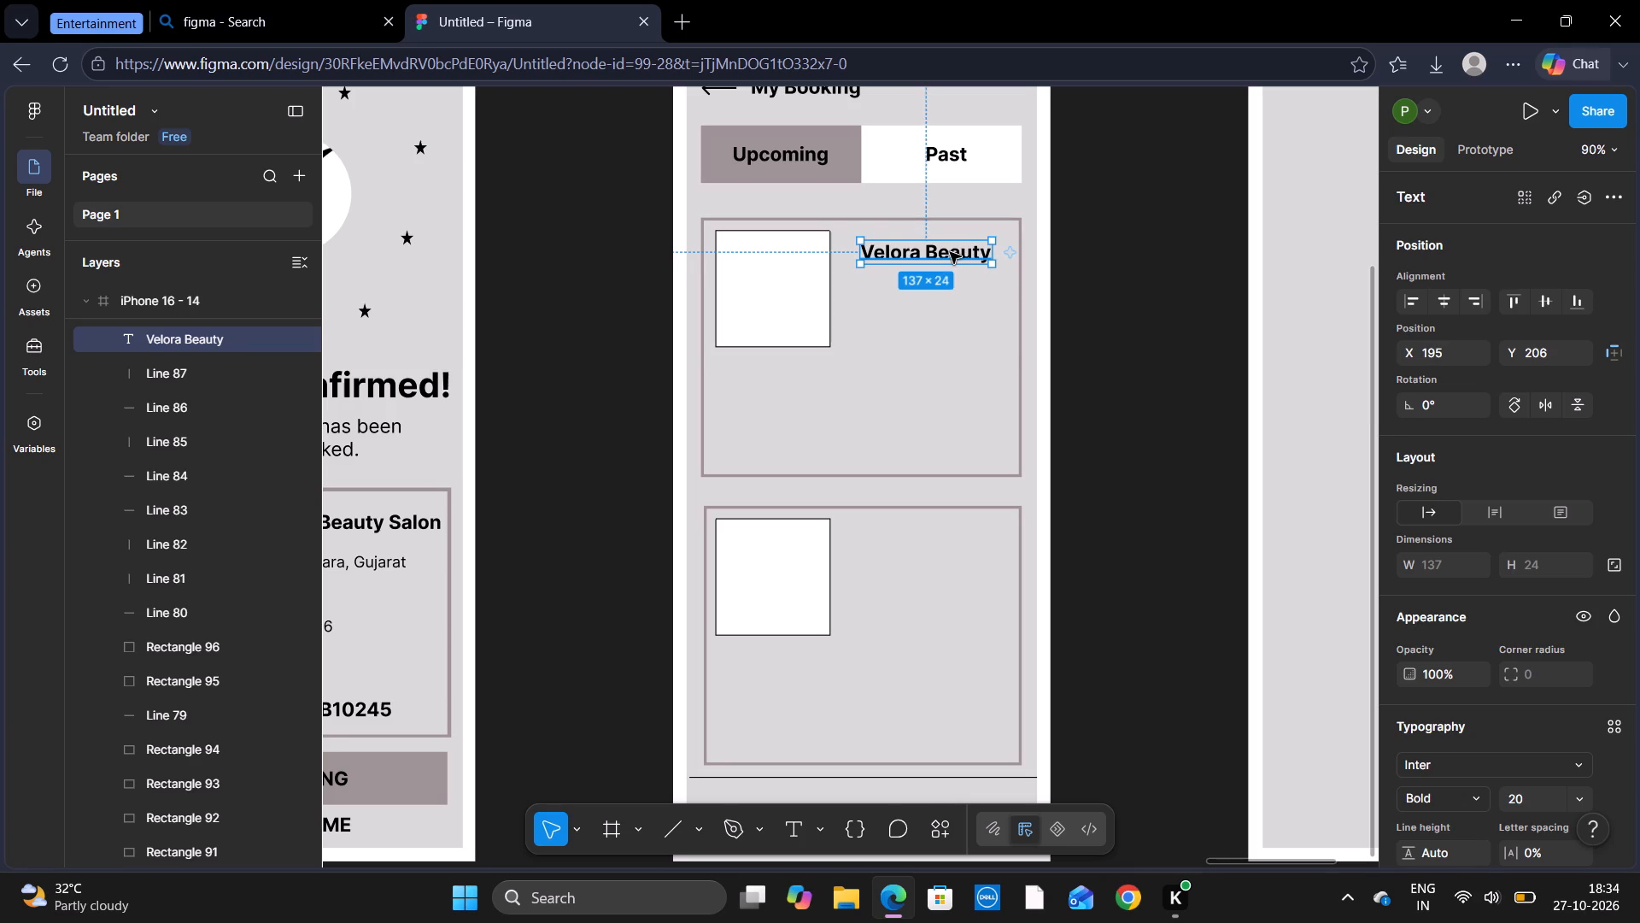
Add the bold size 20 text "Salon" and centre it just beneath "Velora Beauty" in the first booking card.
click(803, 829)
click(899, 286)
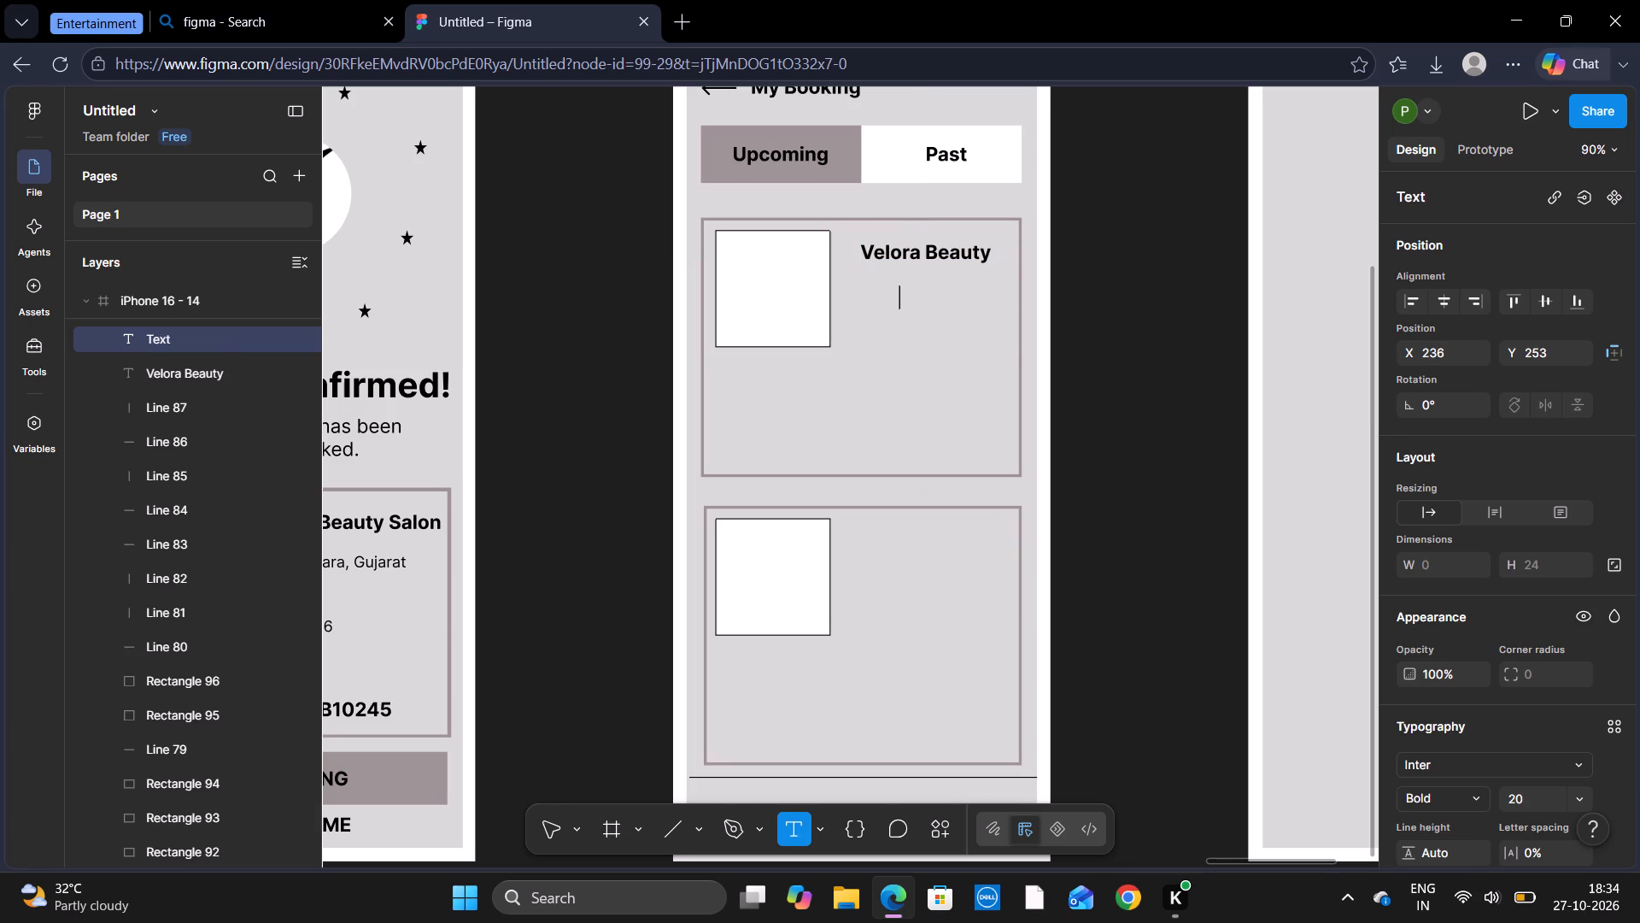
text(Salon)
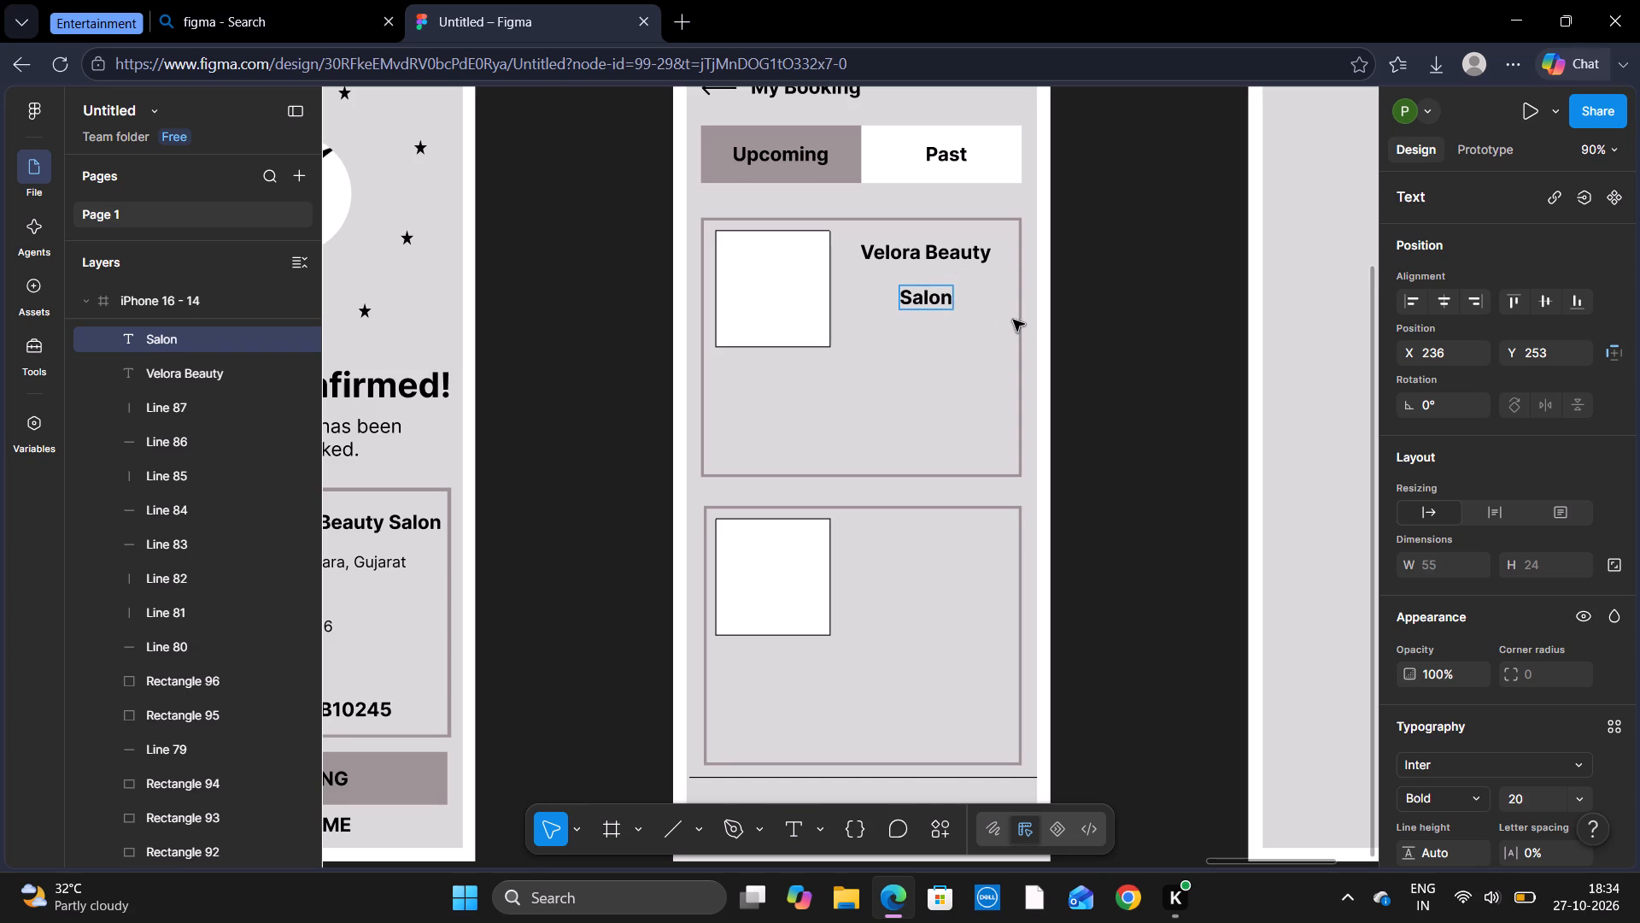
click(994, 320)
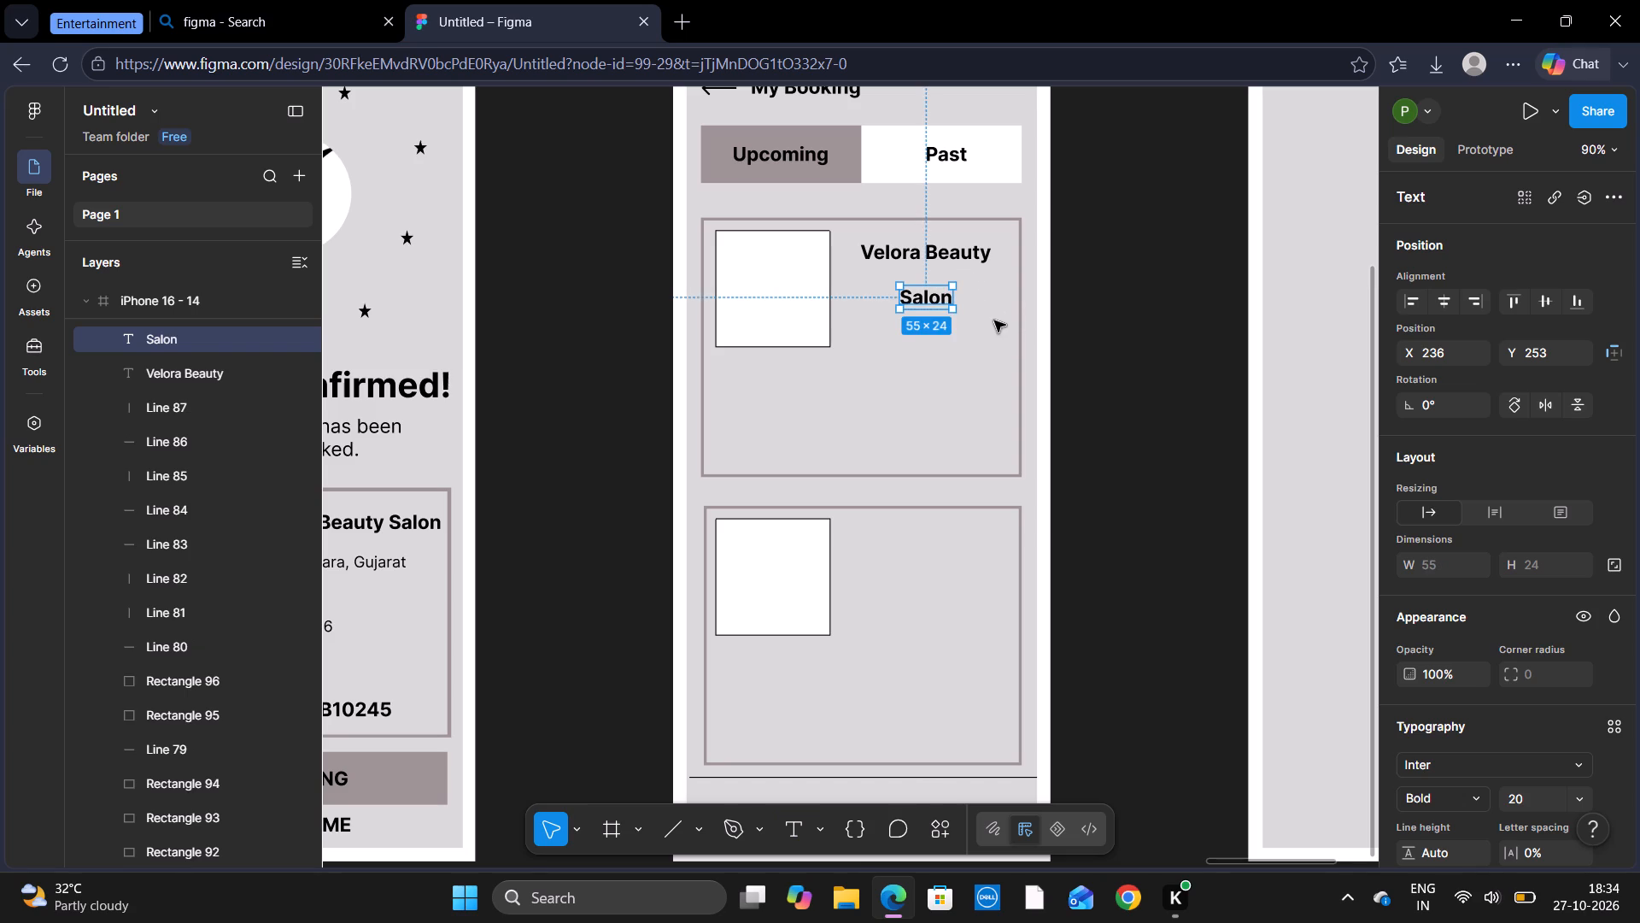
drag(936, 295, 933, 279)
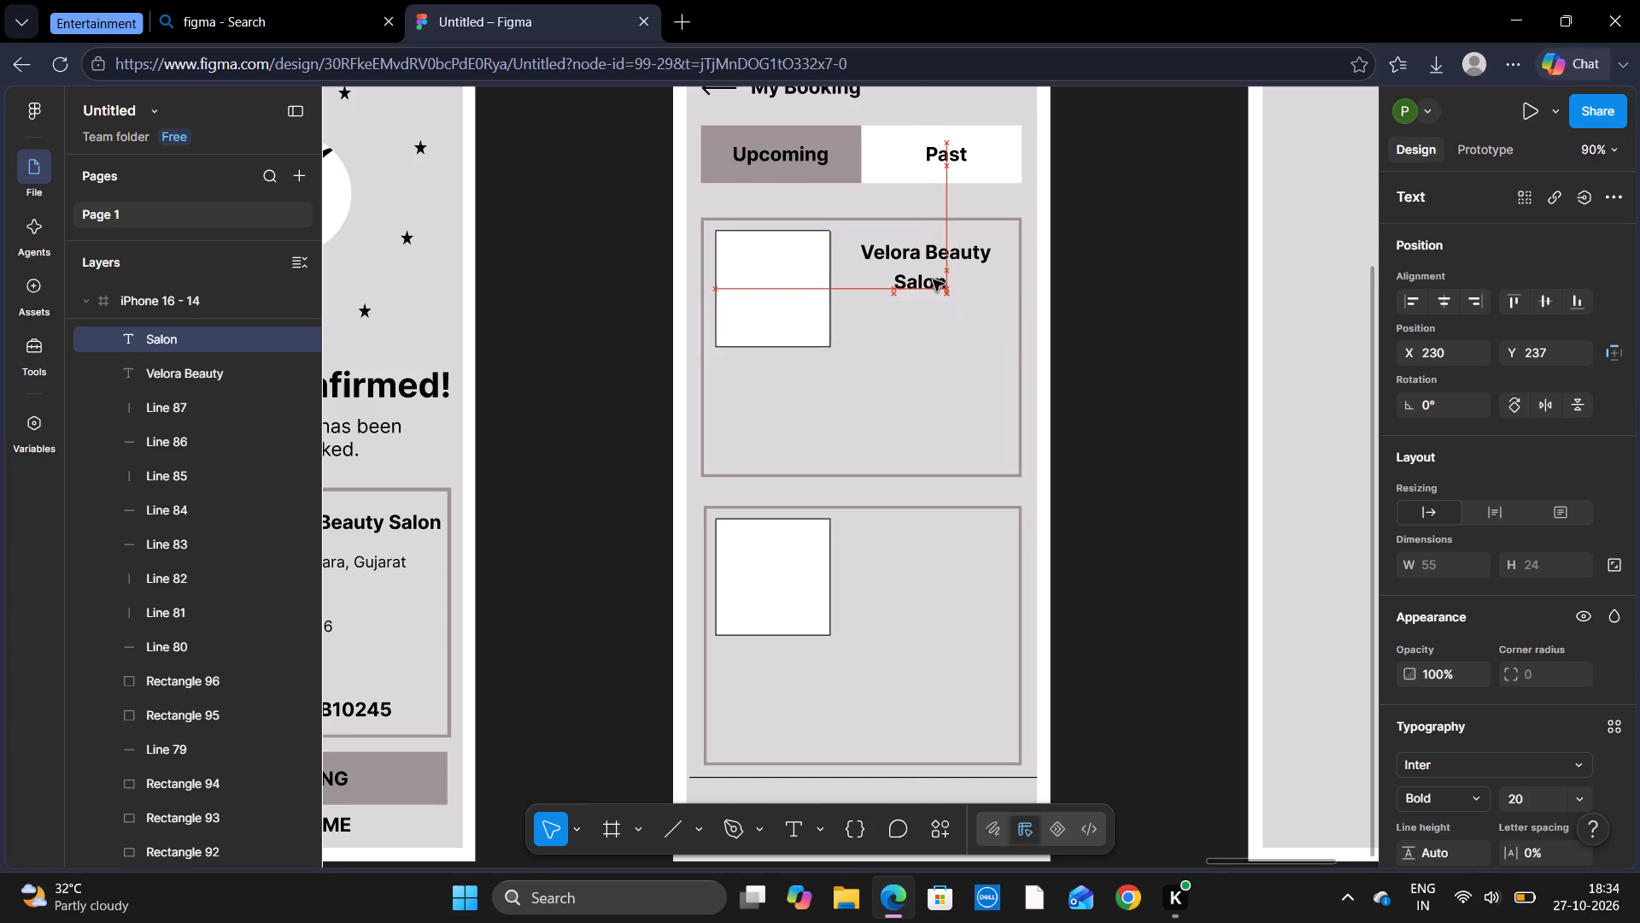
drag(933, 279, 934, 281)
click(1133, 279)
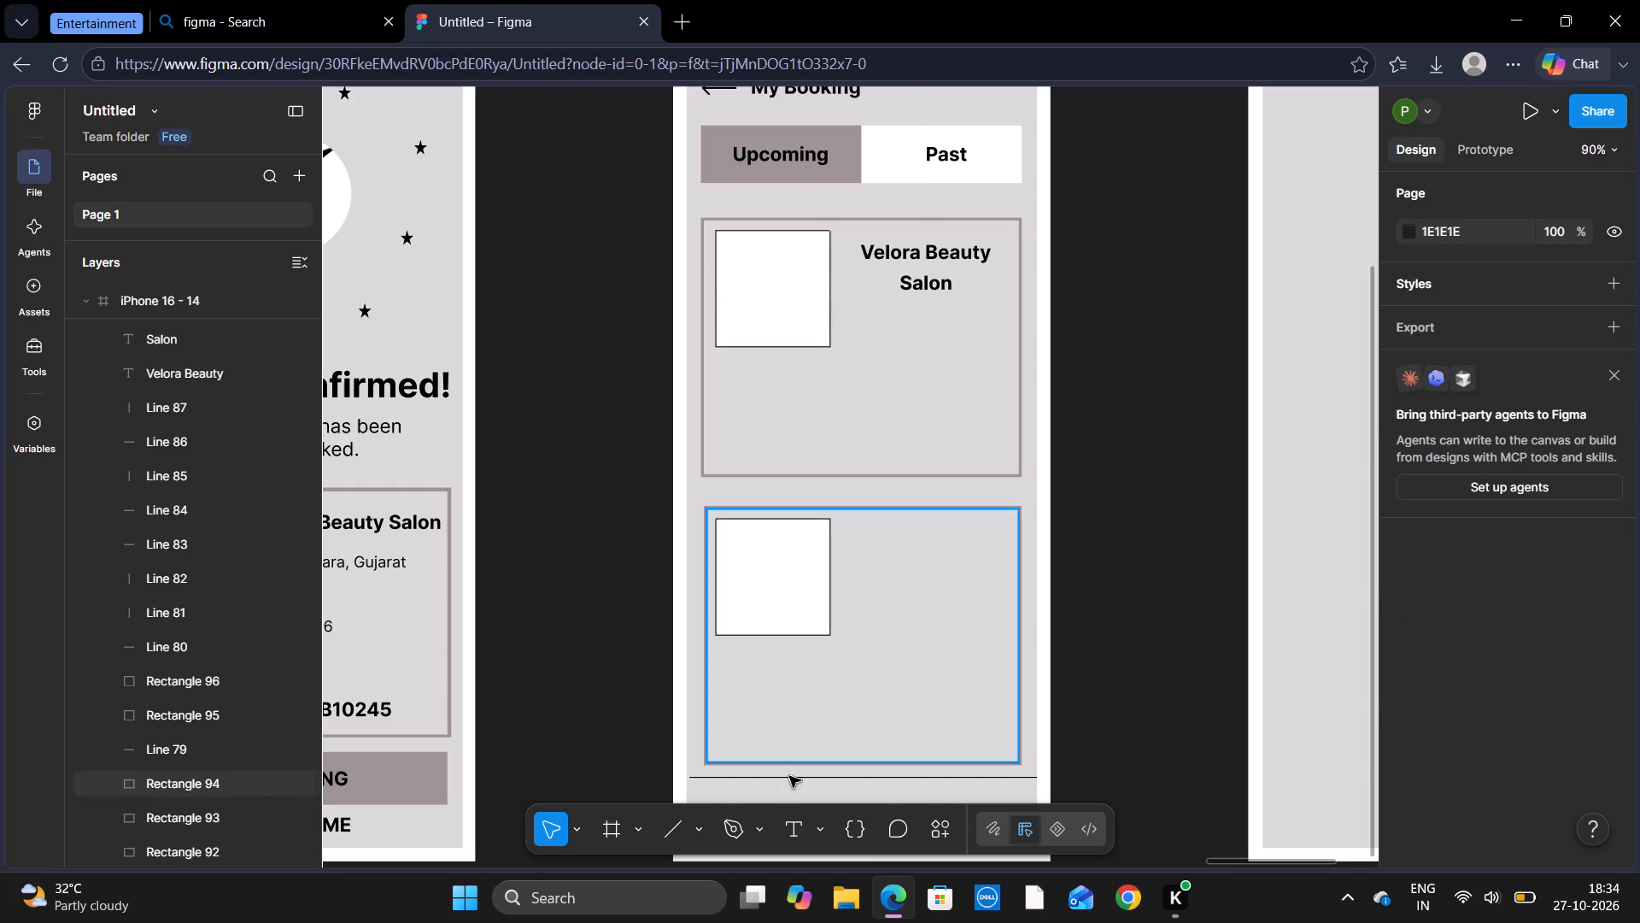
Start a new text object below the salon name at X 182, Y 286, with the font weight set to Regular.
click(785, 838)
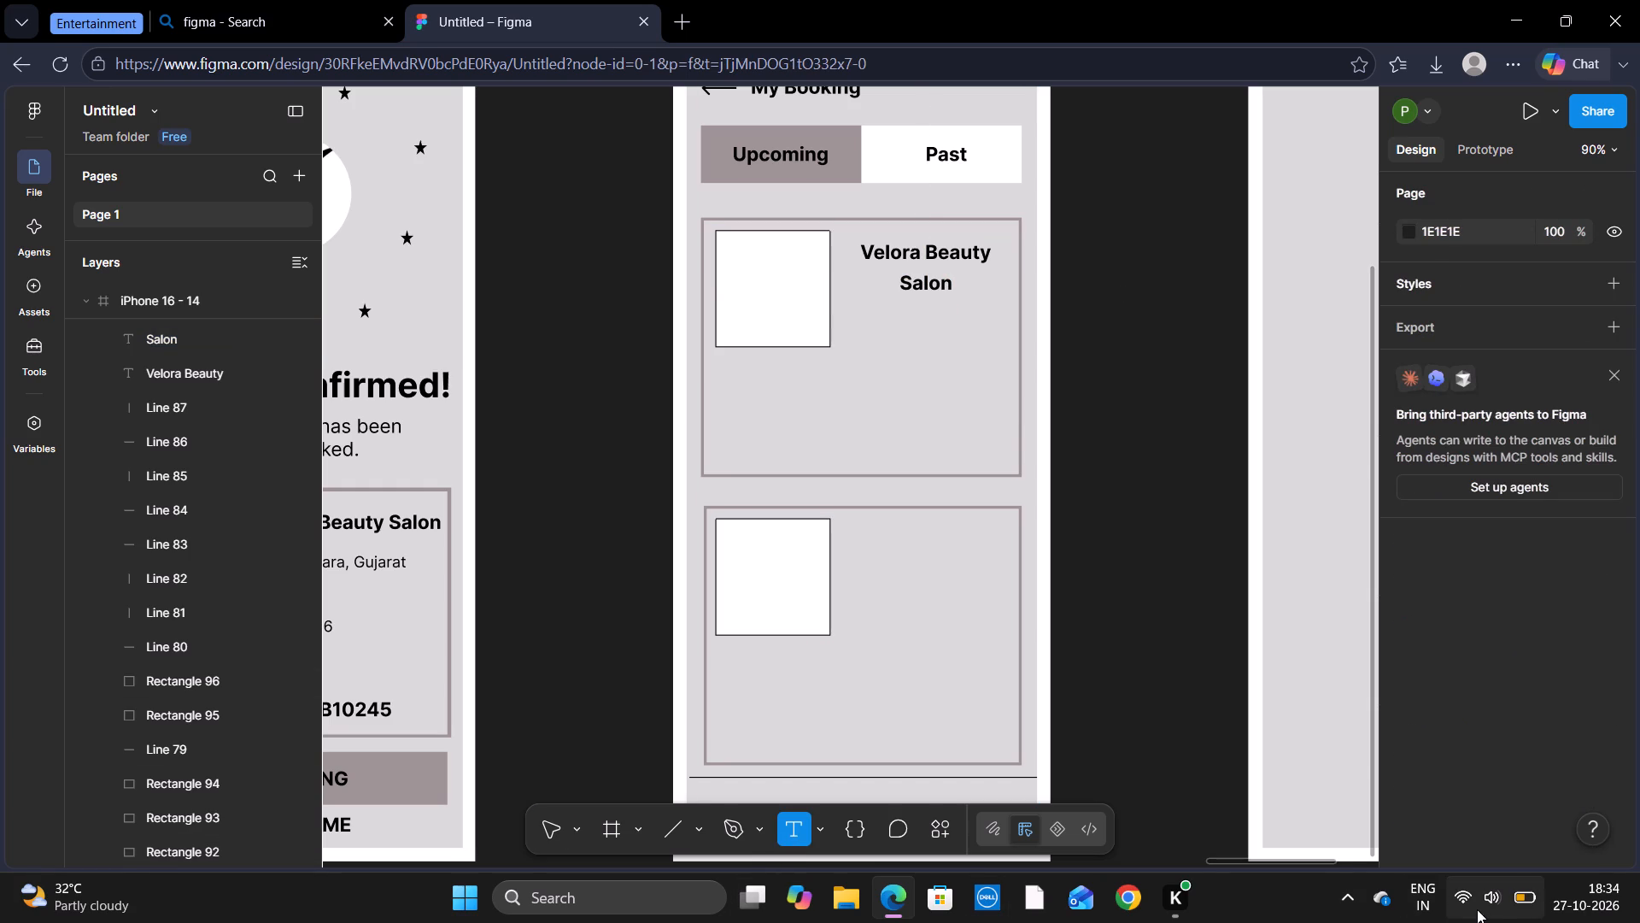
click(848, 317)
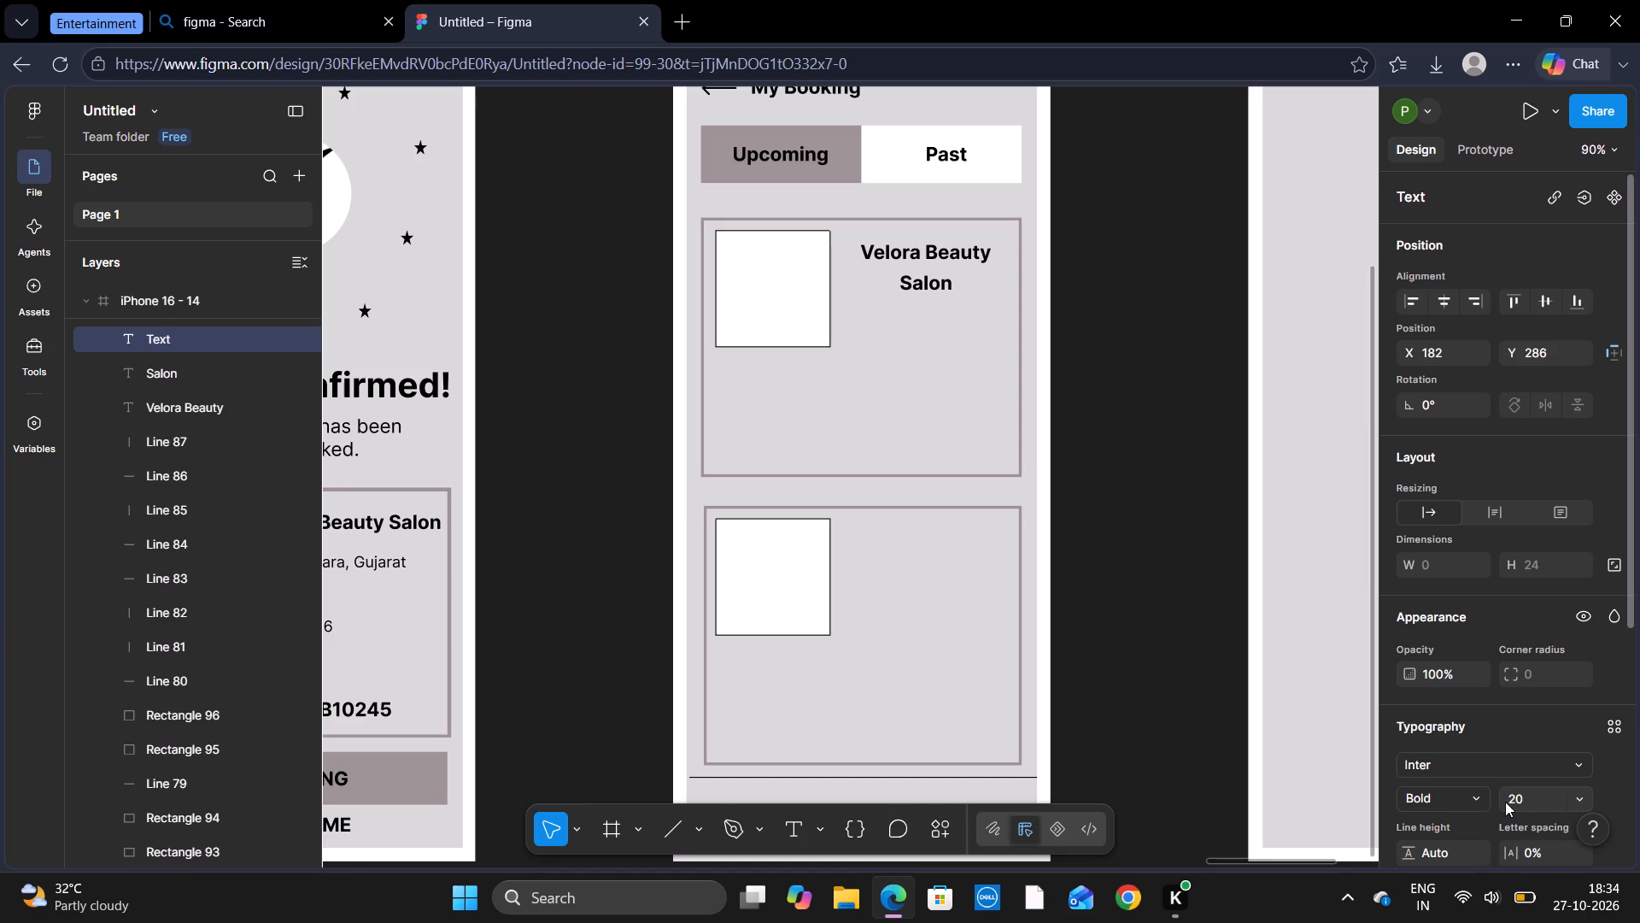
click(1482, 797)
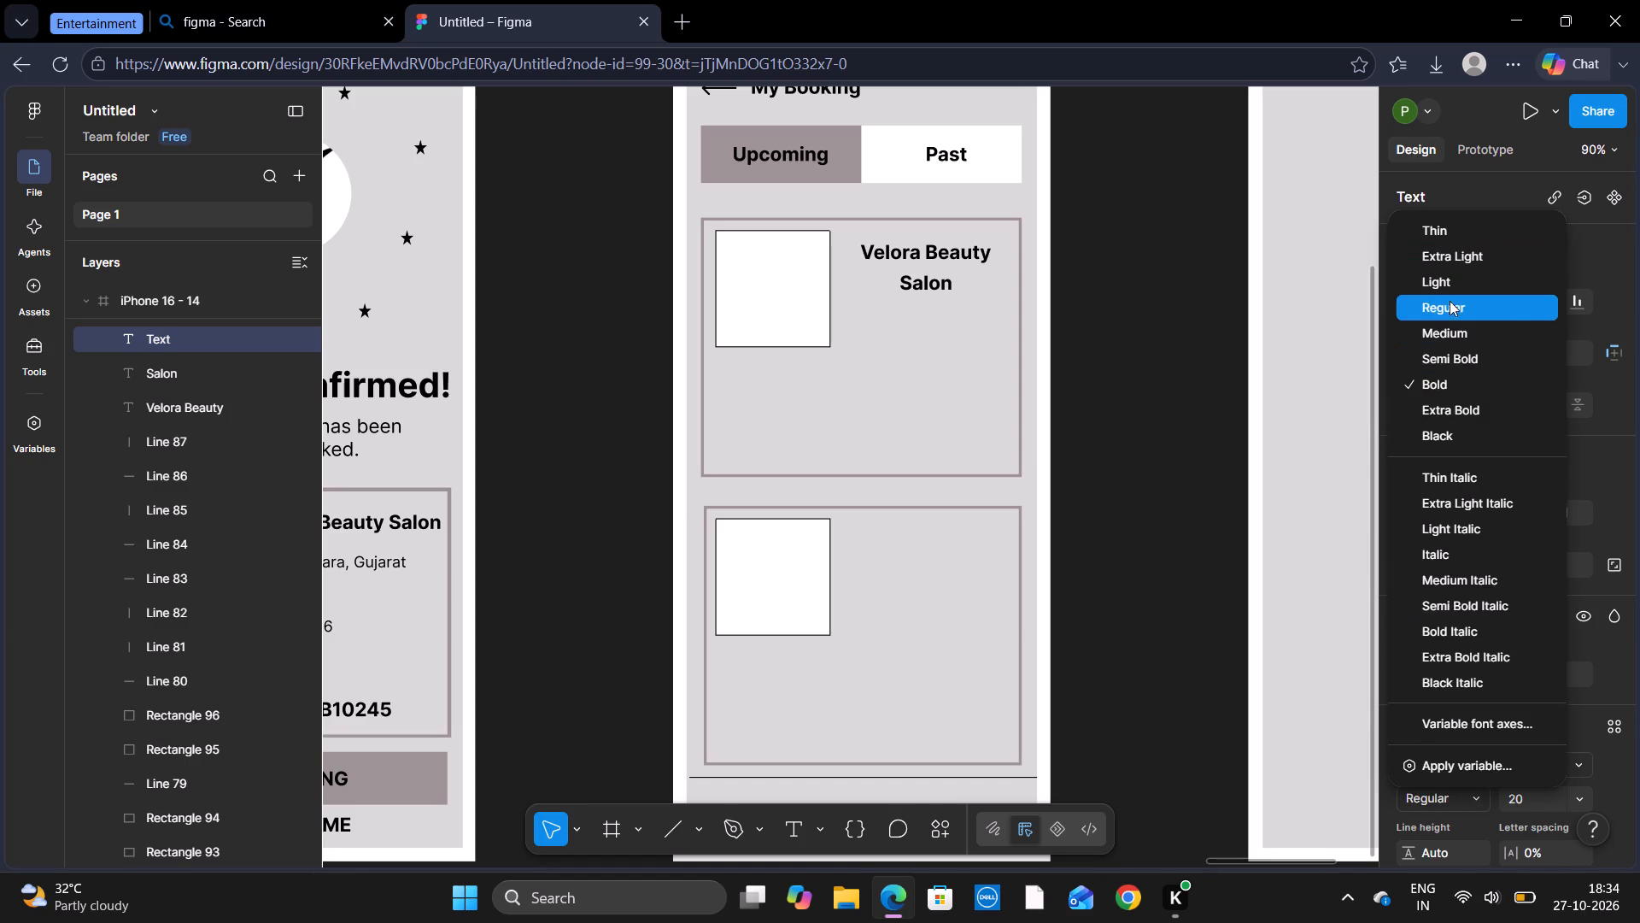
click(1451, 298)
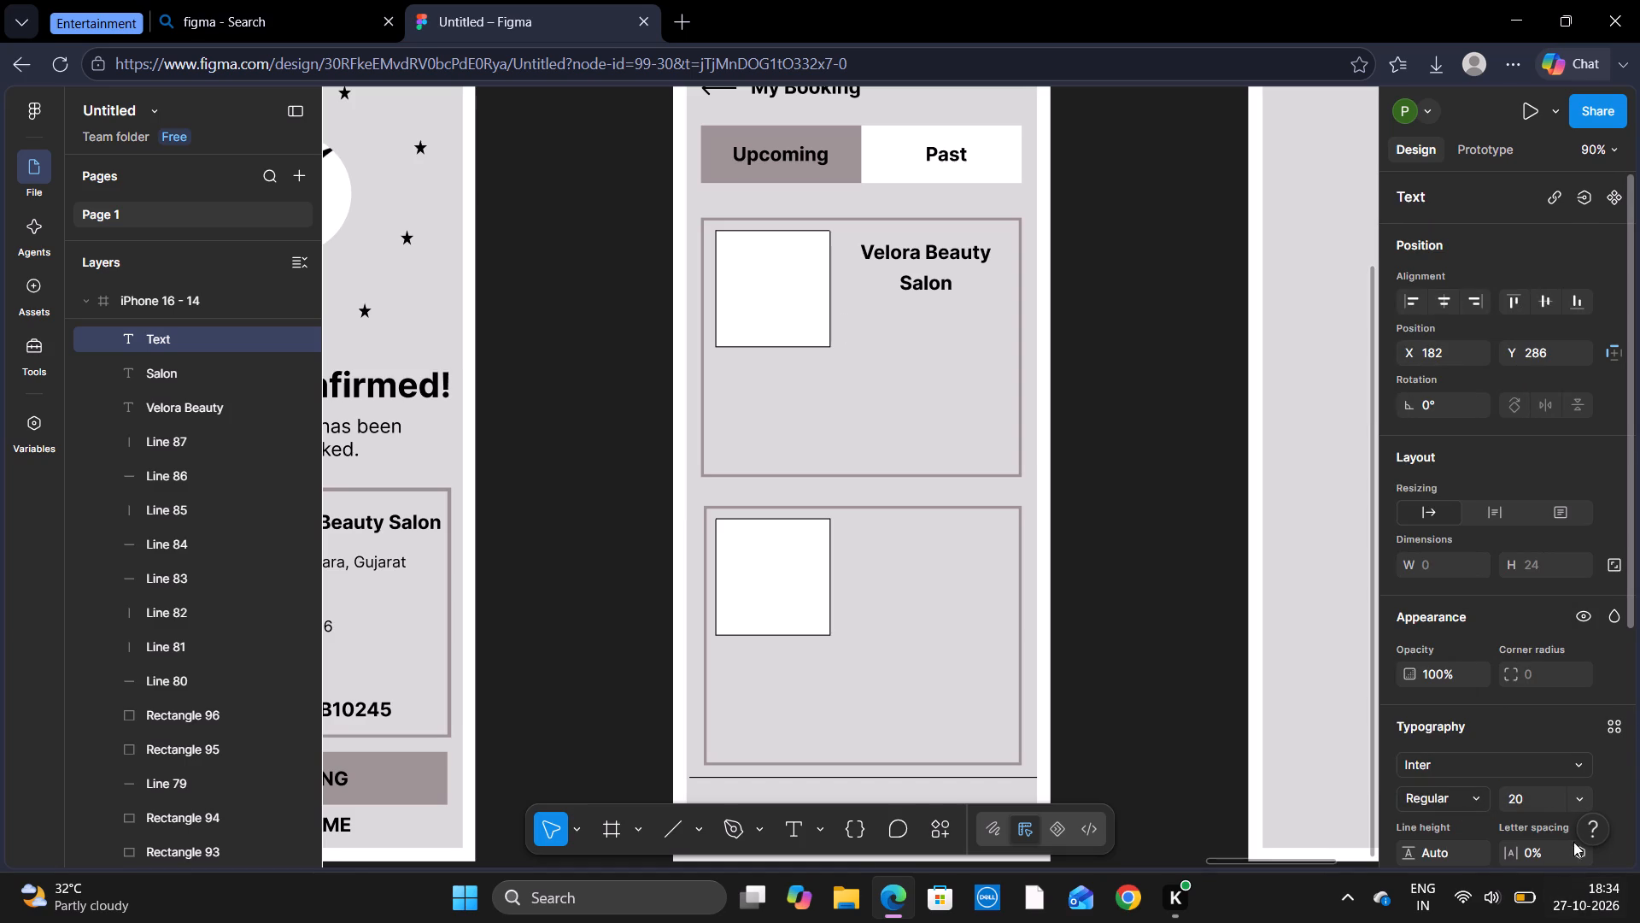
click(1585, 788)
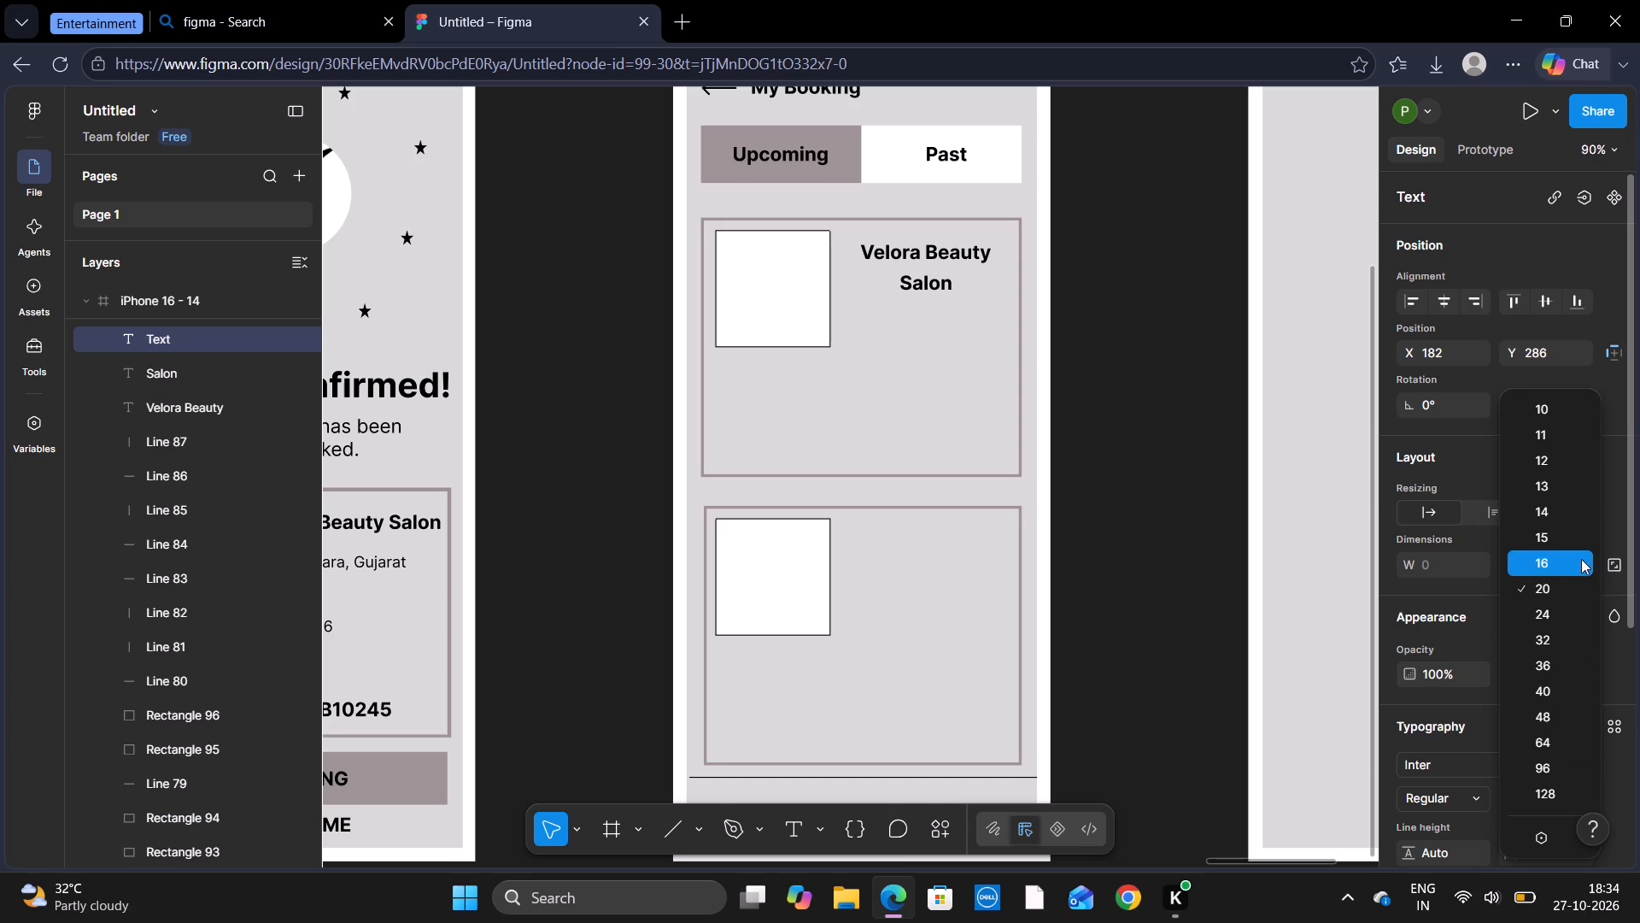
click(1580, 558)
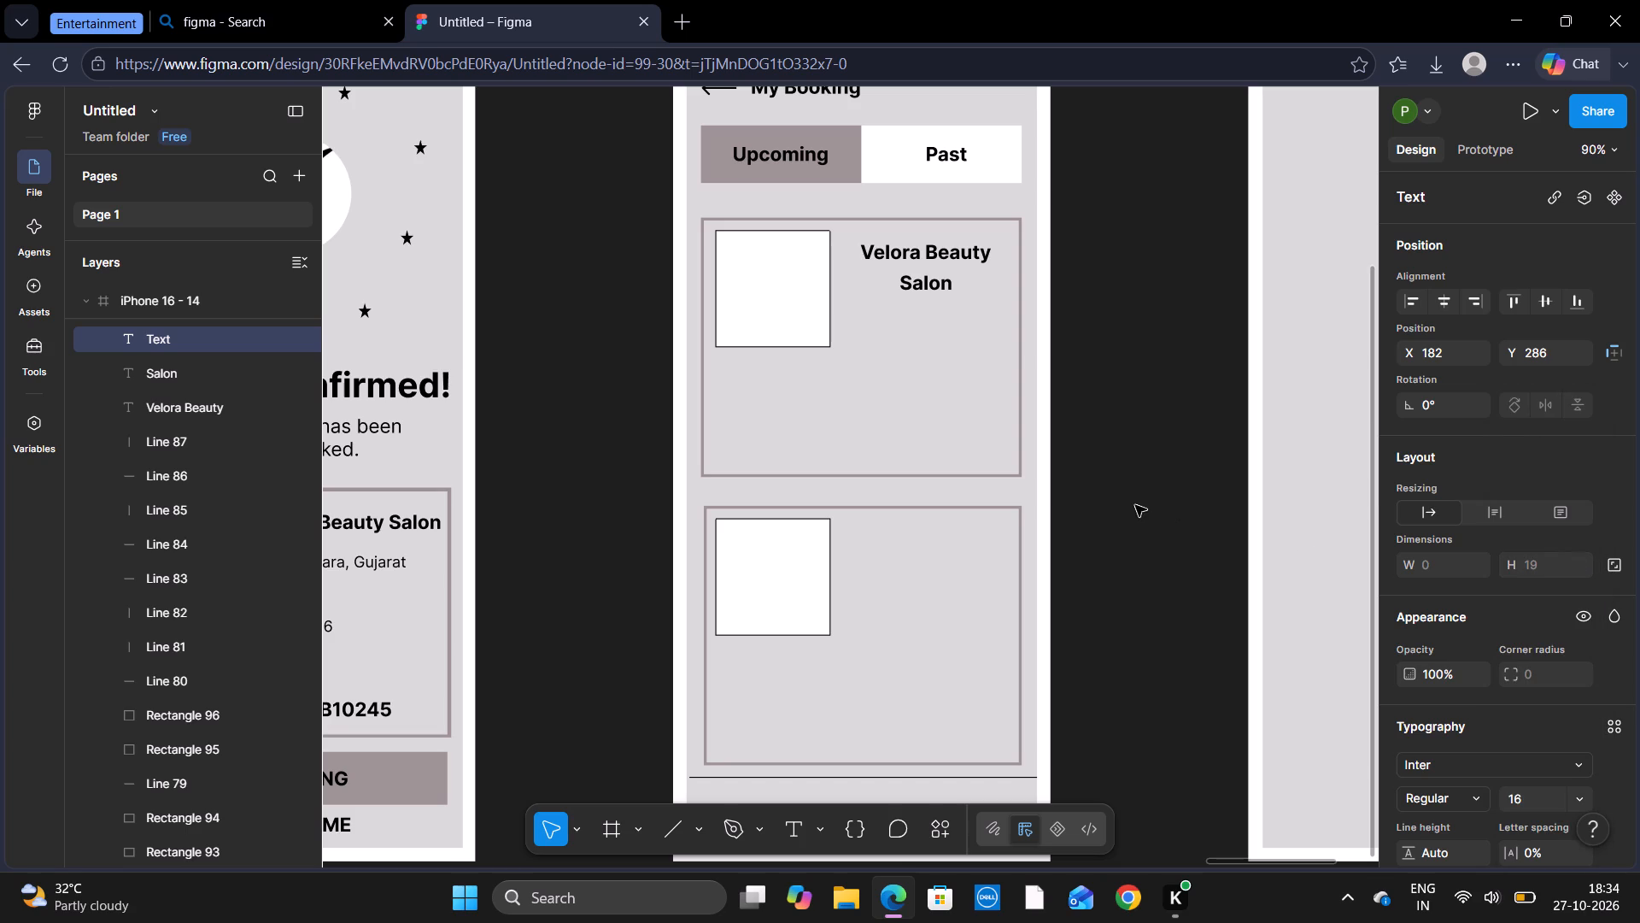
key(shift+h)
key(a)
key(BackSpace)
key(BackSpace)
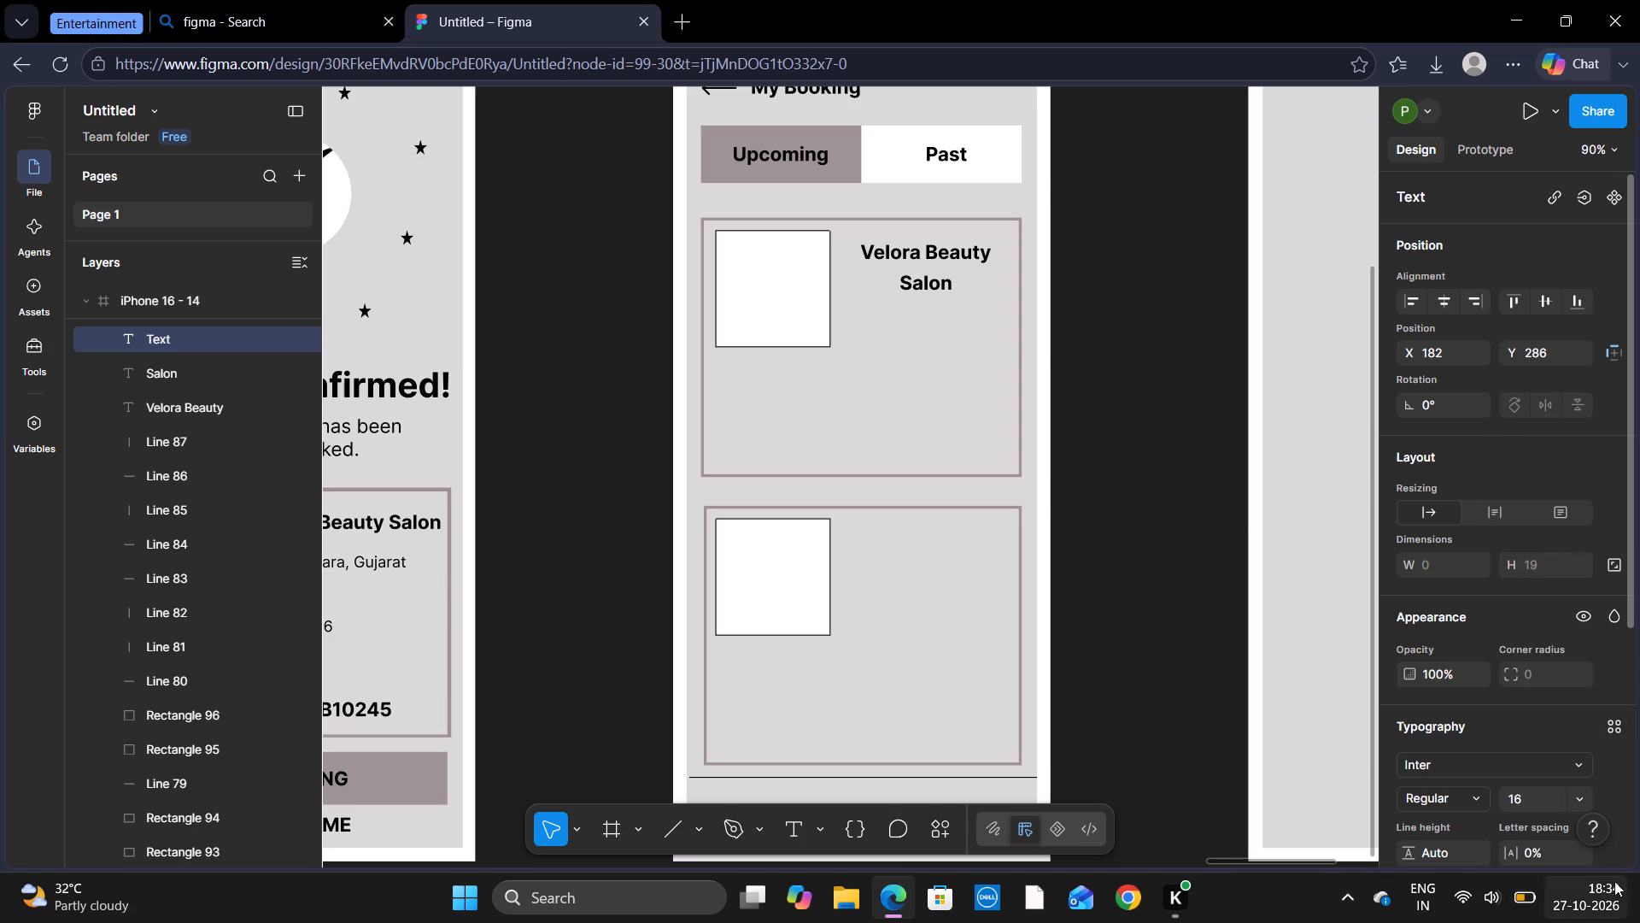
Set the new text's font size to 15 and enter "Hair spa . Facial" after a blank first line.
click(1578, 803)
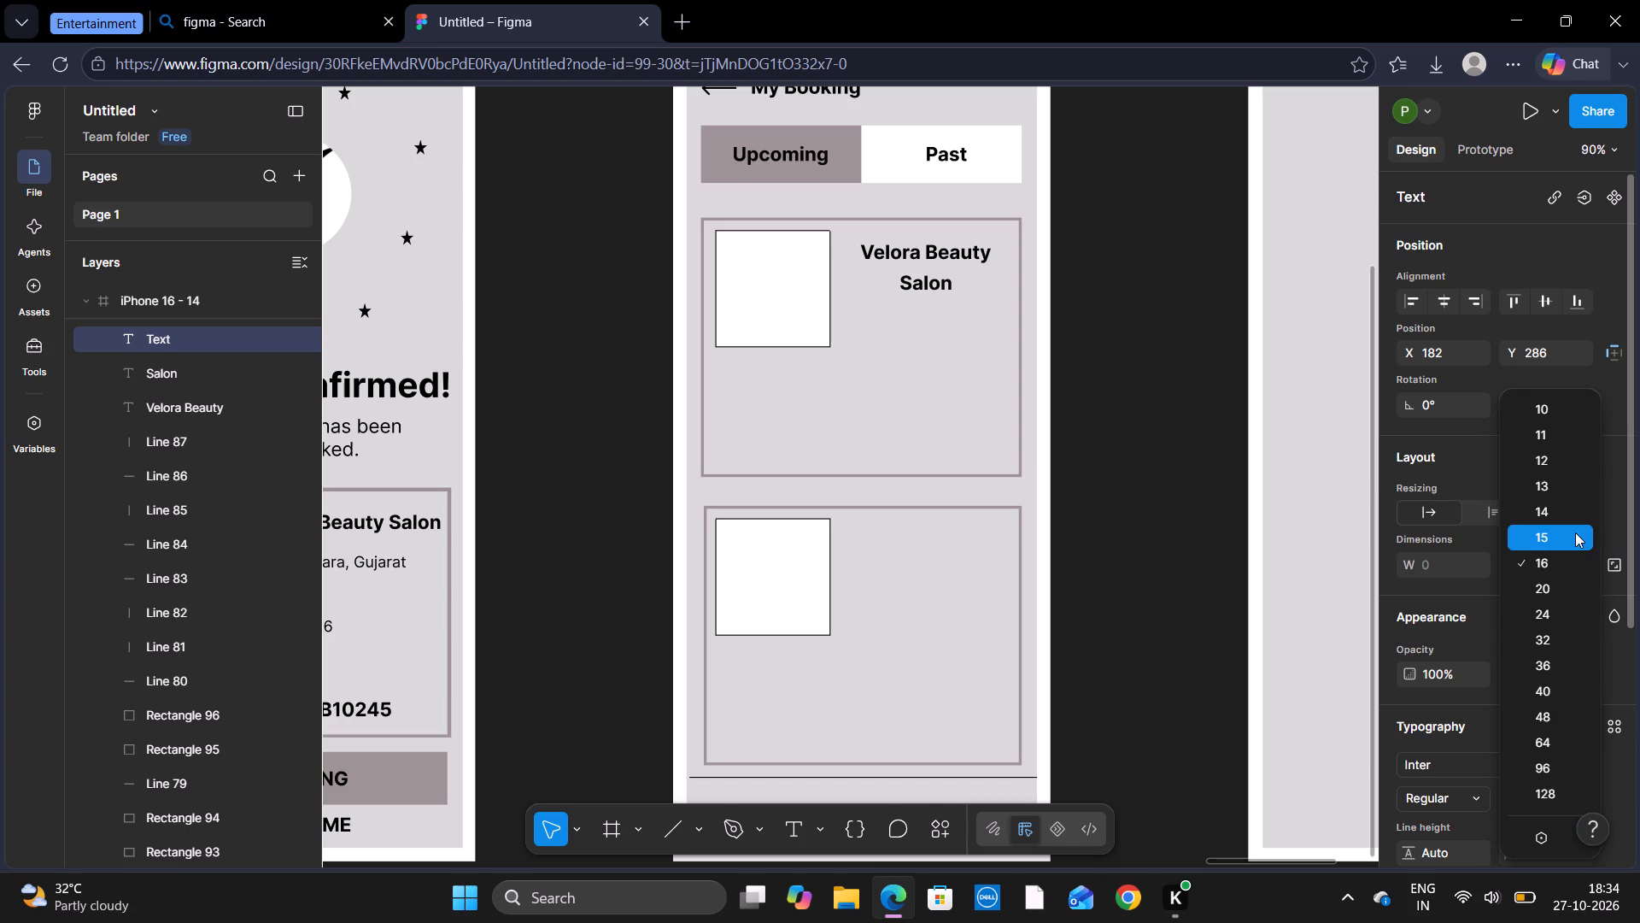
click(1575, 532)
key(Return)
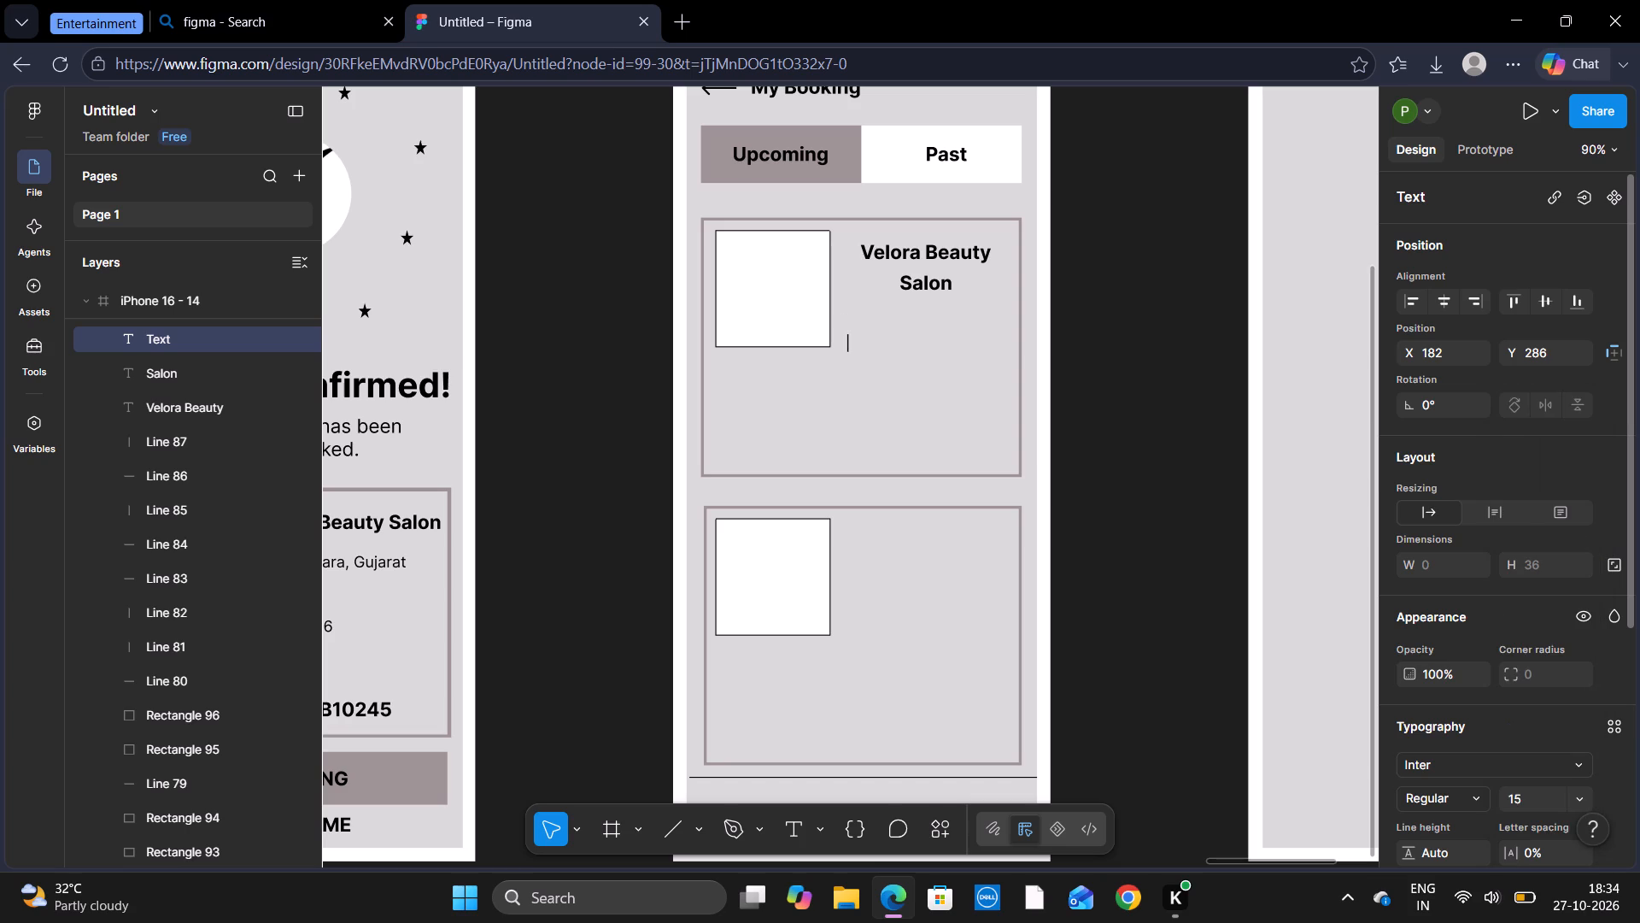
text(Ha)
text(ir s)
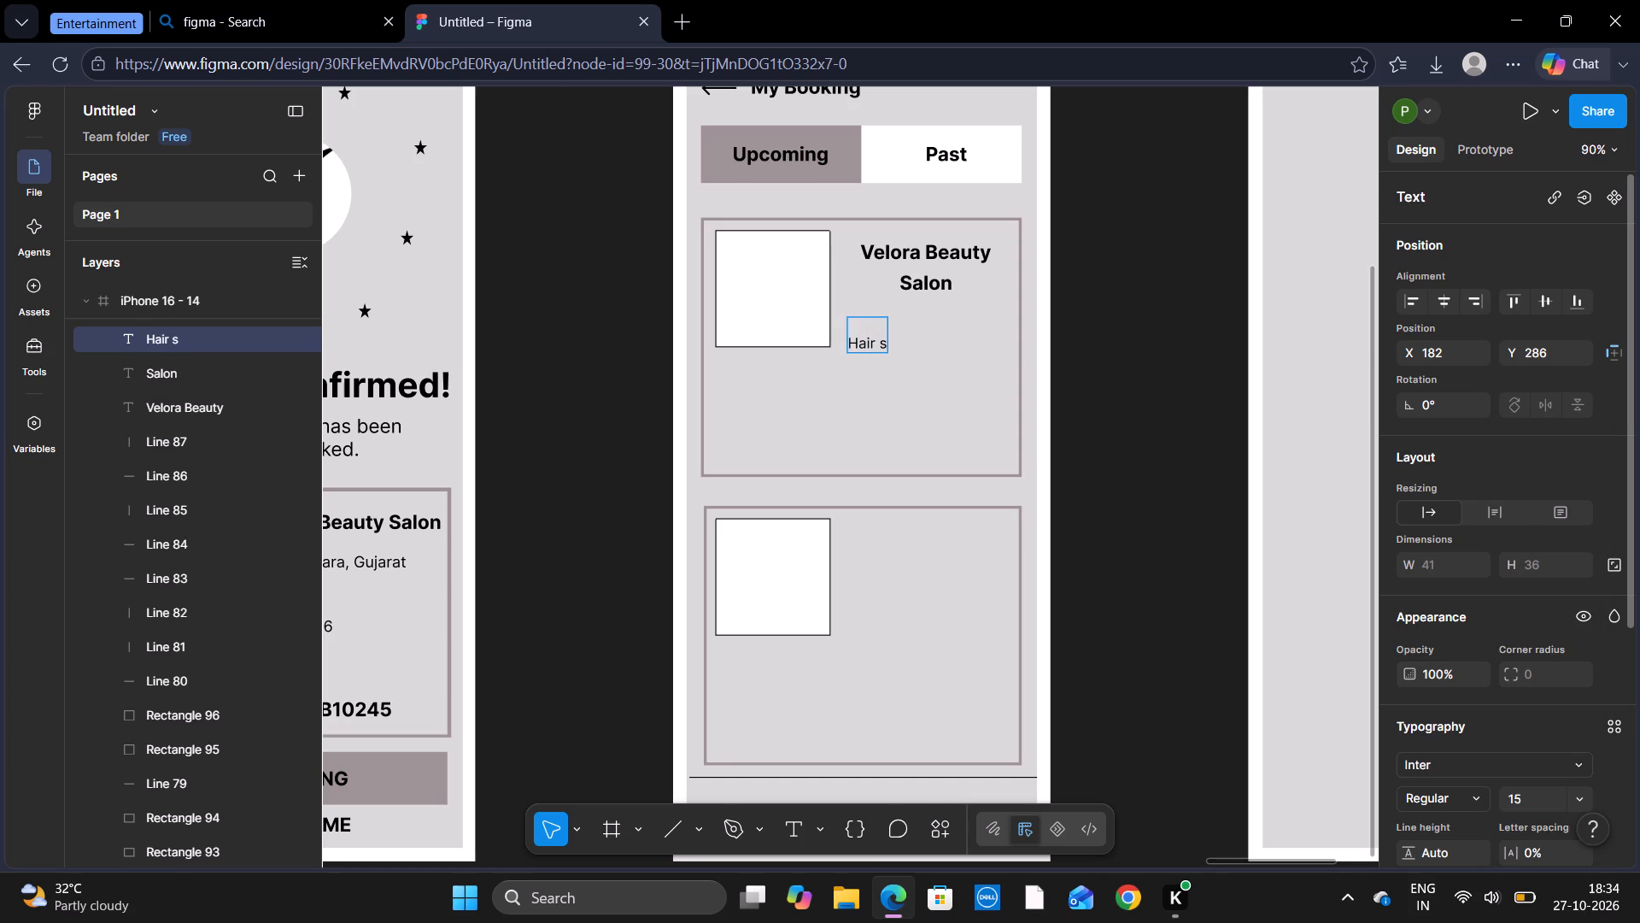
text(pa)
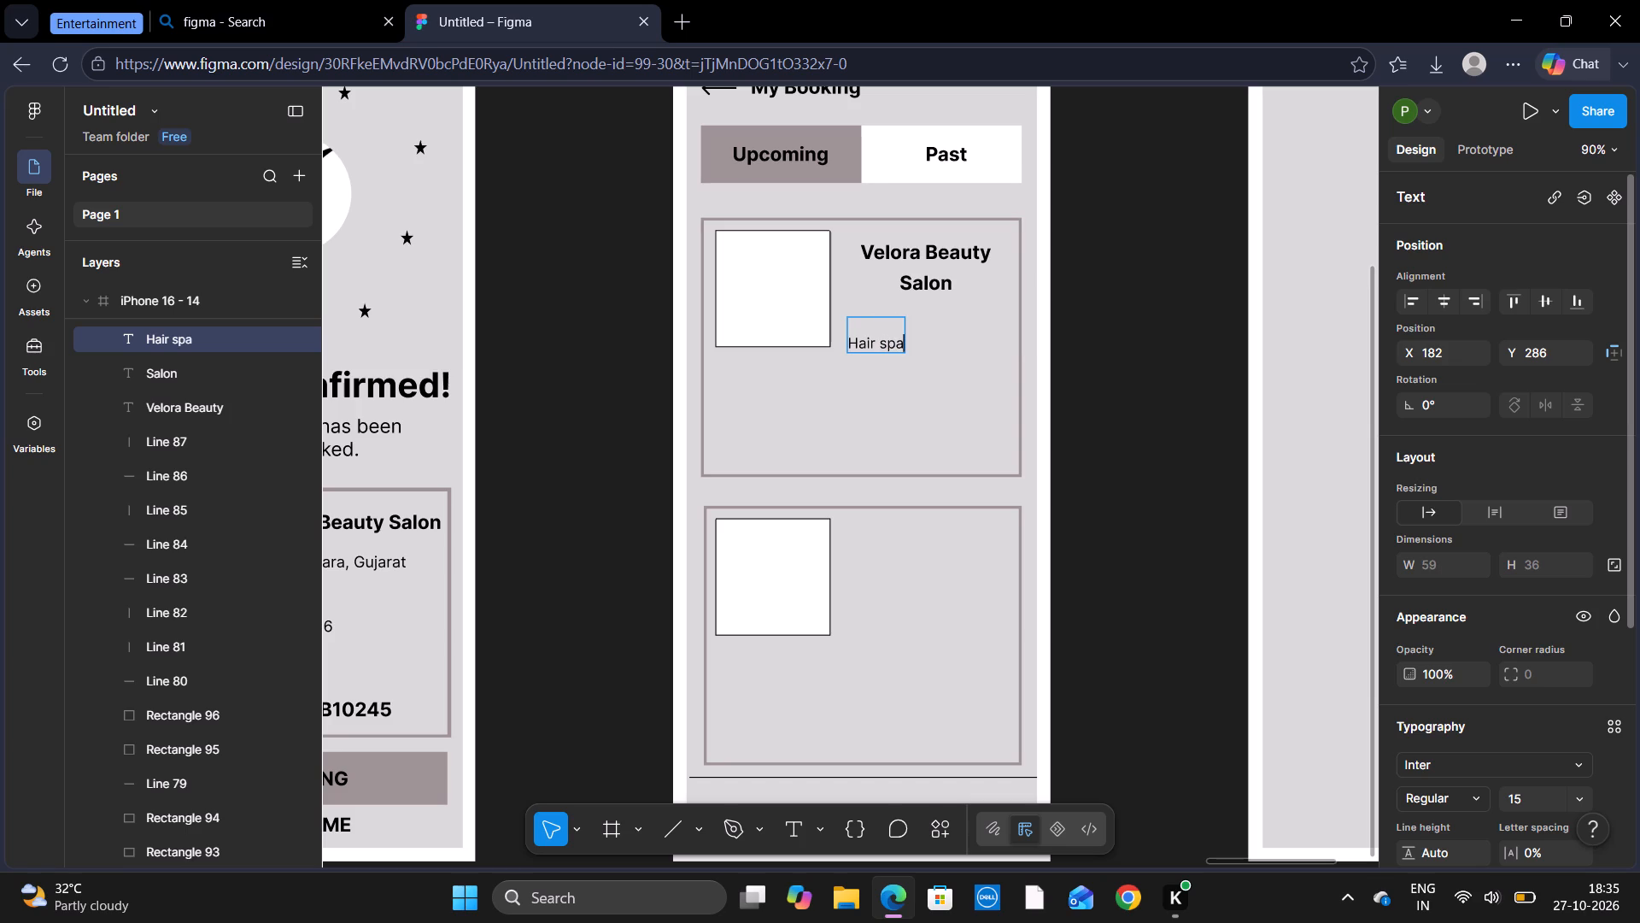
key(space)
text(.)
key(space)
key(space)
key(BackSpace)
text(Facial)
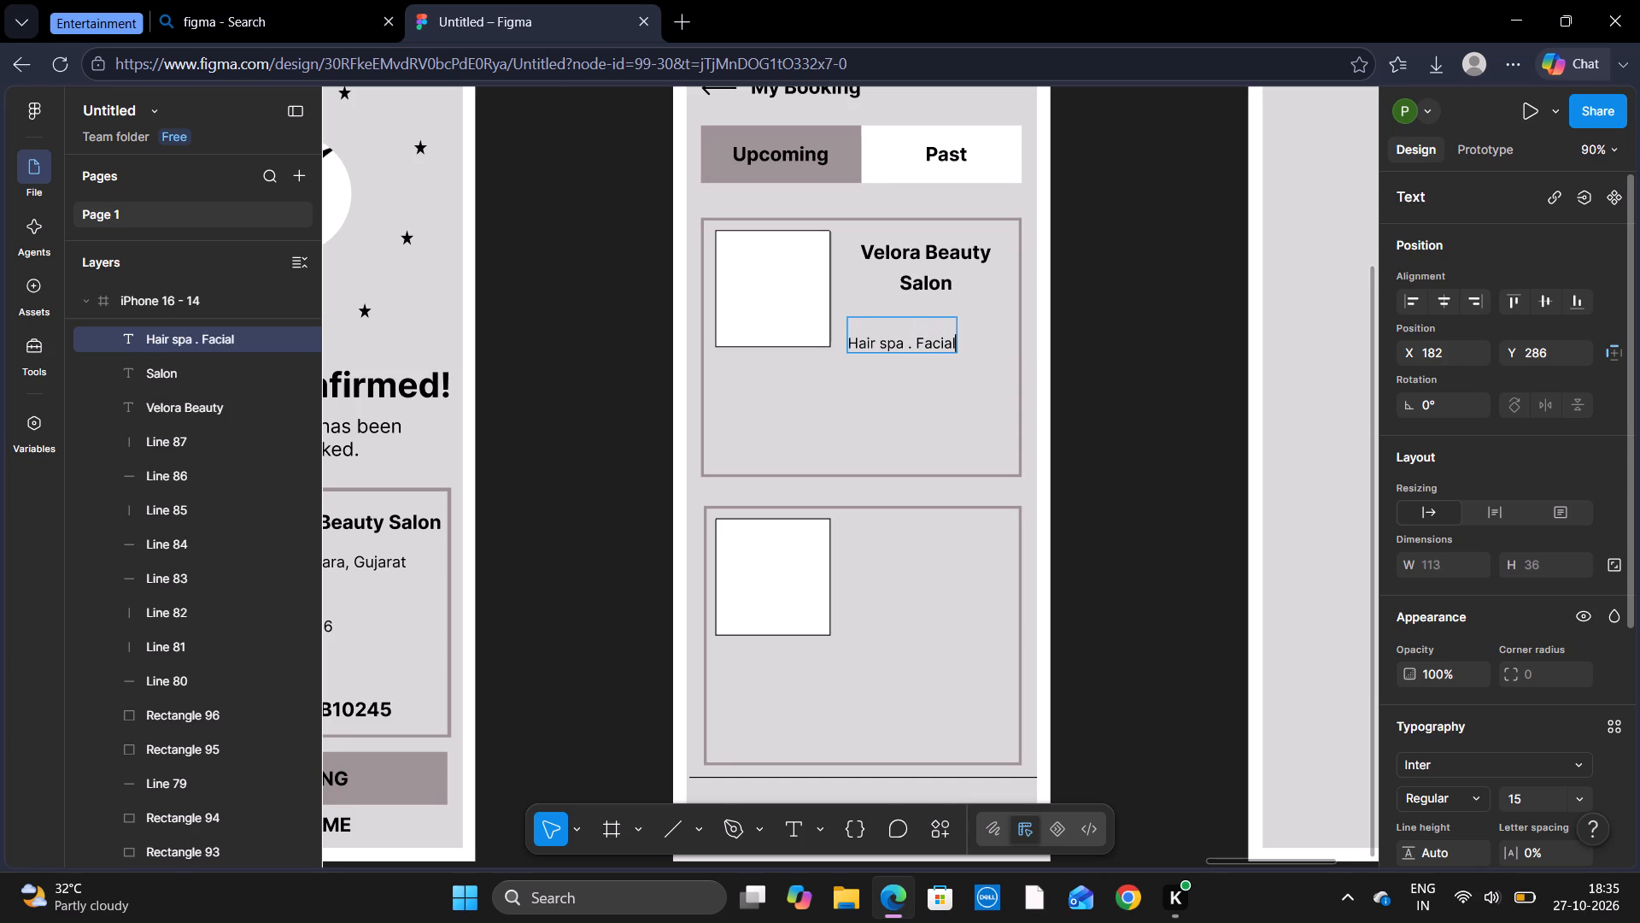
click(1019, 416)
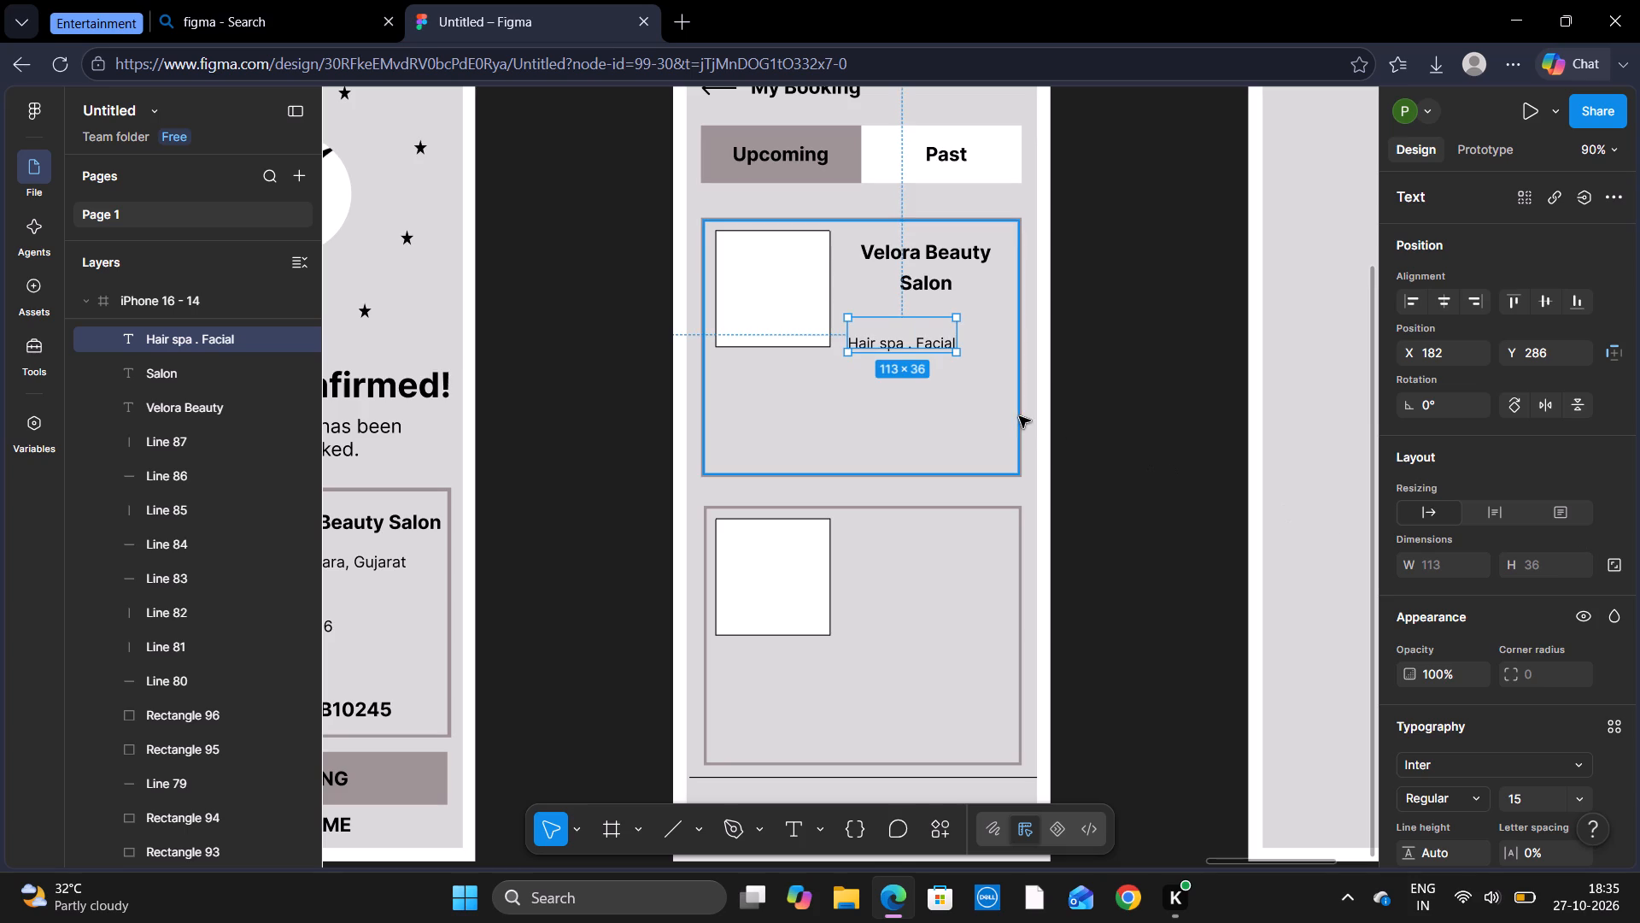
Move the "Hair spa . Facial" text up beneath the salon name, to about X 194, Y 262.
drag(913, 336, 934, 311)
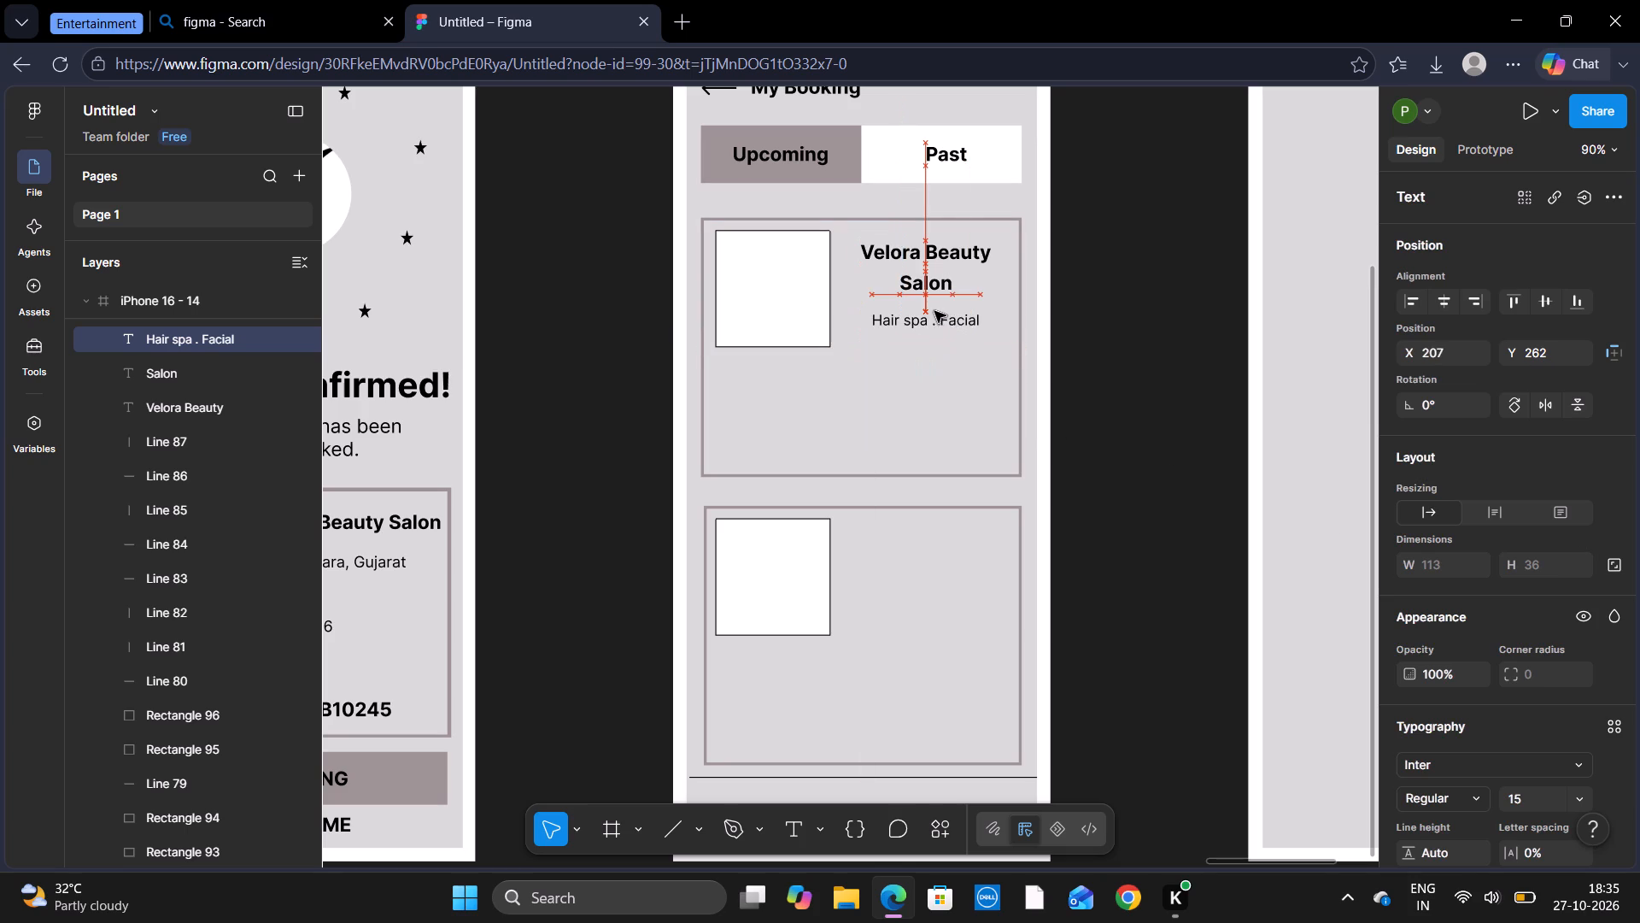
drag(934, 311, 933, 298)
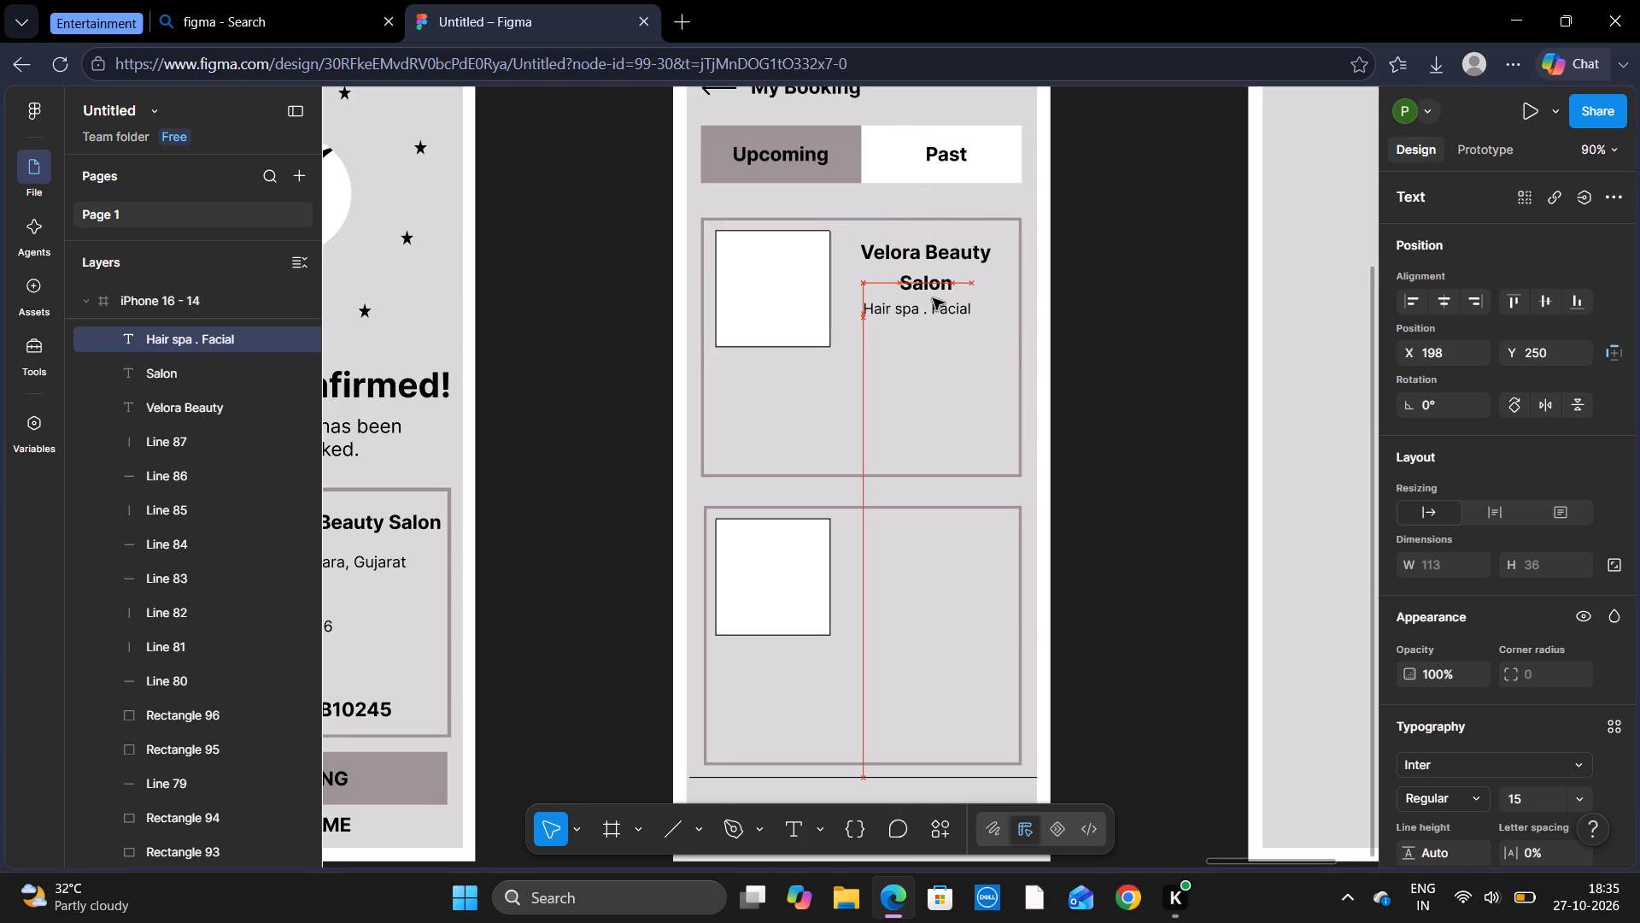
drag(933, 298, 938, 309)
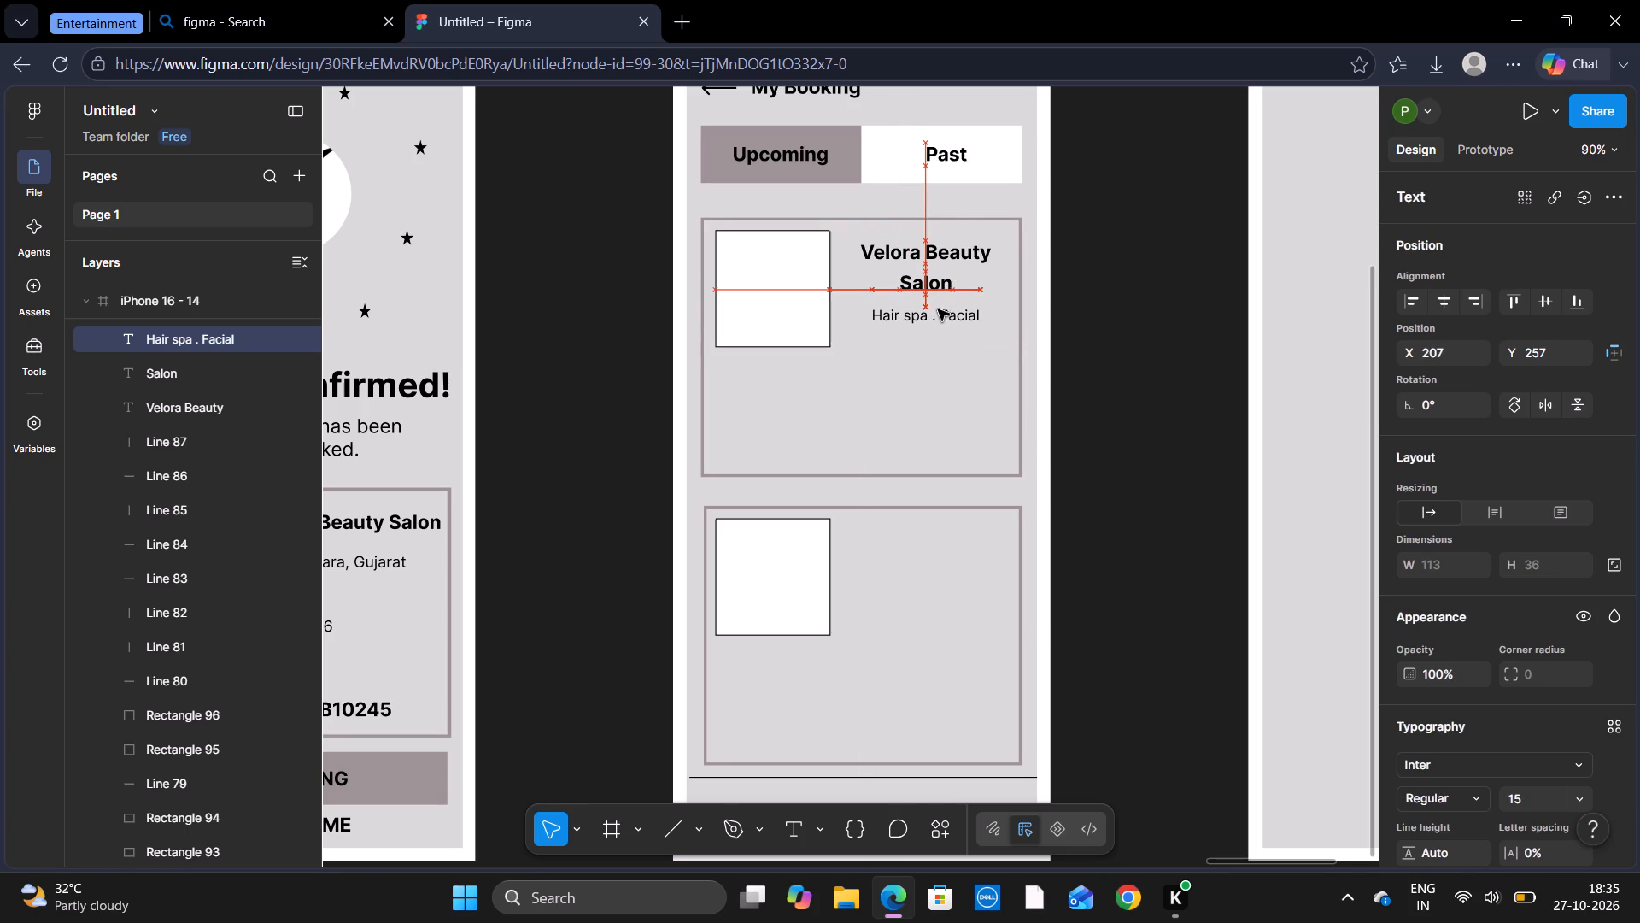
drag(938, 309, 907, 314)
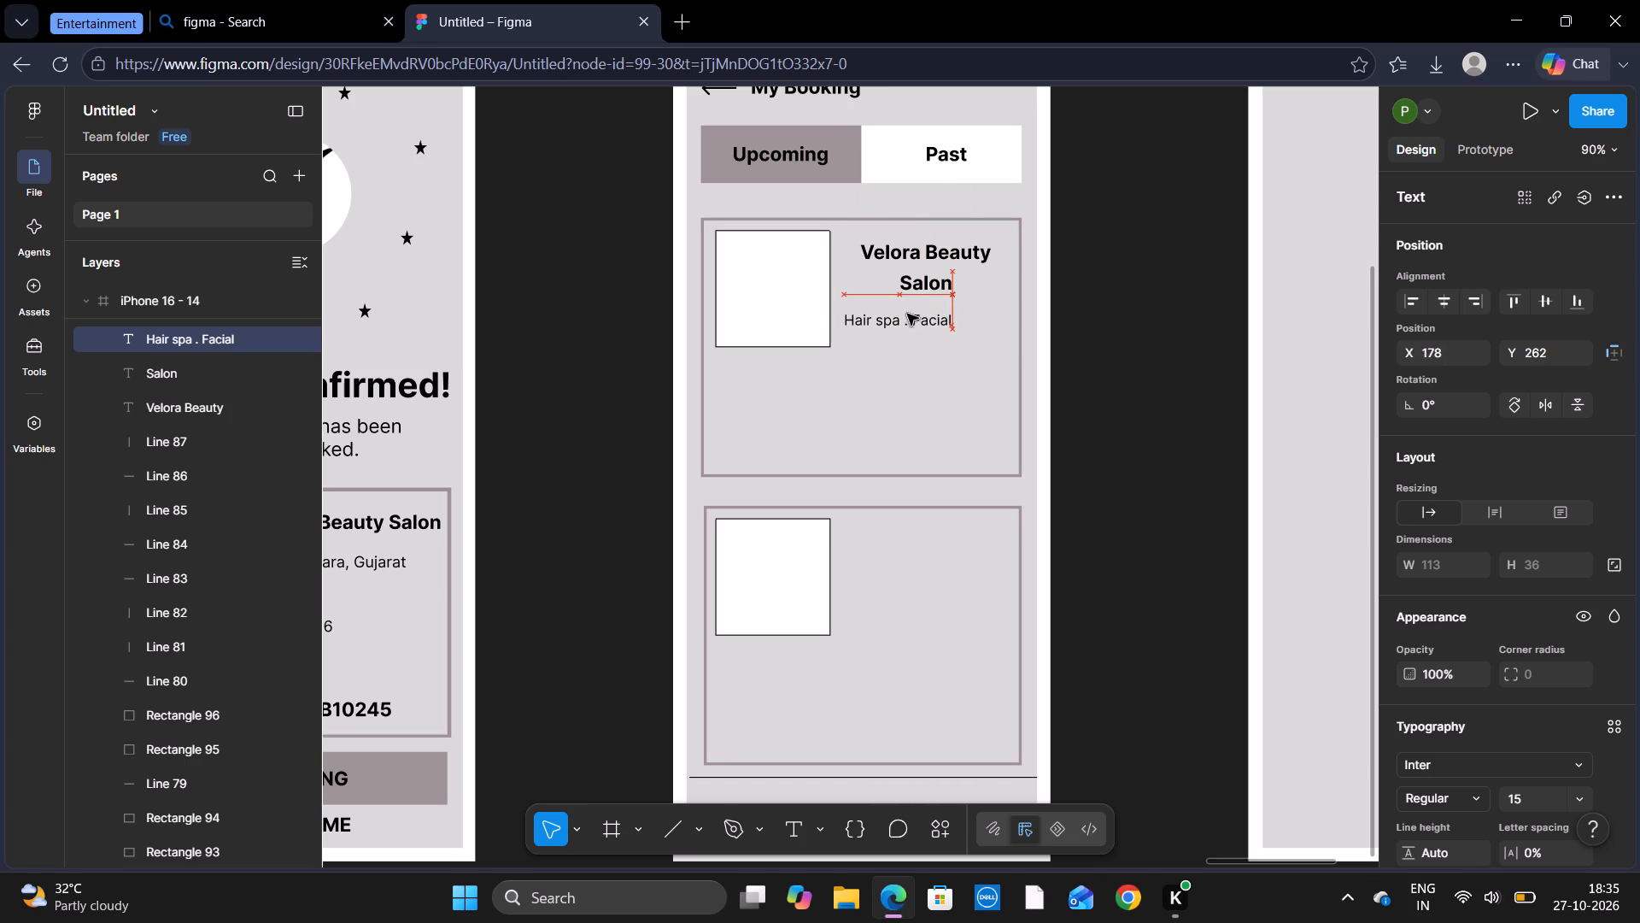
drag(907, 314, 919, 314)
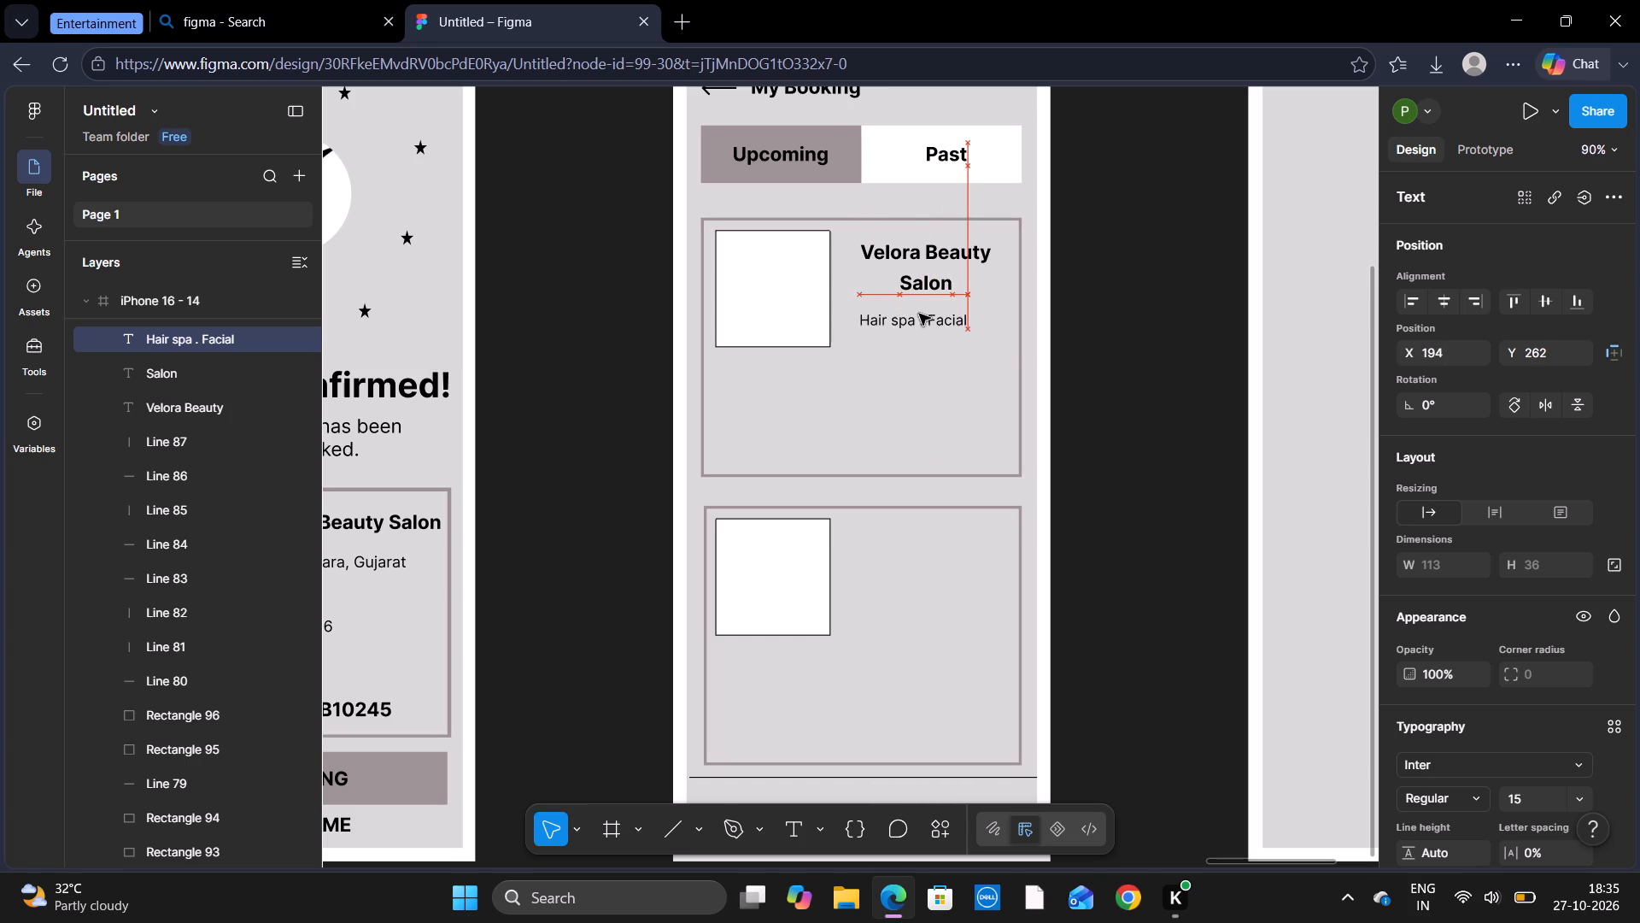
Nudge the "Hair spa . Facial" text slightly to the right beneath "Salon" in the first booking card and deselect it.
drag(919, 314, 932, 311)
click(1167, 310)
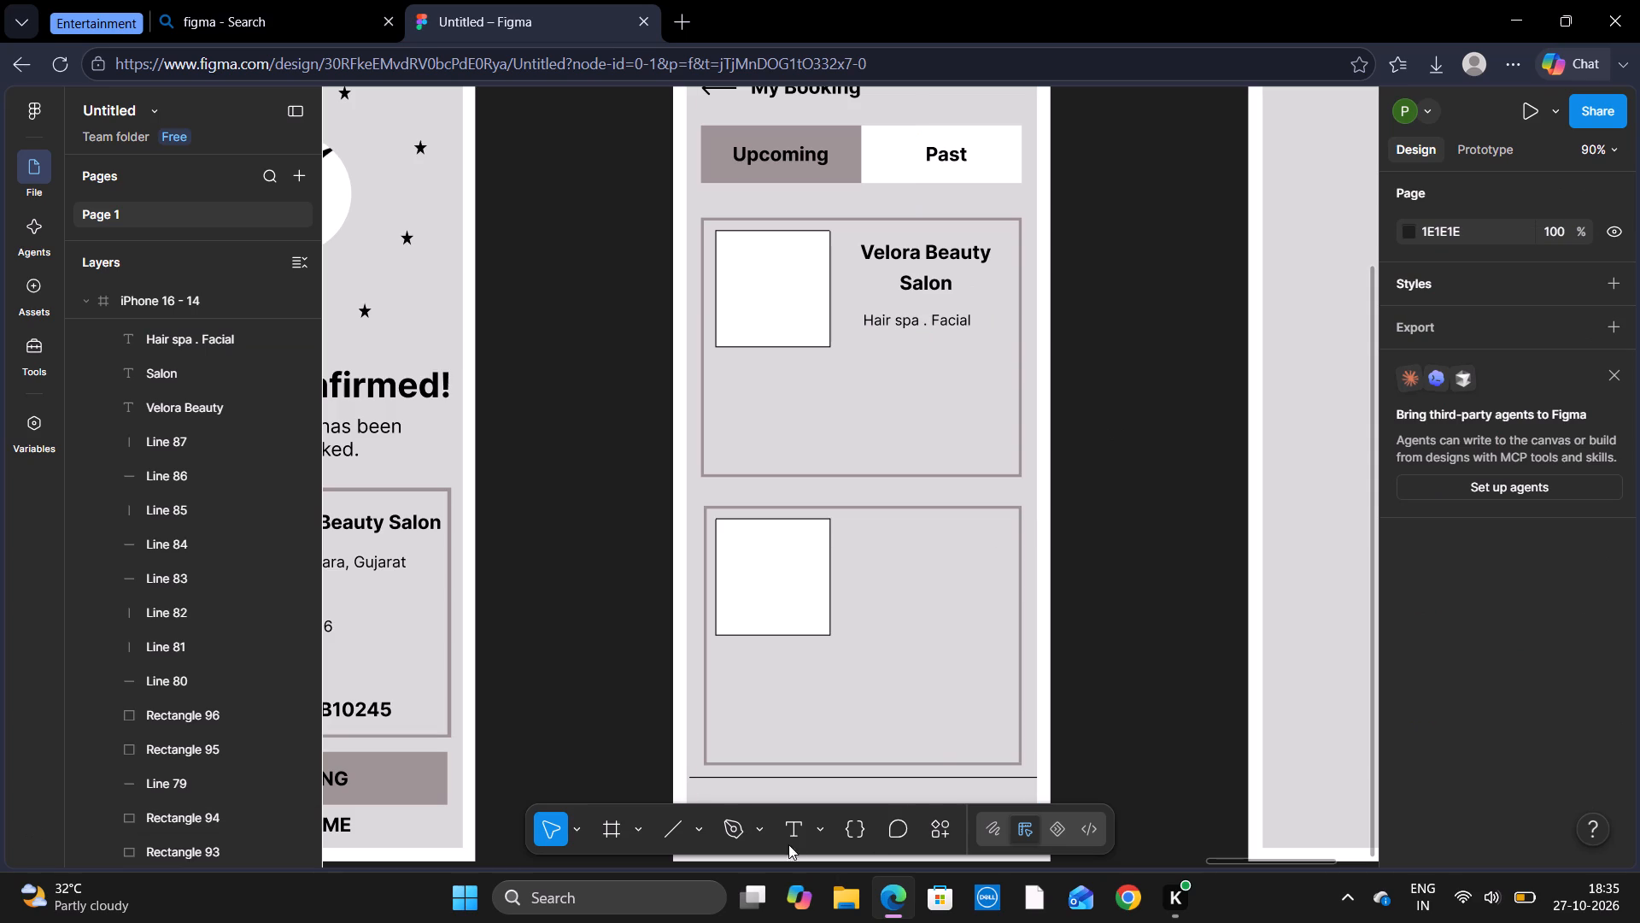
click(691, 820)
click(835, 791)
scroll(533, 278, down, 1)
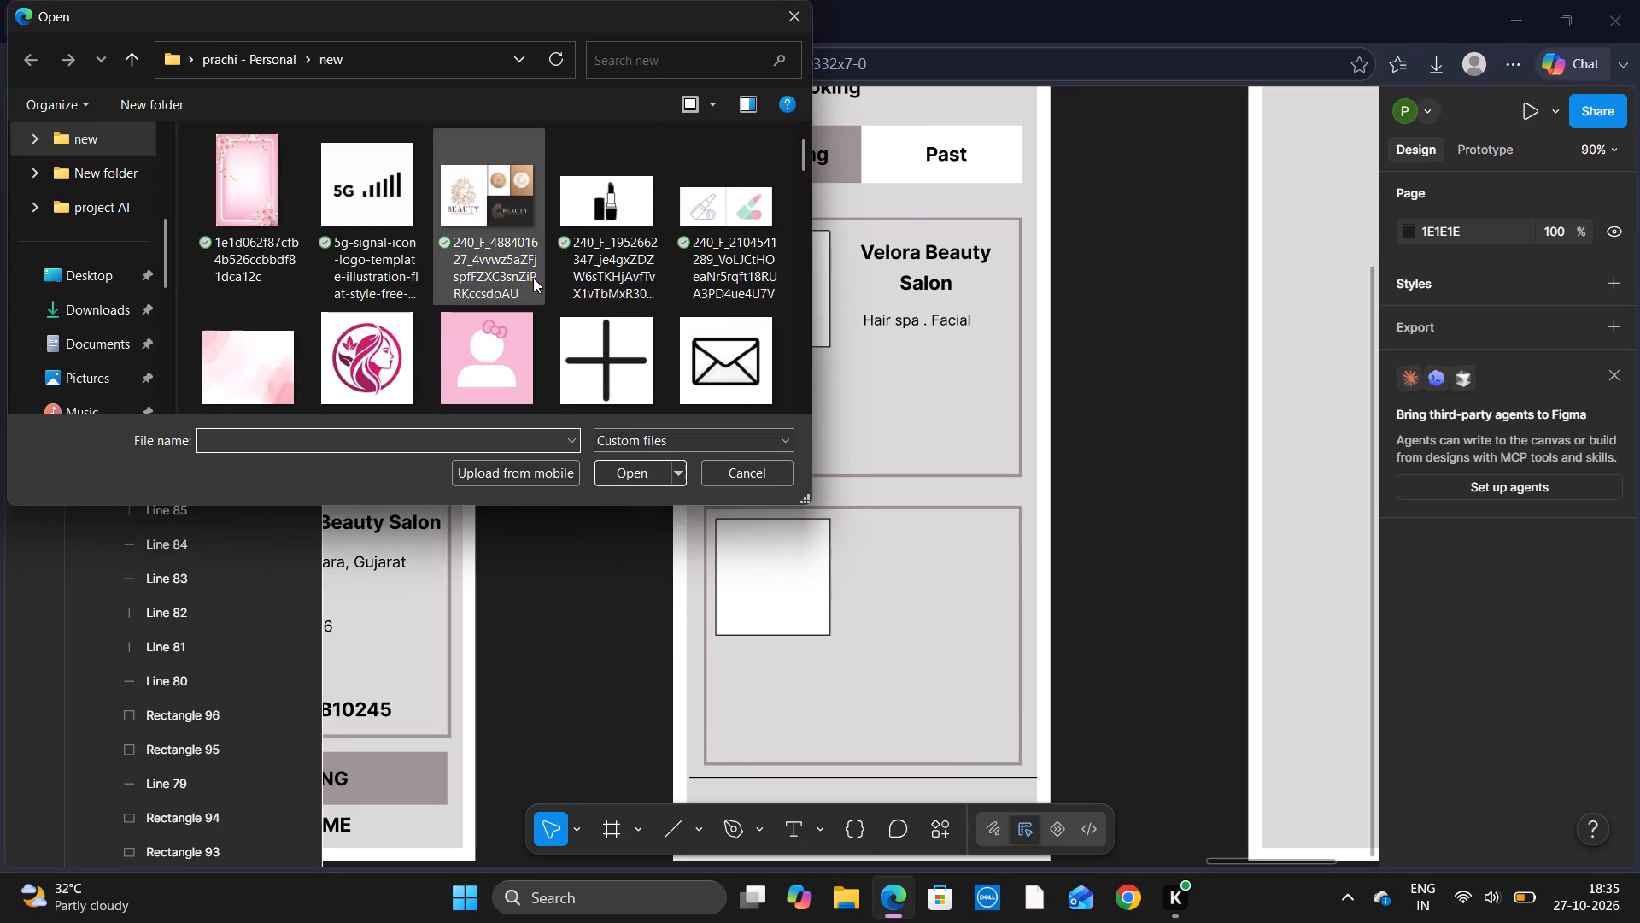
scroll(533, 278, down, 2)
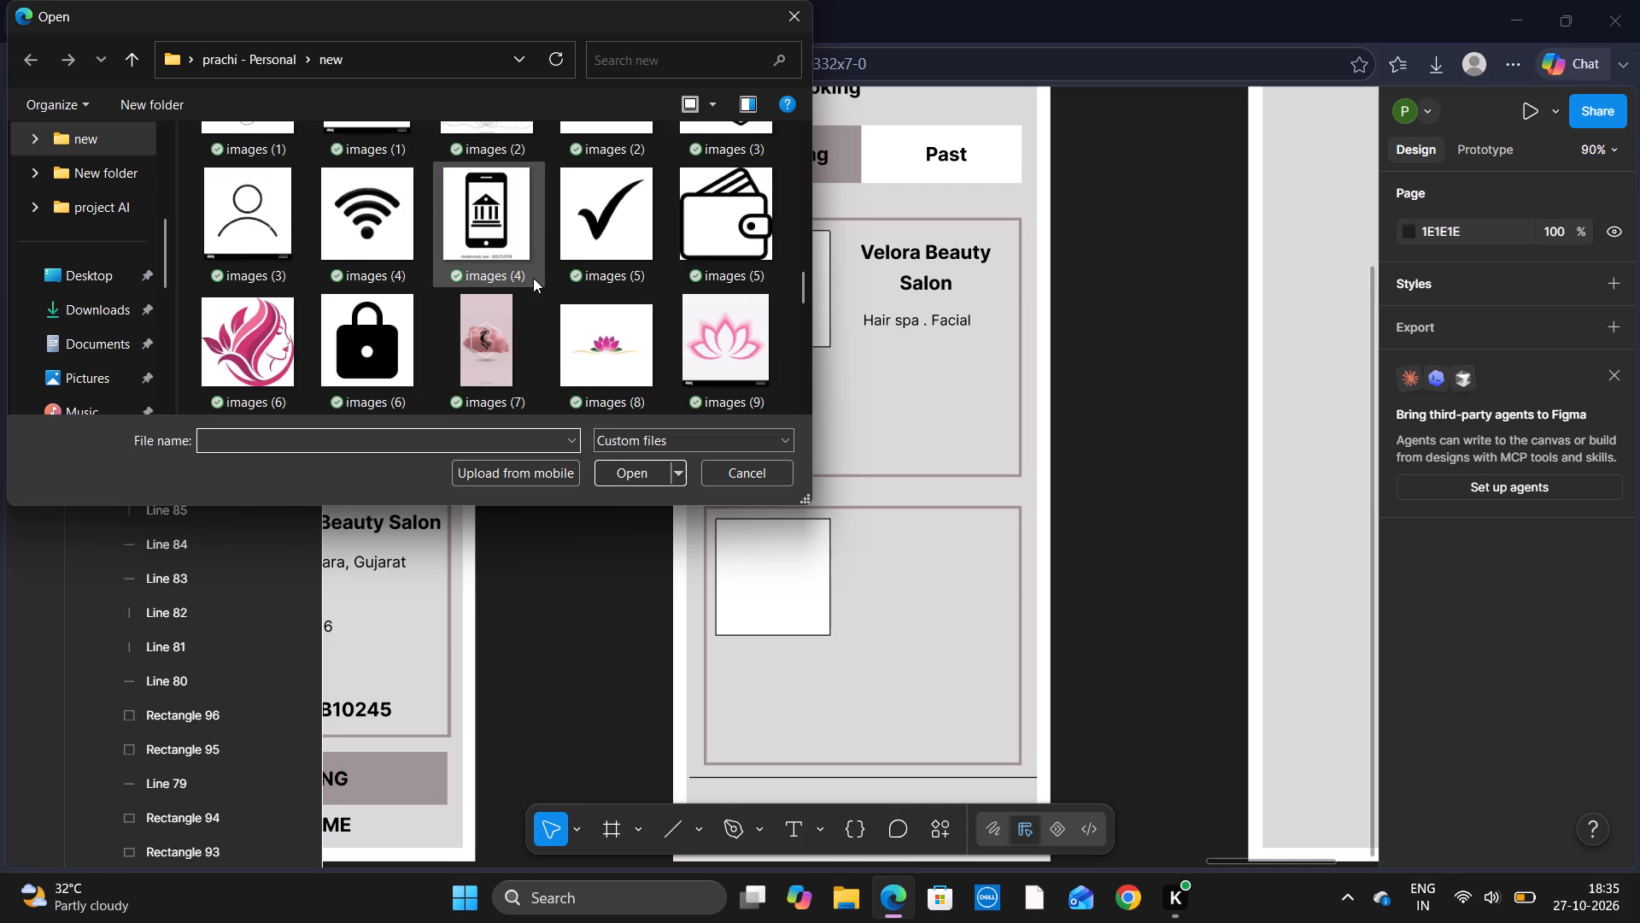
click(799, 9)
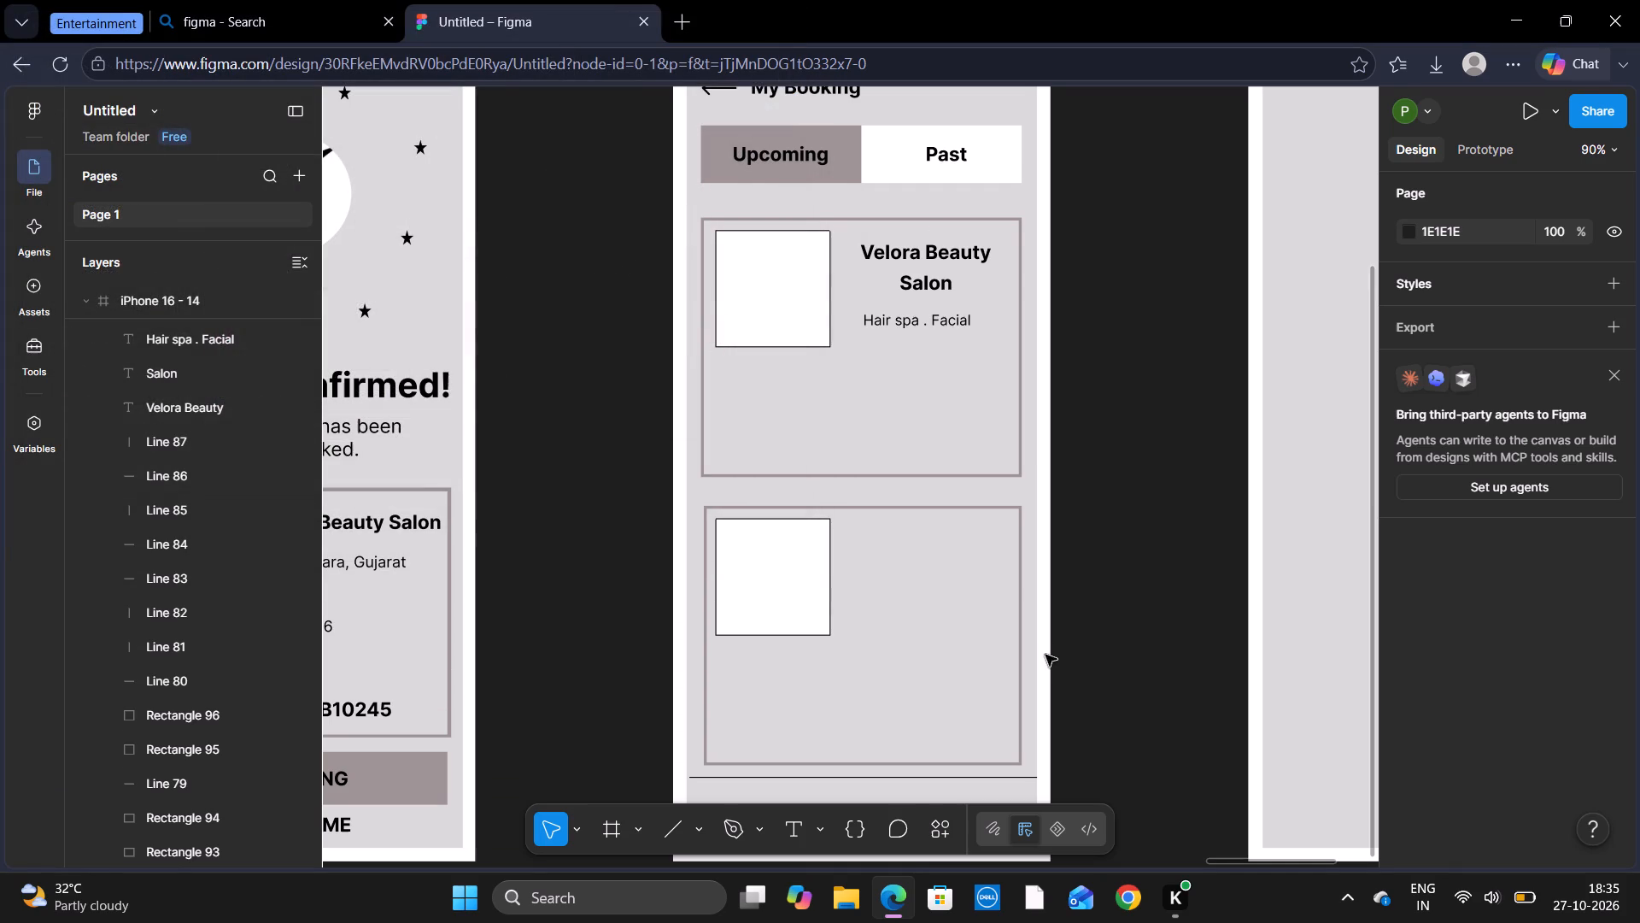
Close the browser window.
click(1632, 1)
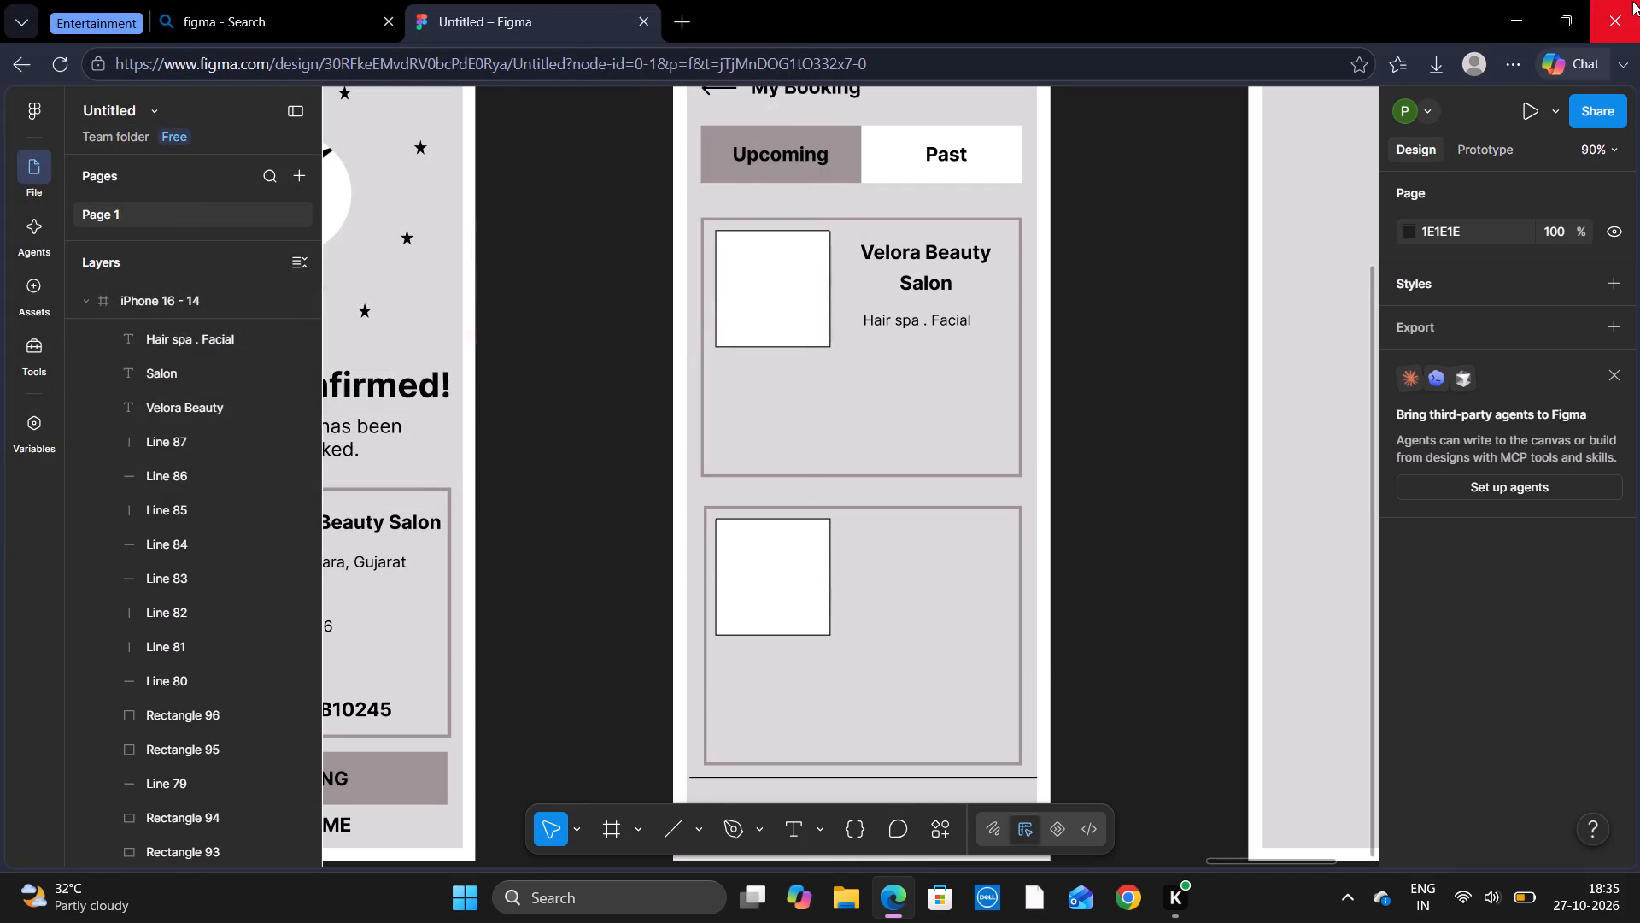